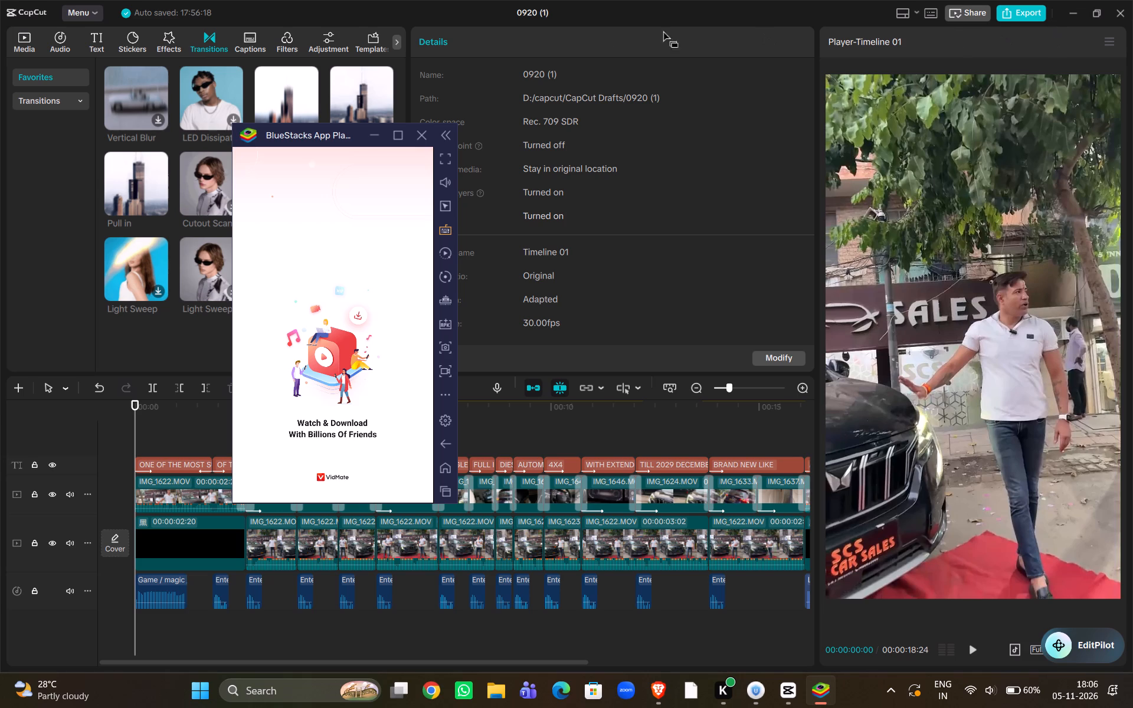
# Maximize the BlueStacks App Player window running VidMate so that it fills the screen.
pyautogui.click(403, 140)
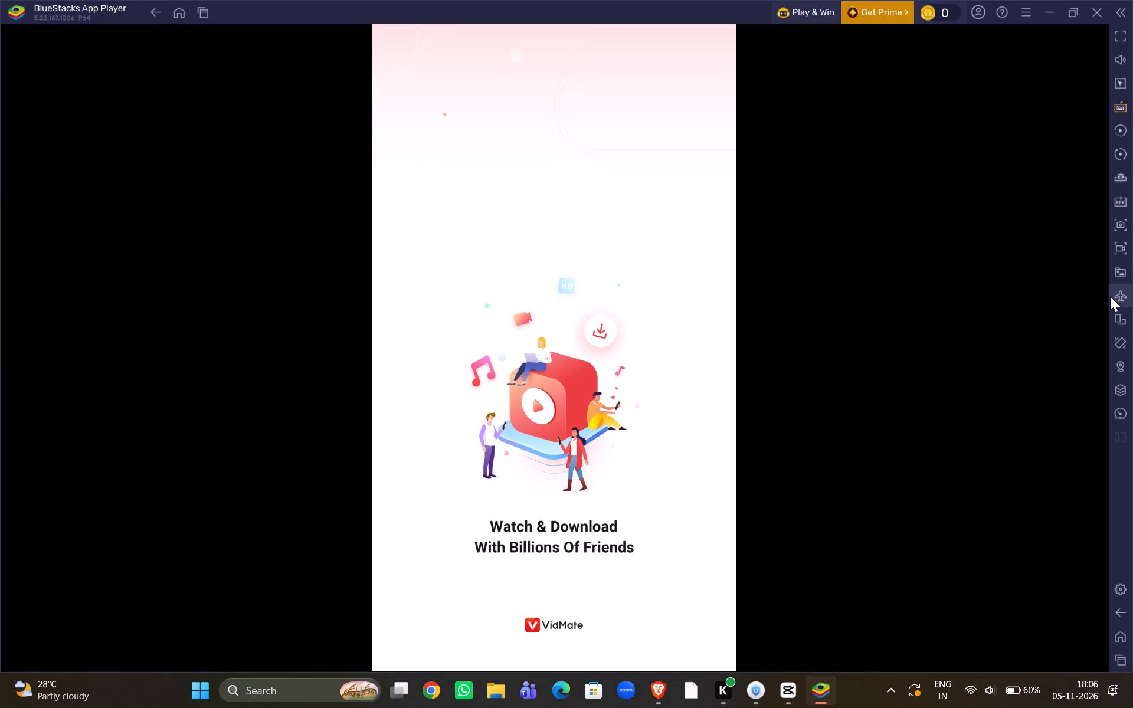
pyautogui.doubleClick(771, 253)
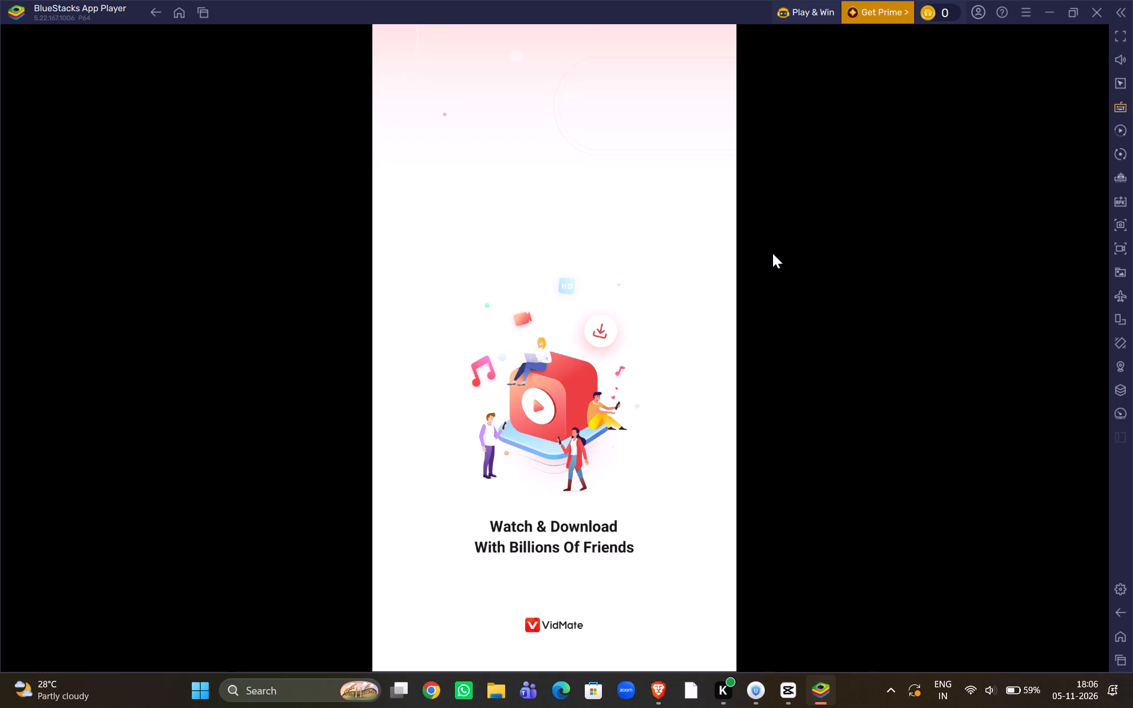
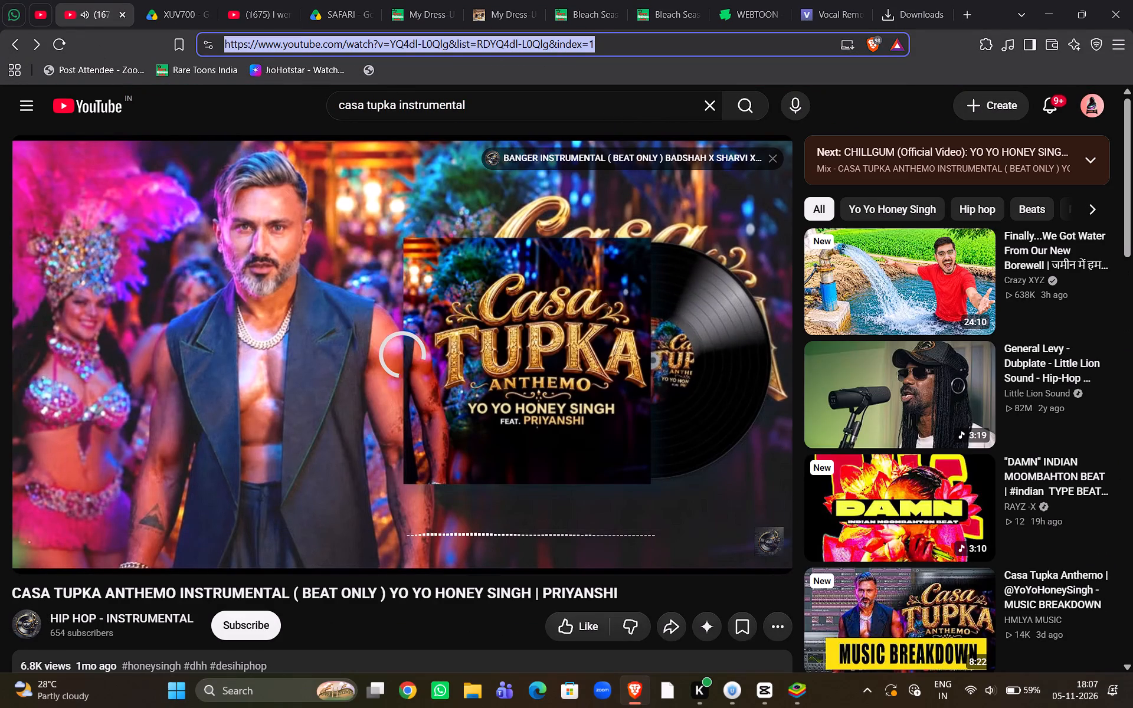
# Copy the web address of the Casa Tupka Anthemo instrumental video.
pyautogui.hotkey('ctrl', 'c')
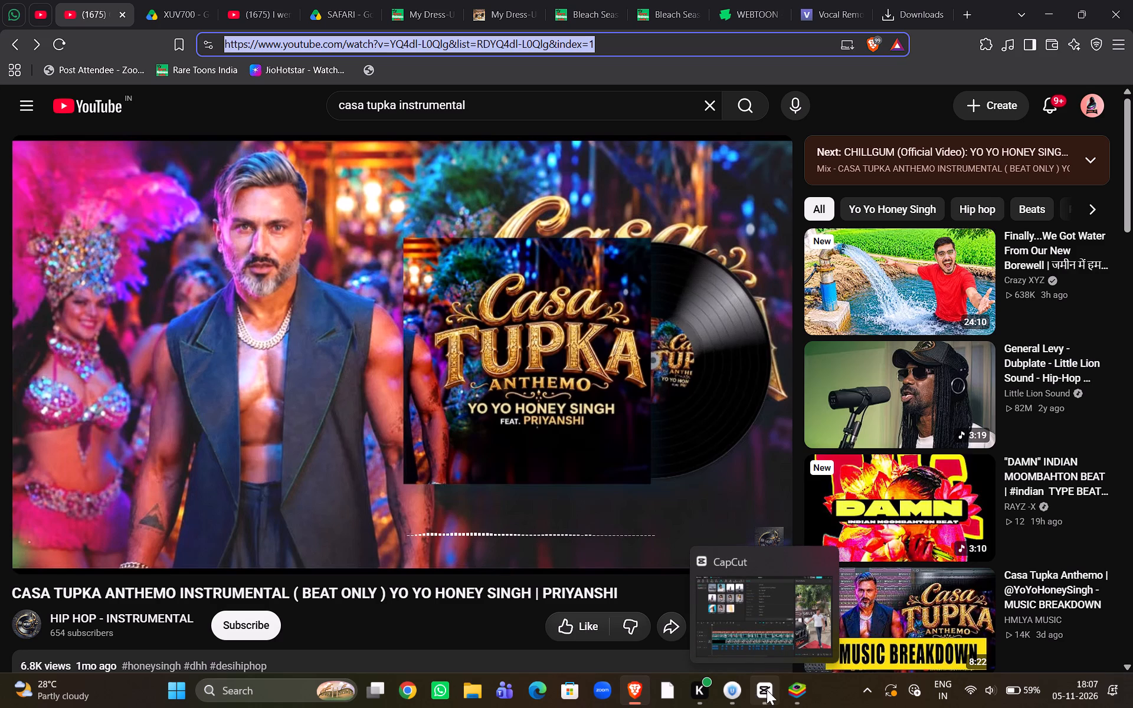
# Open the suggested video General Levy - Dubplate - Little Lion Sound.
pyautogui.click(905, 409)
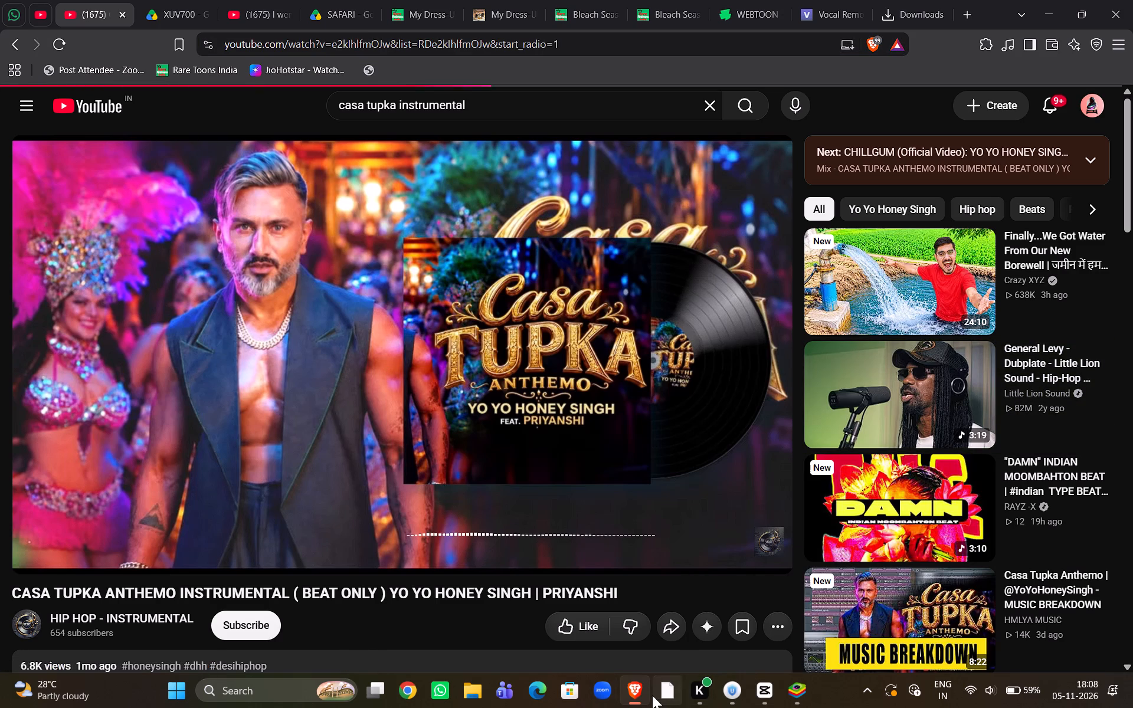
# Switch to BlueStacks and look through the HIP HOP - INSTRUMENTAL channel's video list in VidMate.
pyautogui.click(798, 690)
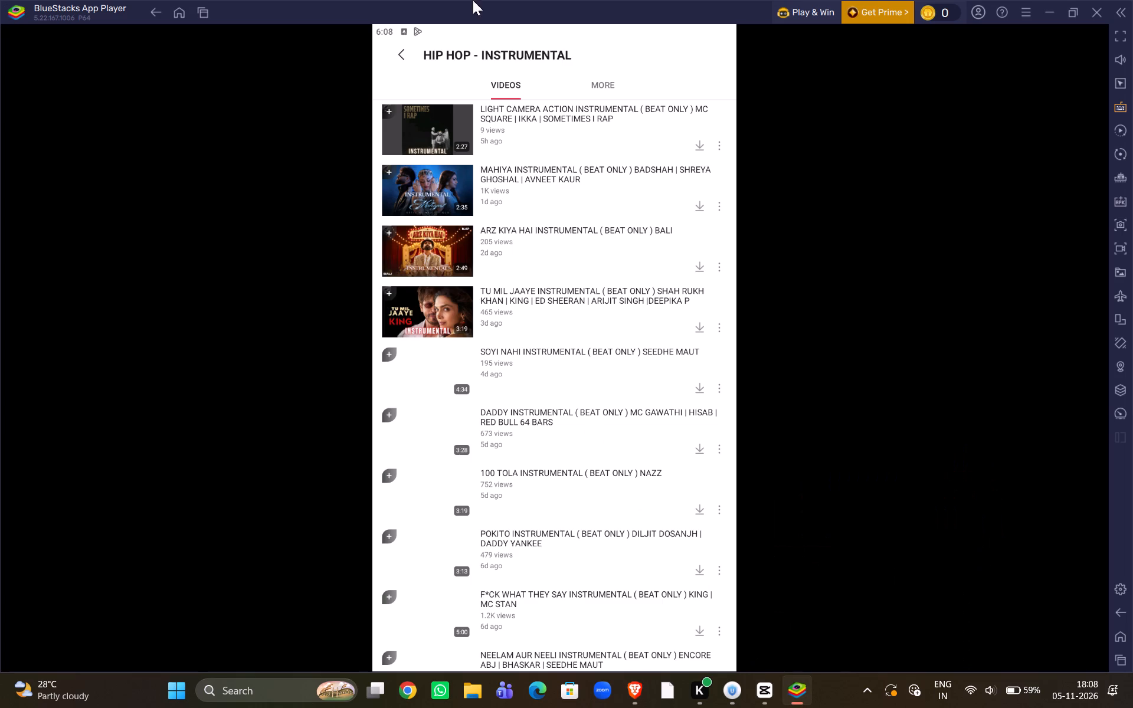
pyautogui.scroll(-2, 537, 446)
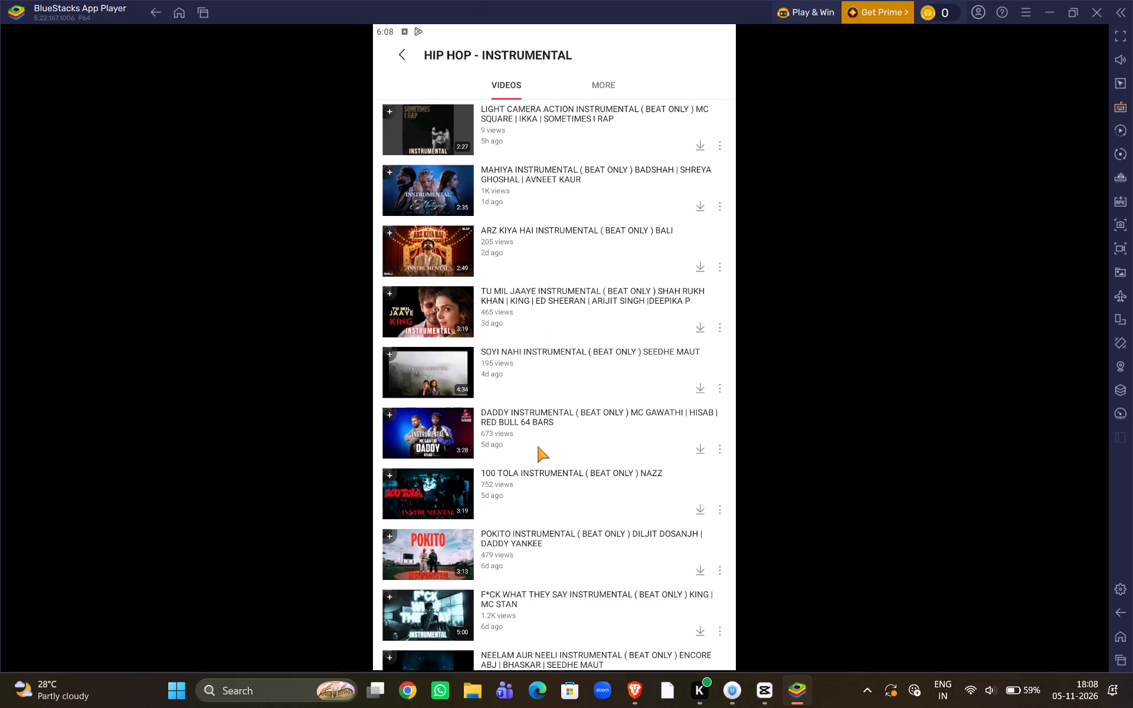
pyautogui.scroll(-5, 537, 446)
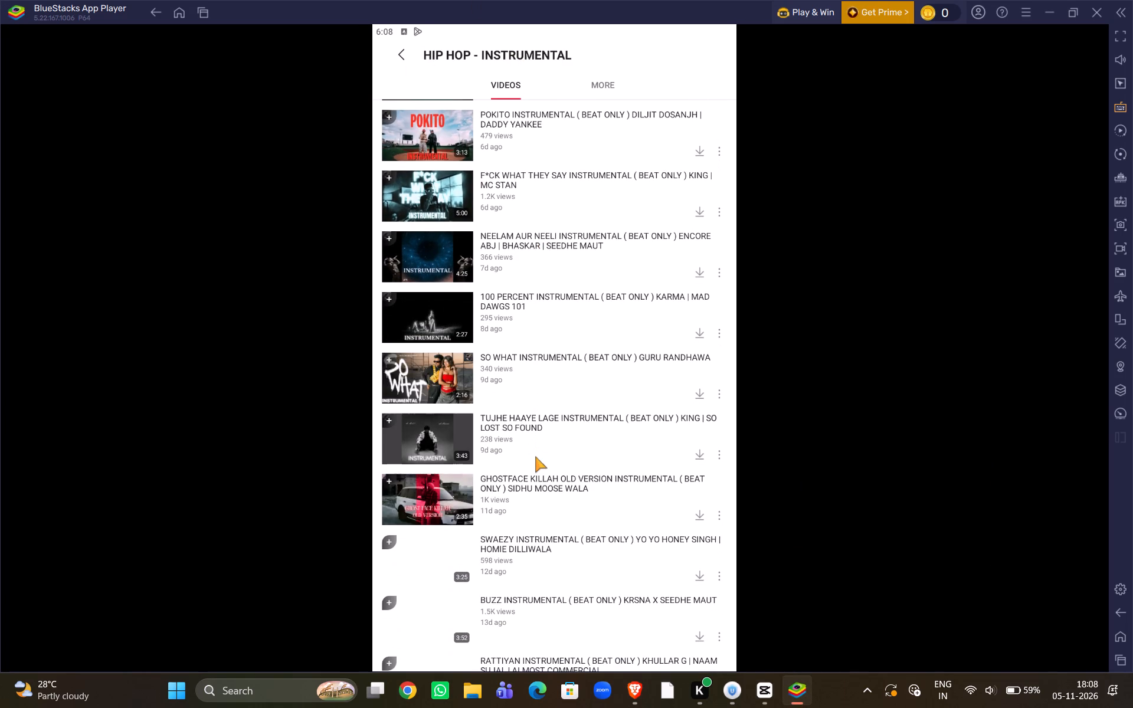
pyautogui.scroll(-4, 535, 456)
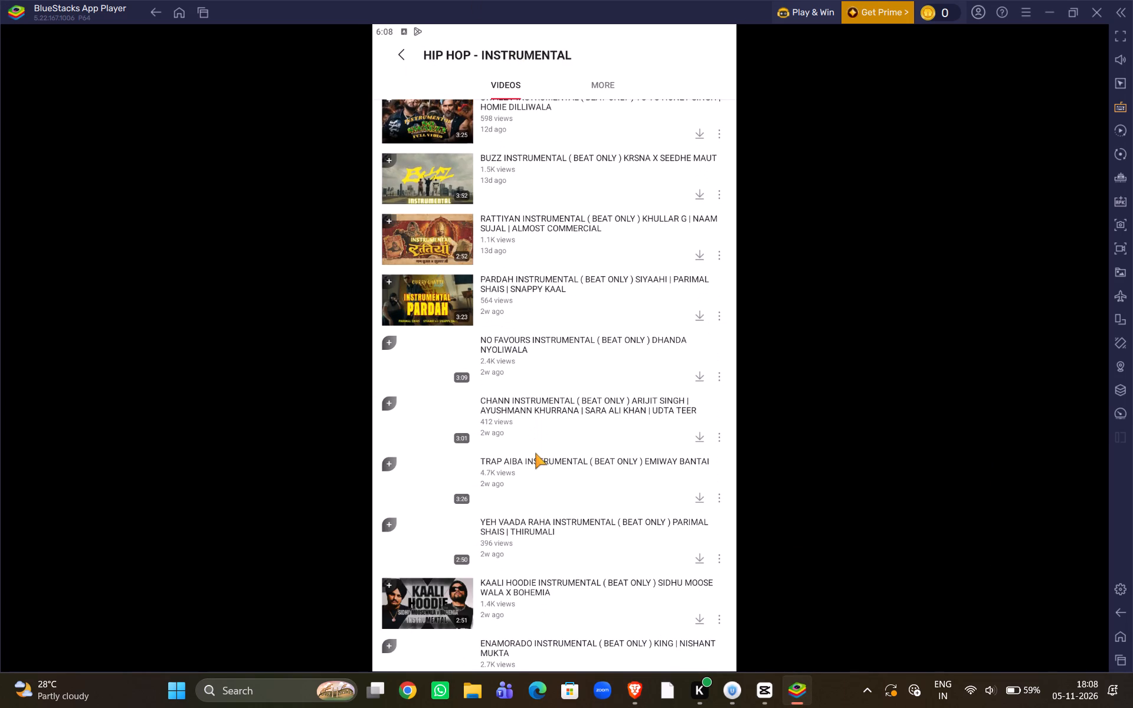
pyautogui.scroll(-5, 535, 453)
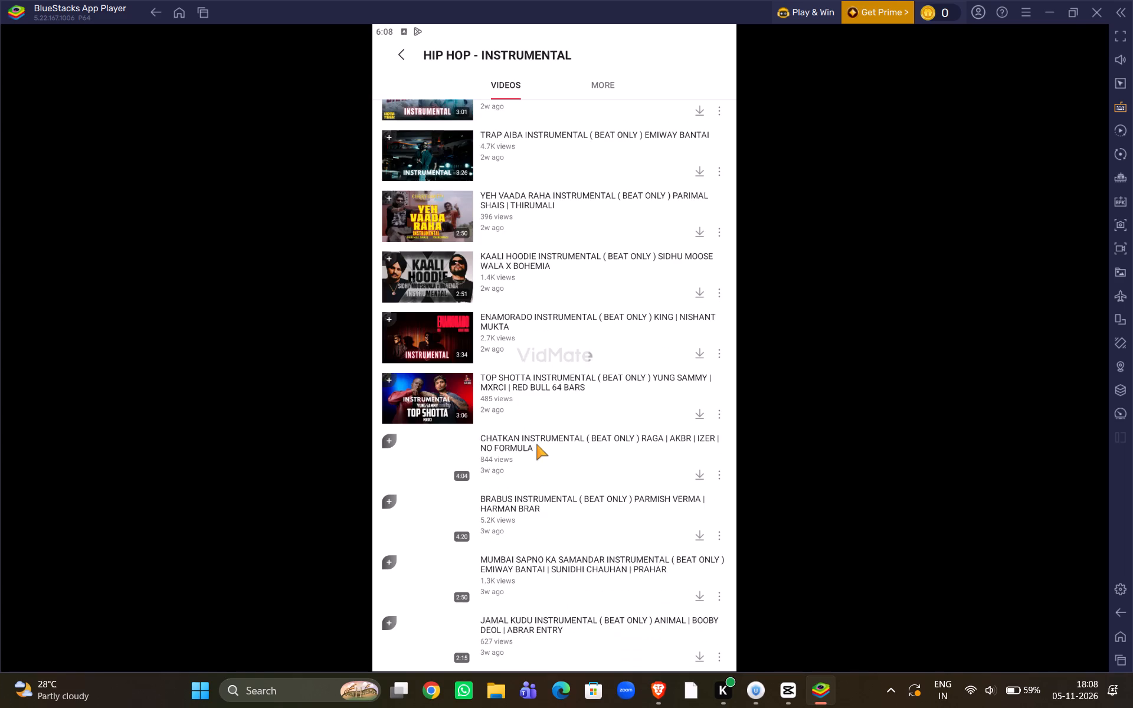
pyautogui.scroll(-8, 536, 443)
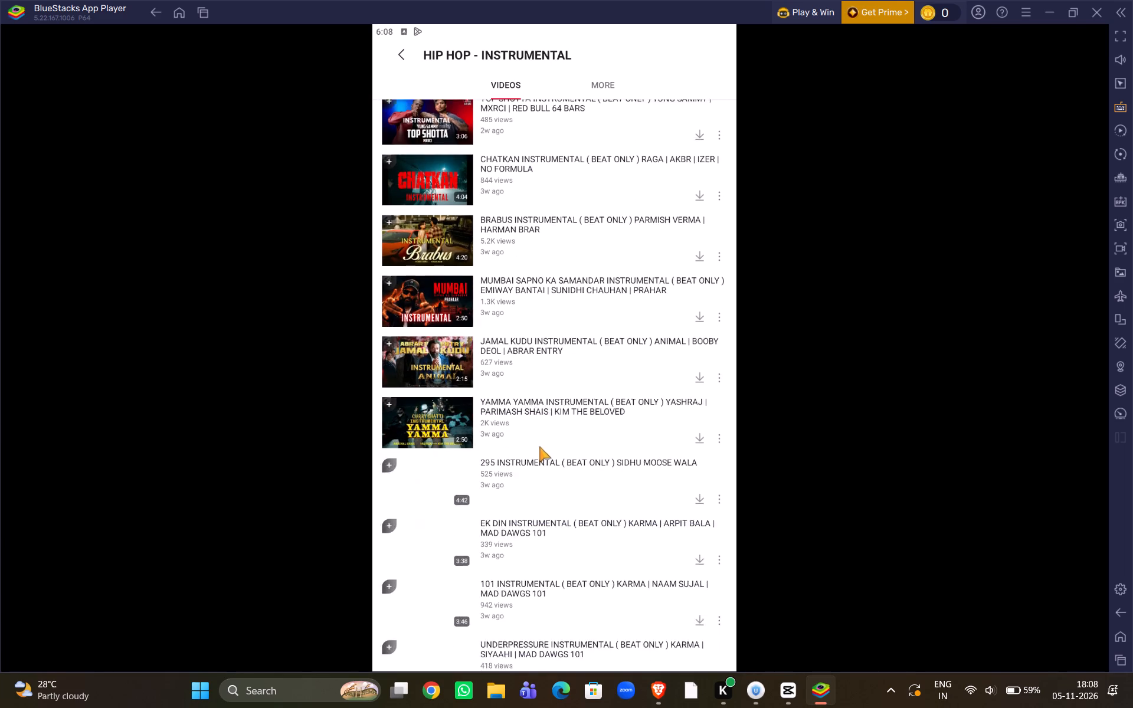
pyautogui.scroll(-1, 539, 438)
# Leave the channel page and have VidMate download from the copied YouTube link.
pyautogui.click(398, 59)
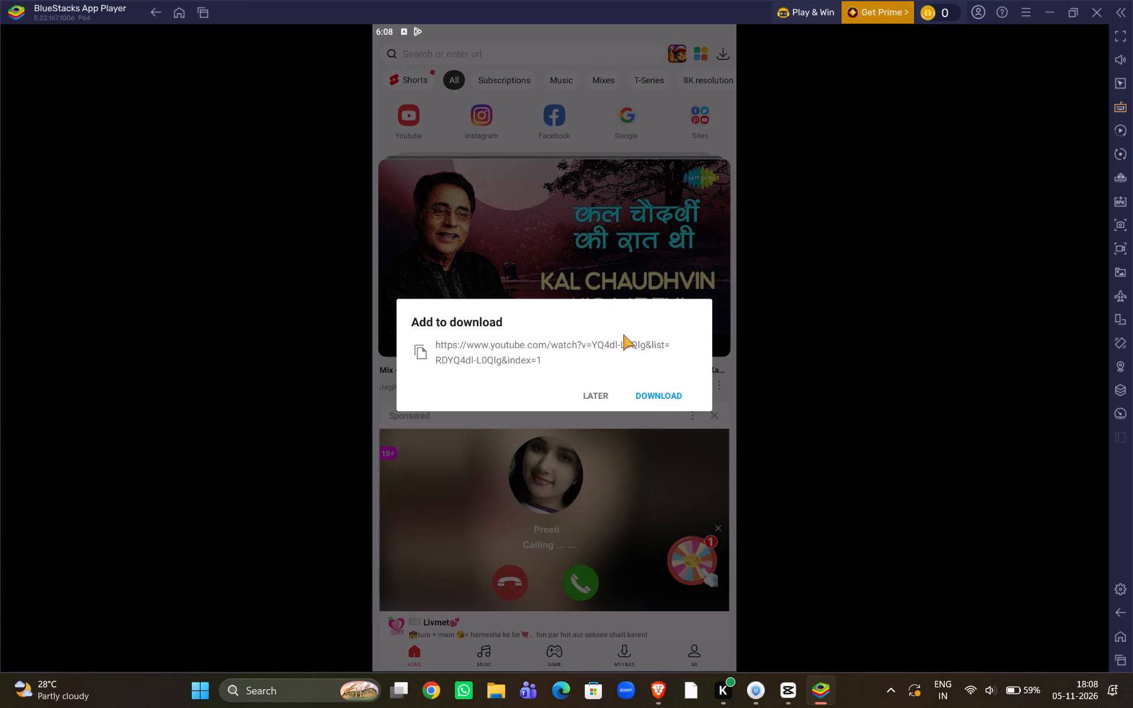
pyautogui.click(656, 400)
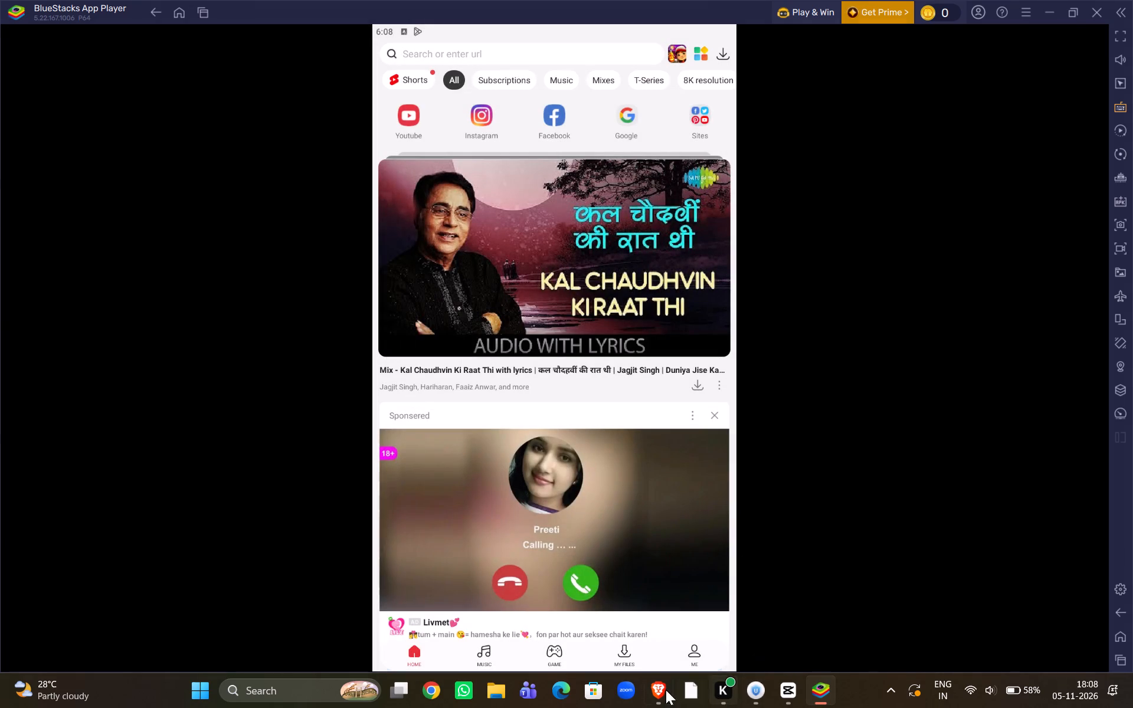
# Switch to Brave and like the General Levy - Dubplate video.
pyautogui.click(662, 689)
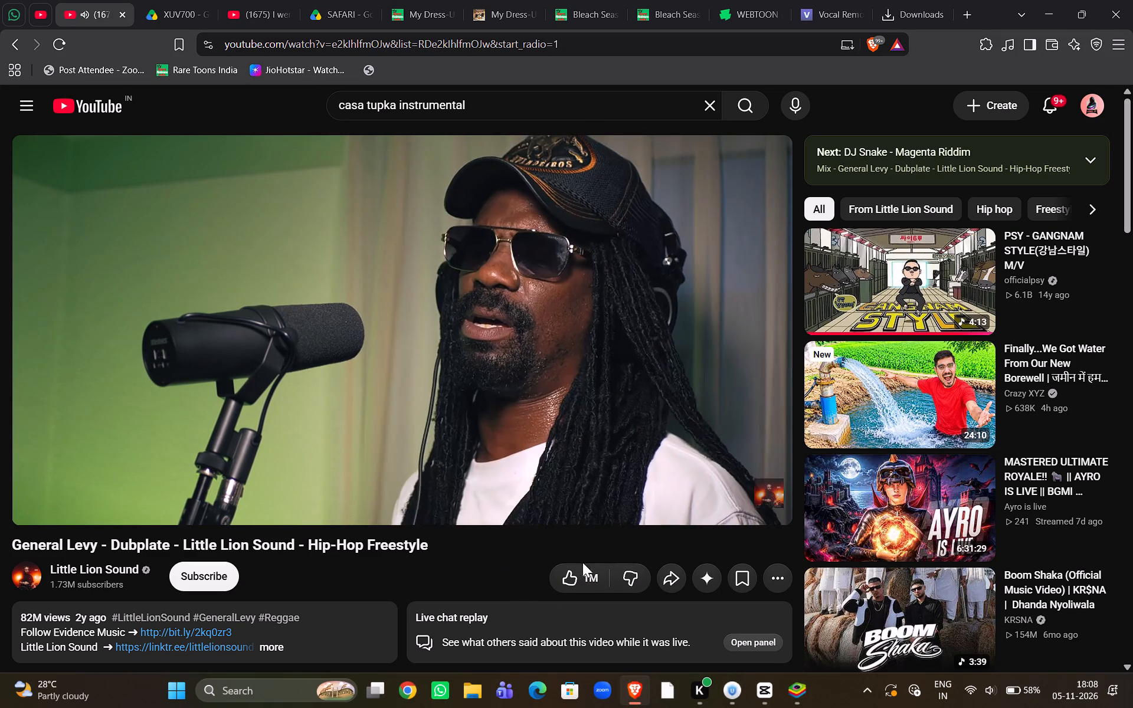
pyautogui.click(577, 571)
# Look through the comments and suggested videos below the General Levy video.
pyautogui.scroll(-1, 458, 523)
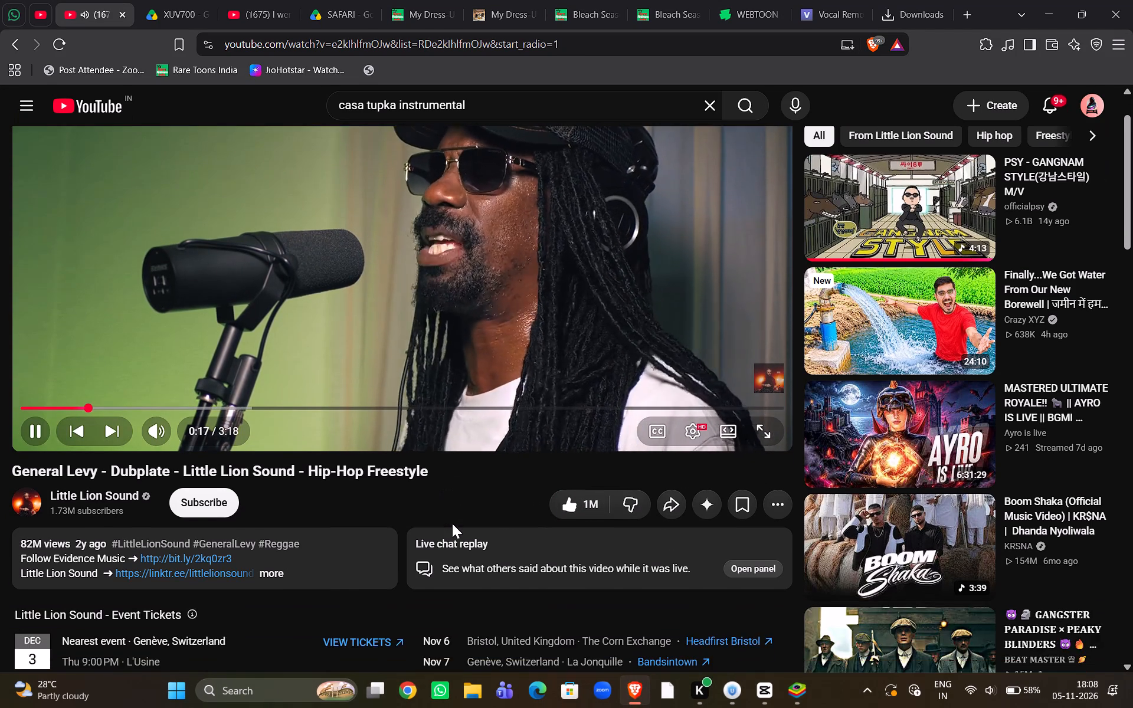
pyautogui.scroll(-2, 451, 523)
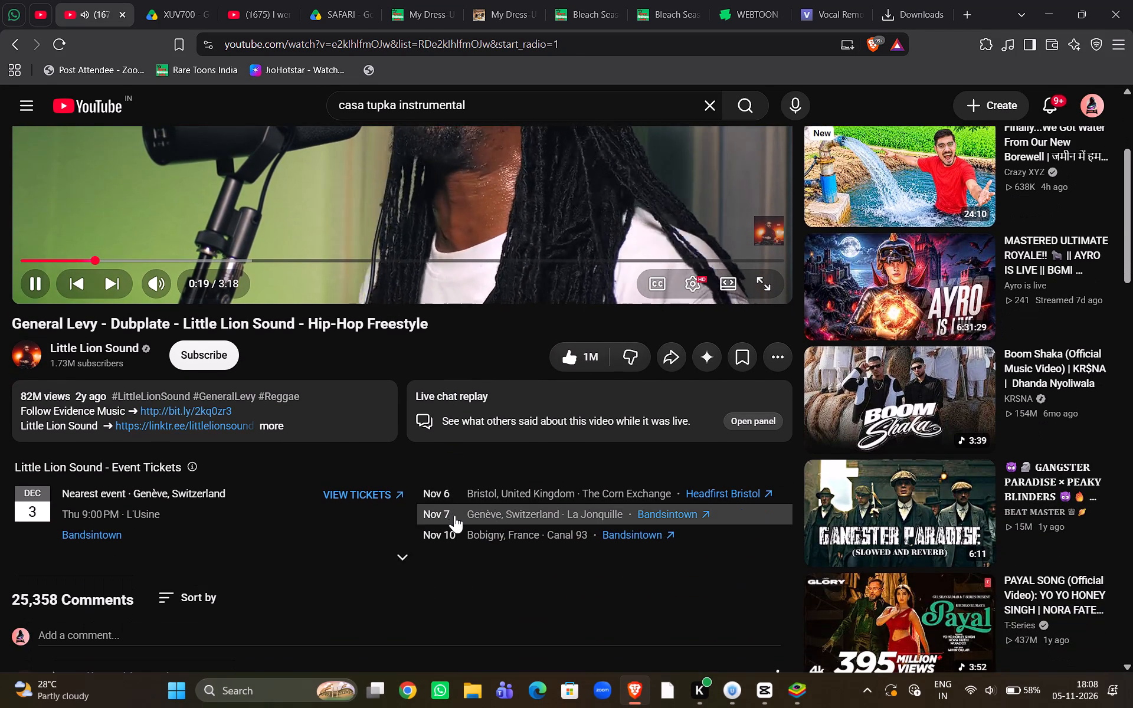
pyautogui.scroll(-8, 436, 523)
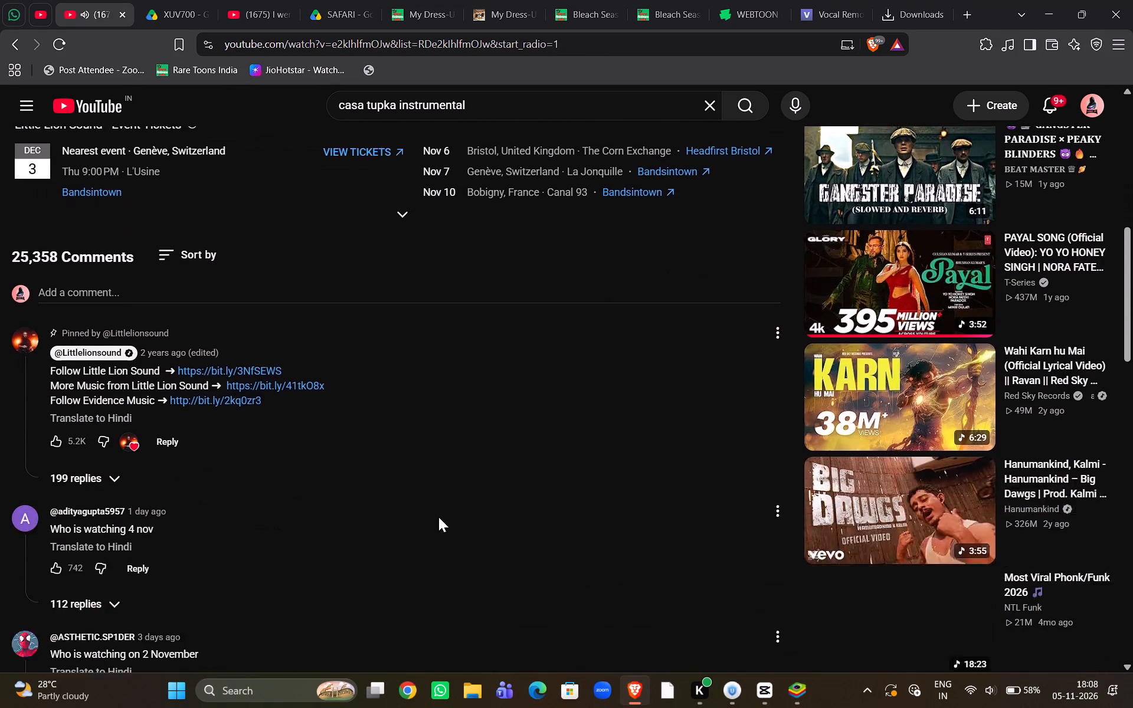
pyautogui.scroll(-6, 417, 496)
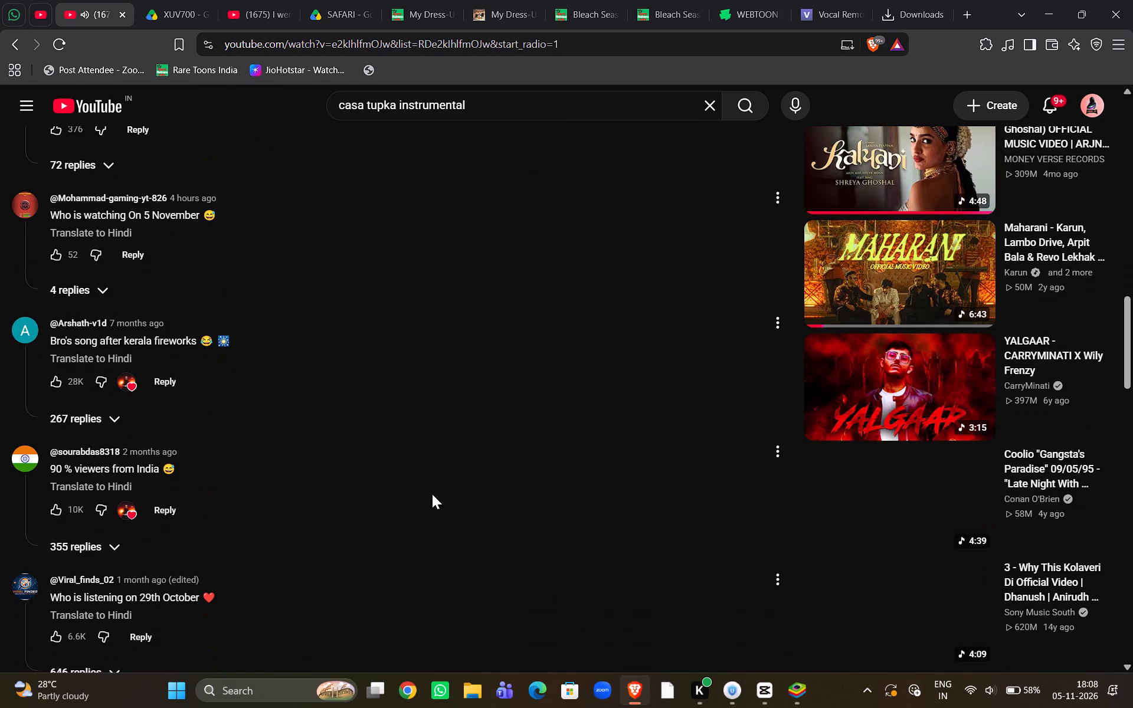
pyautogui.scroll(4, 432, 494)
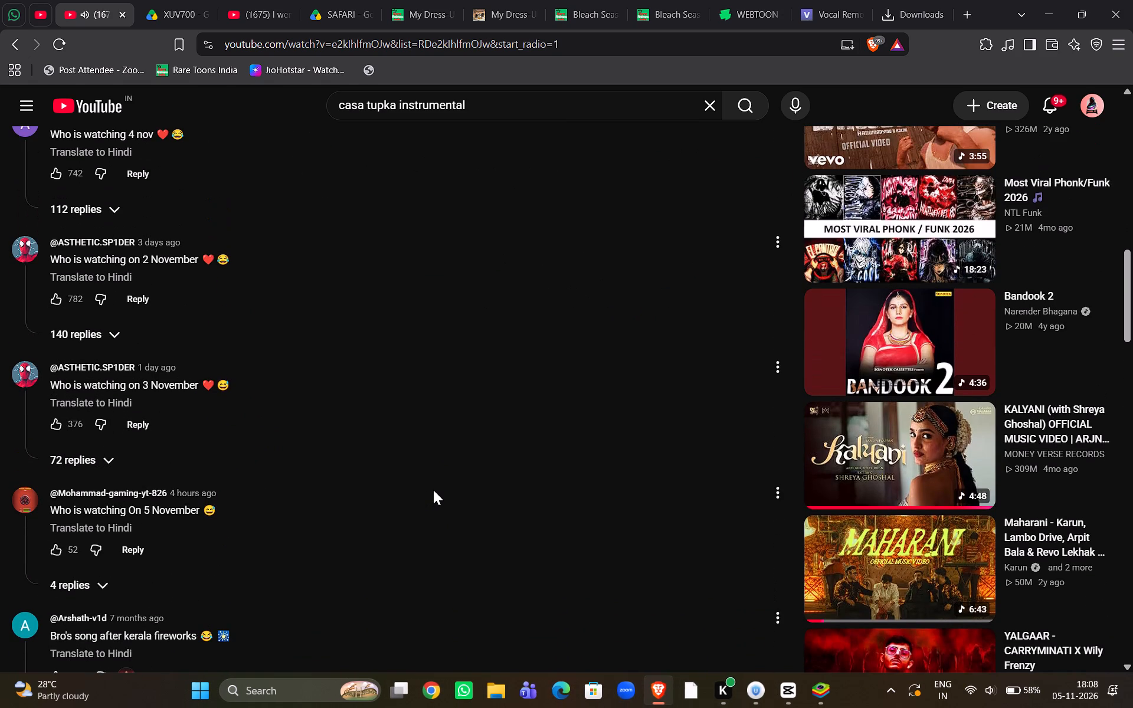
# Look further through the comments and suggested videos below the General Levy video, and return to the player.
pyautogui.scroll(1, 434, 489)
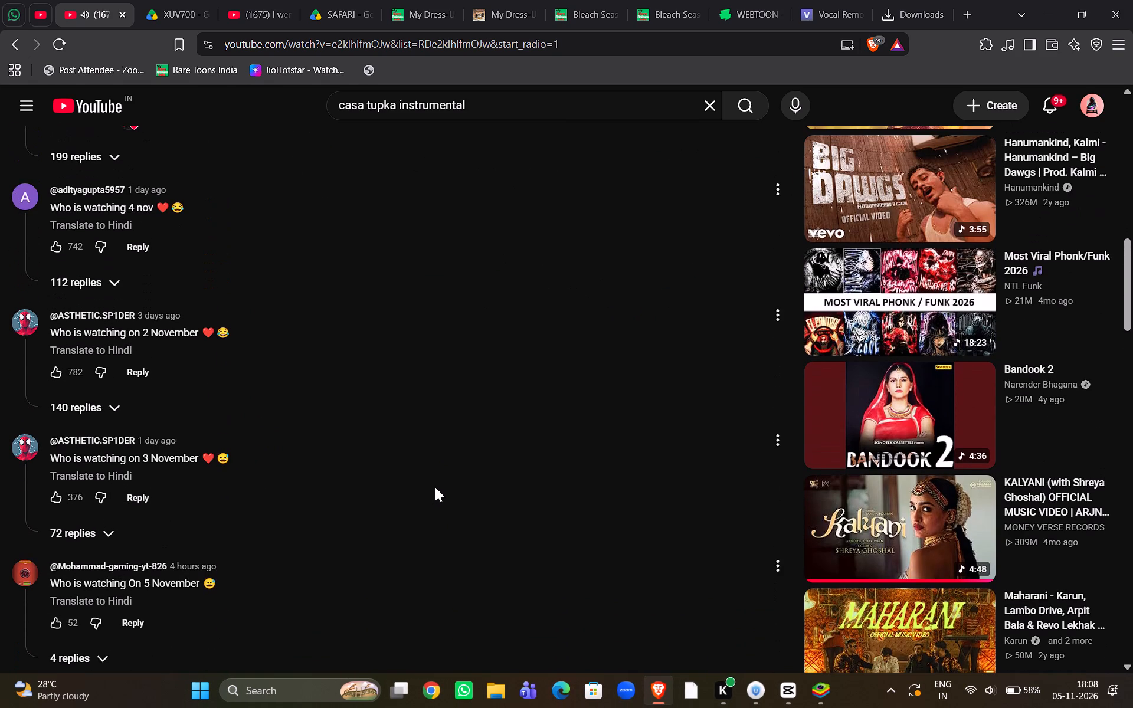
pyautogui.scroll(2, 435, 487)
pyautogui.scroll(-6, 435, 486)
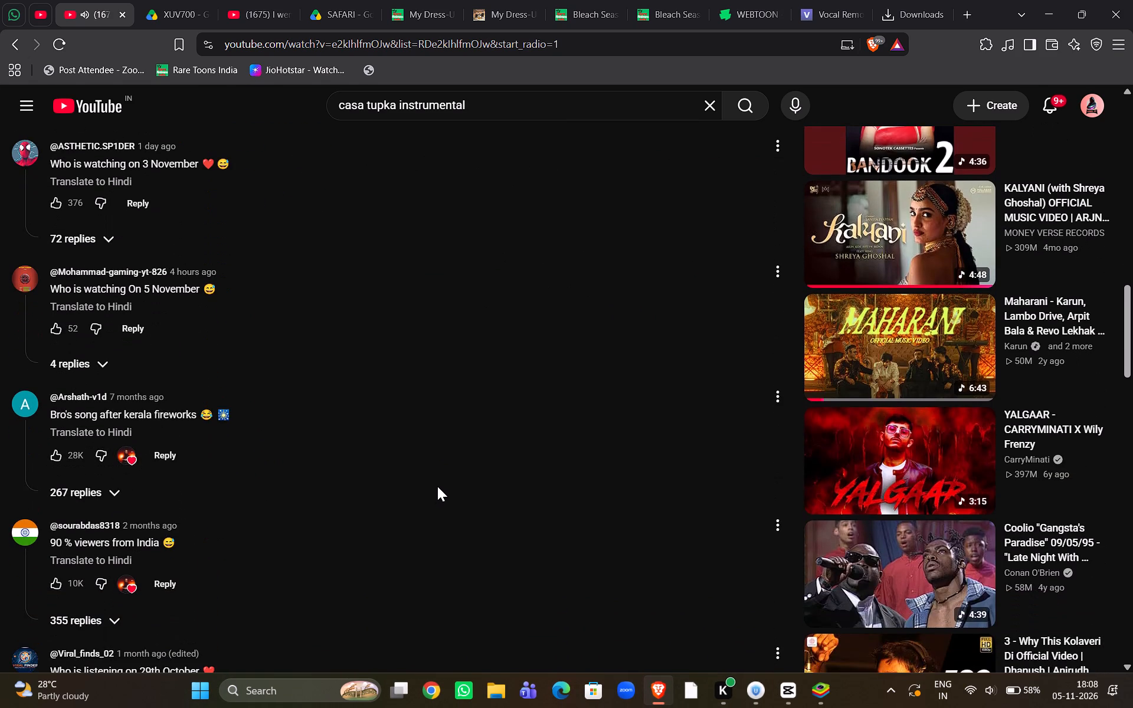
pyautogui.scroll(-4, 437, 486)
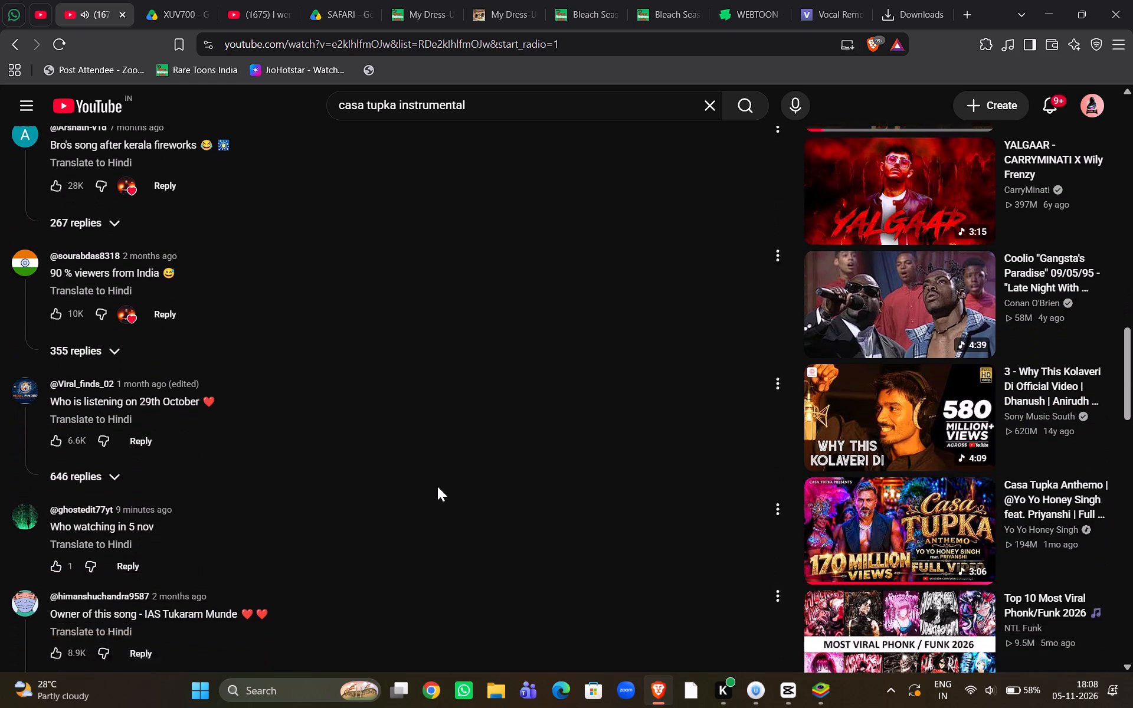
pyautogui.click(55, 284)
pyautogui.scroll(-3, 443, 509)
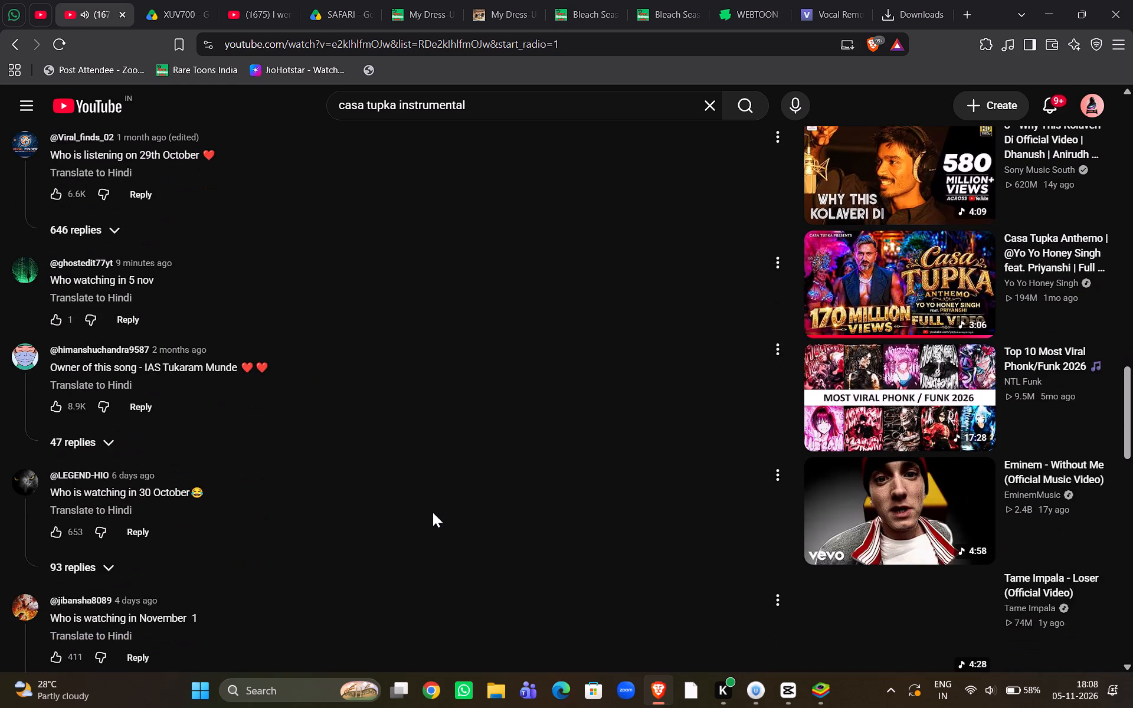
pyautogui.scroll(19, 421, 502)
pyautogui.scroll(-2, 466, 506)
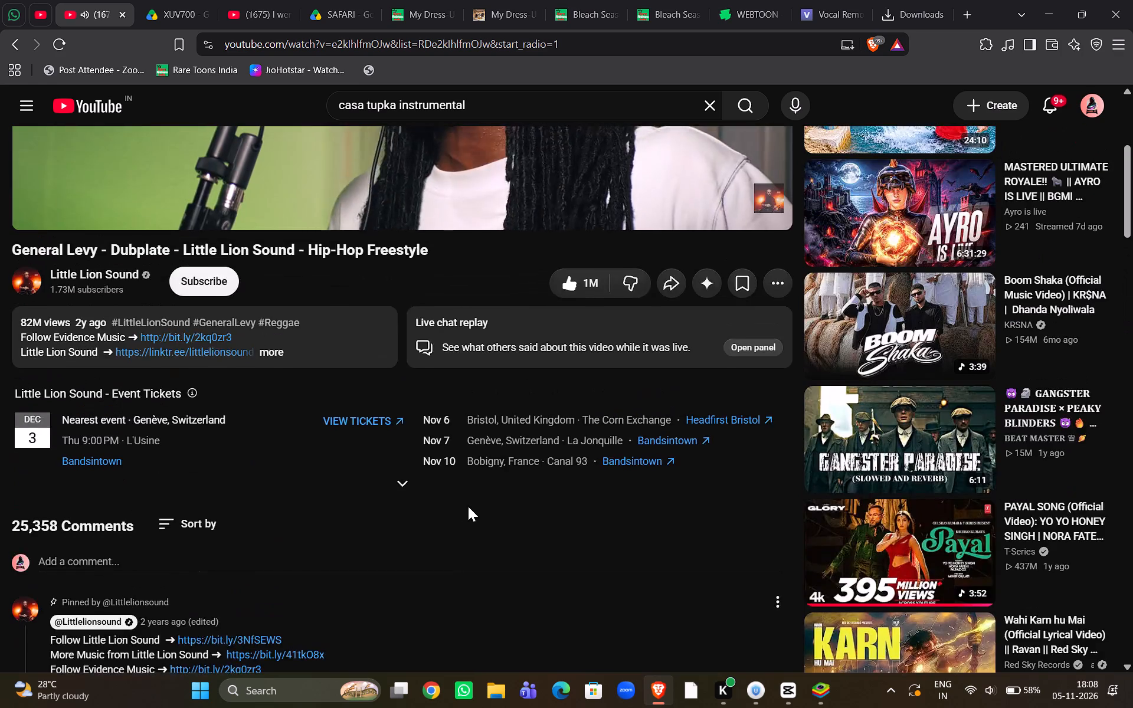
pyautogui.scroll(-5, 468, 506)
pyautogui.scroll(18, 479, 507)
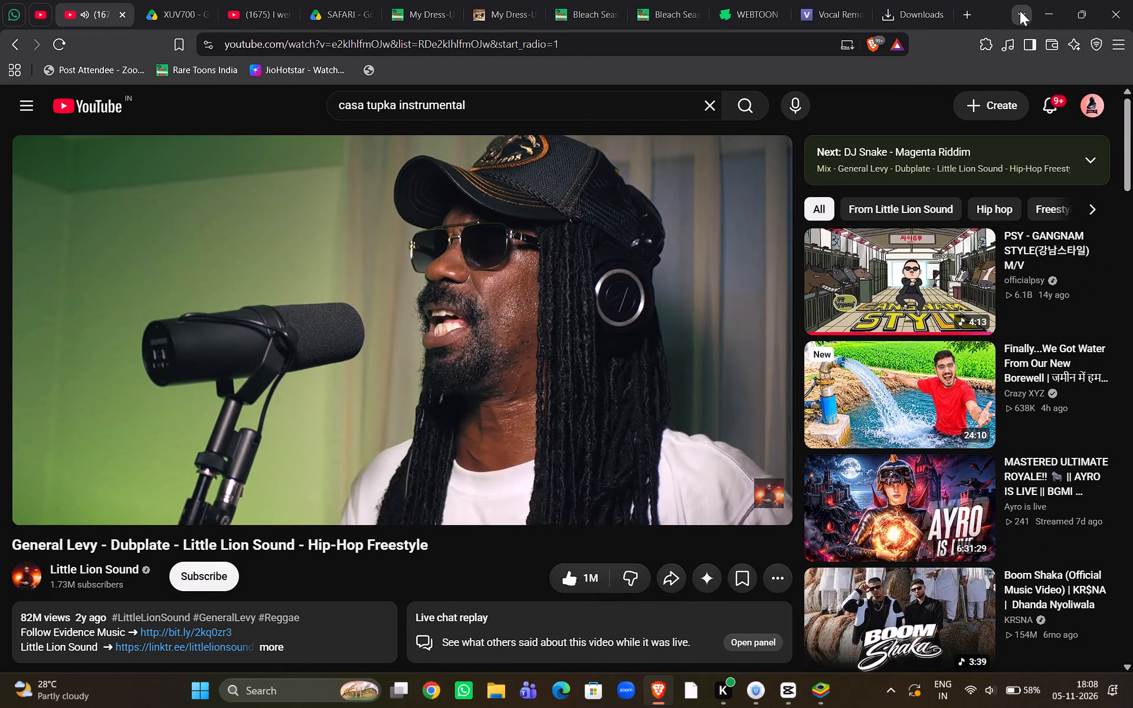
# Switch to BlueStacks, download the Casa Tupka Anthemo instrumental in VidMate as 256K MP3, and close the advertisement.
pyautogui.click(1048, 11)
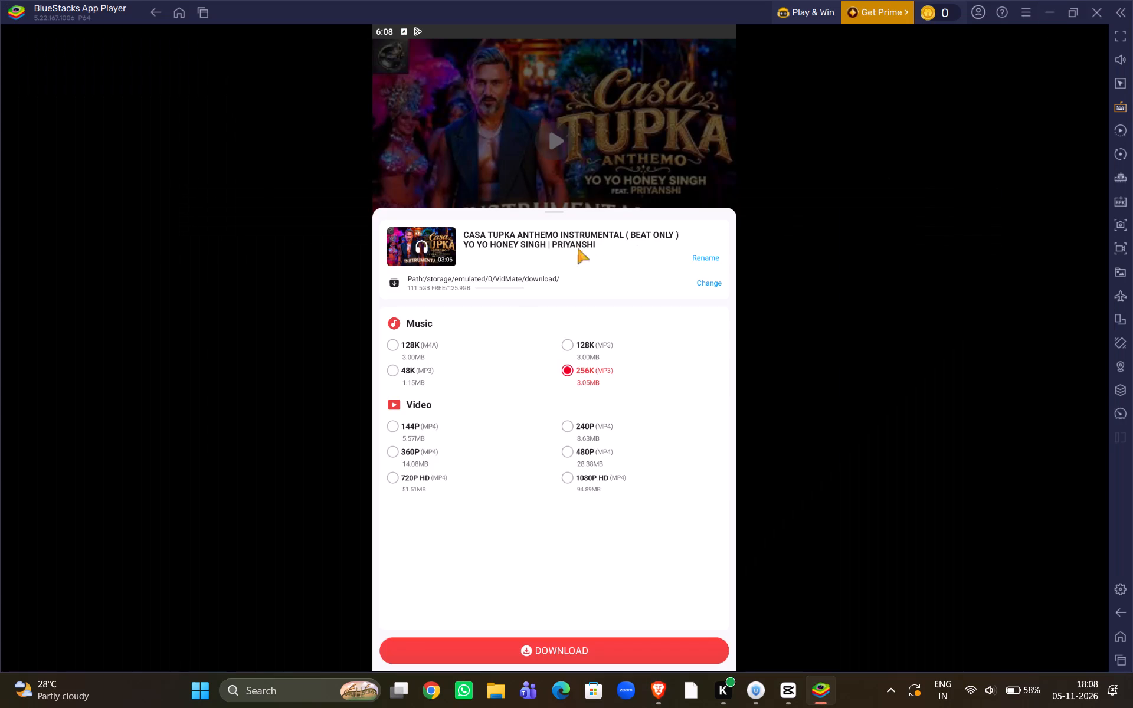
pyautogui.click(581, 651)
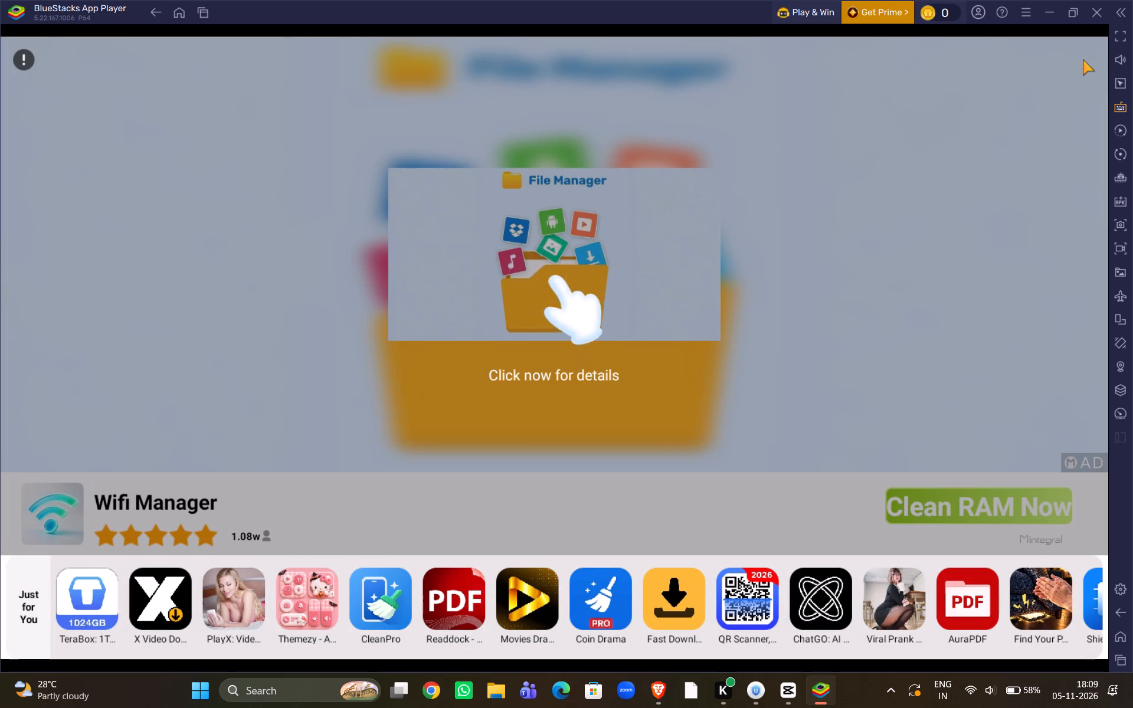
pyautogui.click(1082, 59)
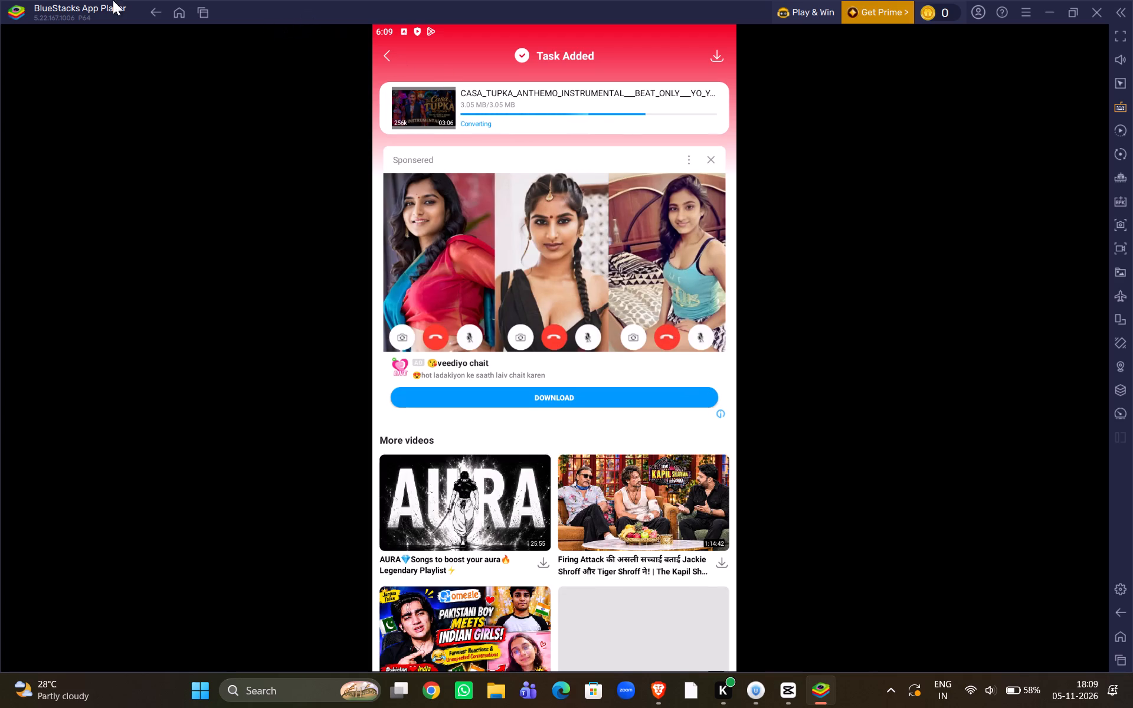
# Leave VidMate and go to the BlueStacks home screen.
pyautogui.click(182, 8)
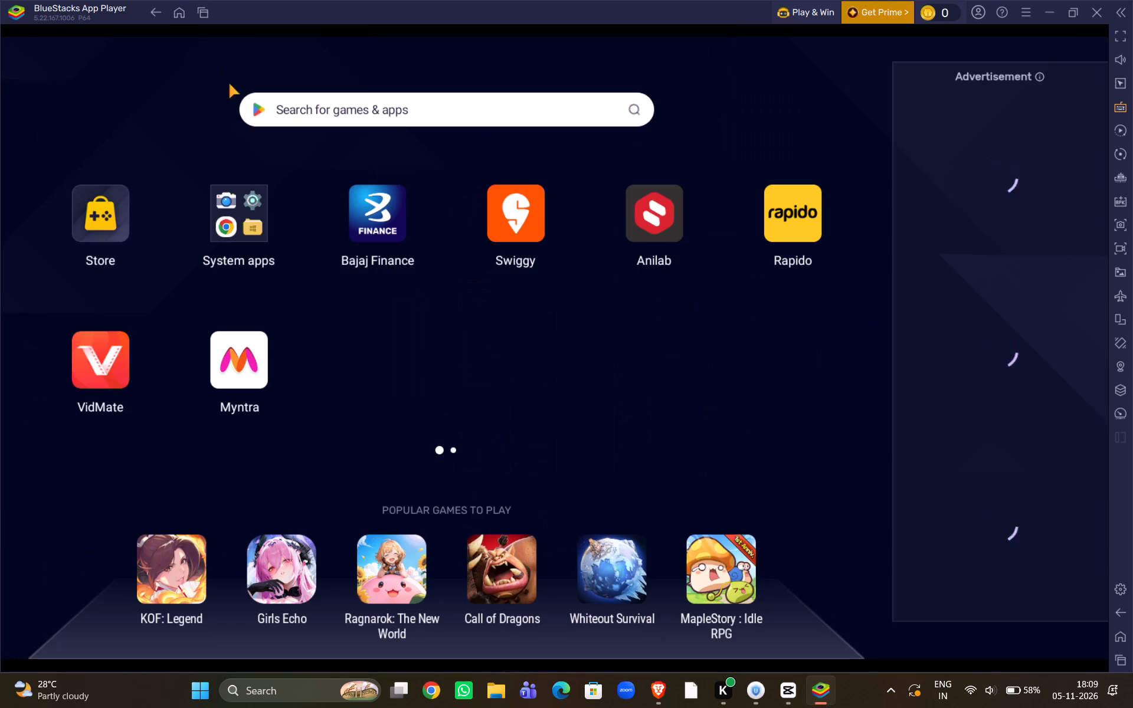
# Open Media Manager from the System apps folder in BlueStacks.
pyautogui.click(240, 217)
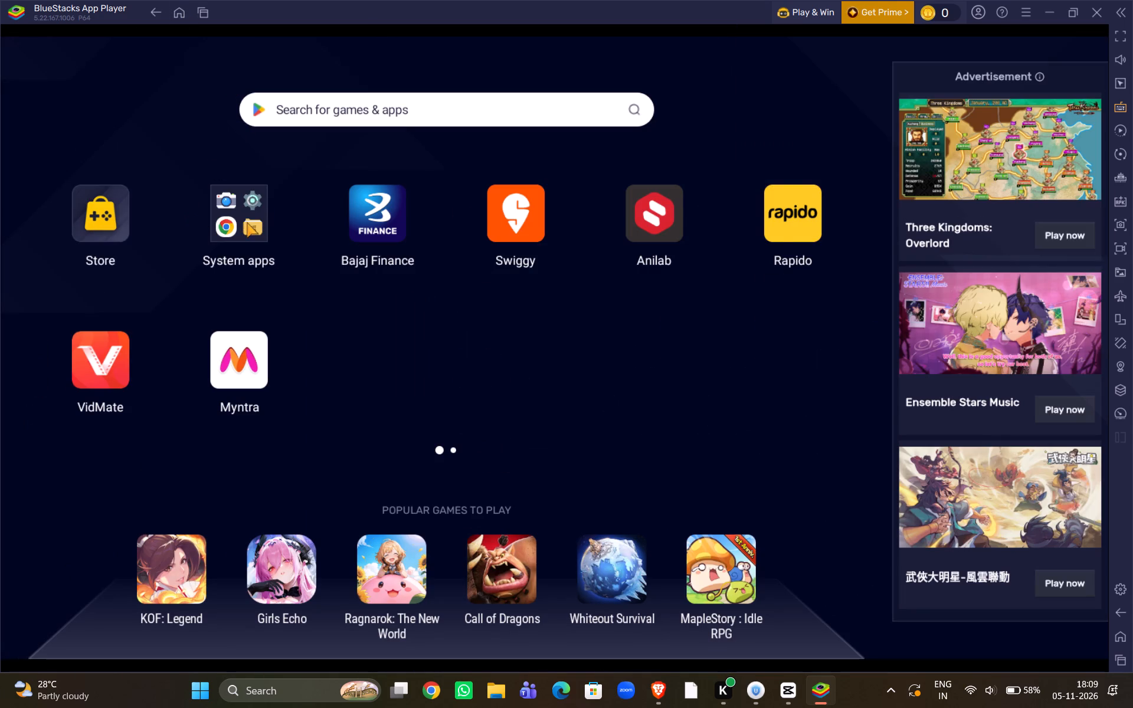
pyautogui.click(458, 306)
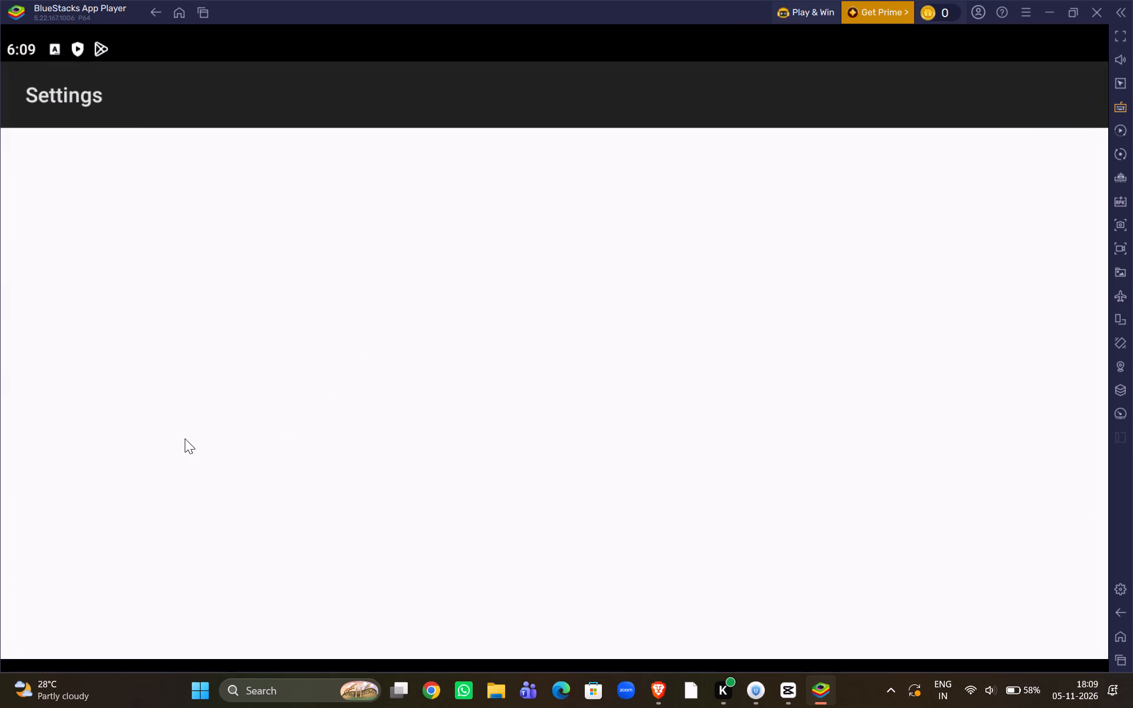
pyautogui.scroll(-4, 279, 482)
pyautogui.click(253, 511)
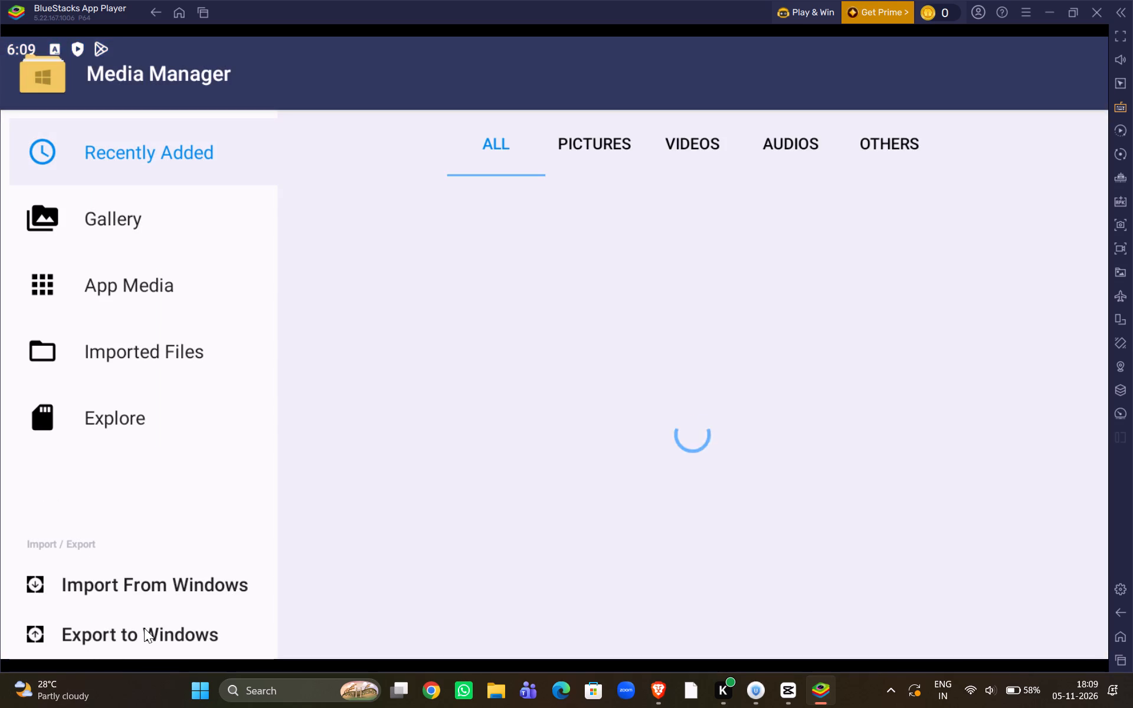
# Start exporting the downloaded CASA_TUPKA_ANTHEMO instrumental audio file to Windows.
pyautogui.click(144, 628)
pyautogui.click(397, 371)
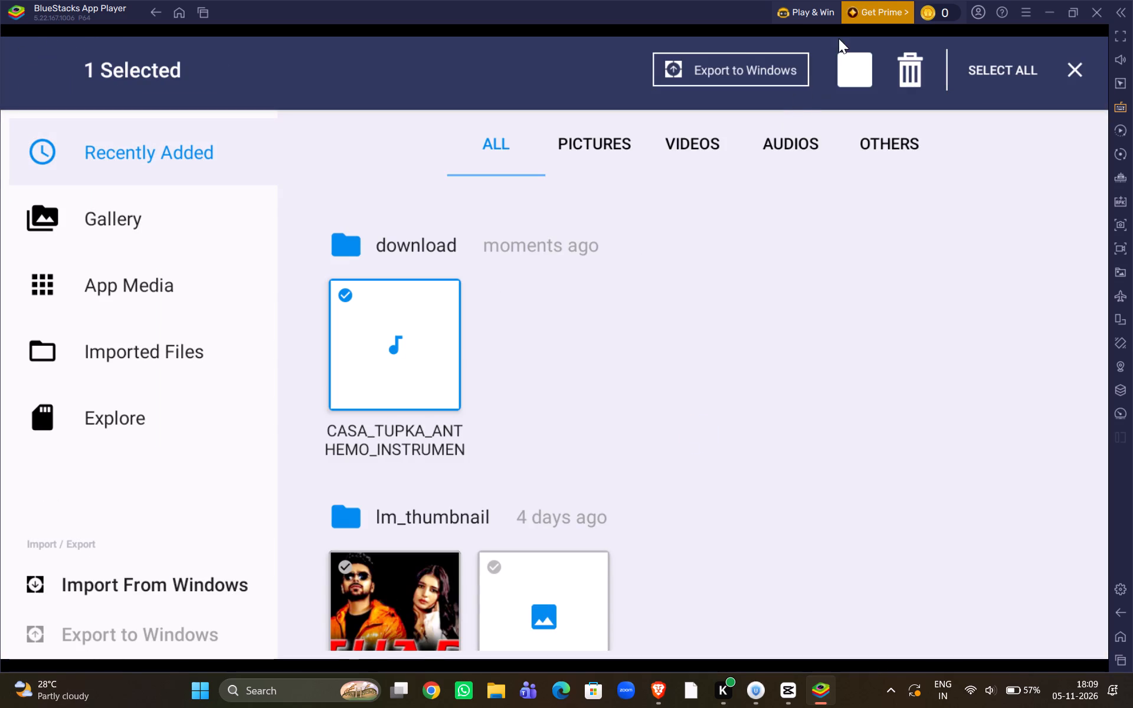
pyautogui.moveTo(725, 68); pyautogui.dragTo(735, 84)
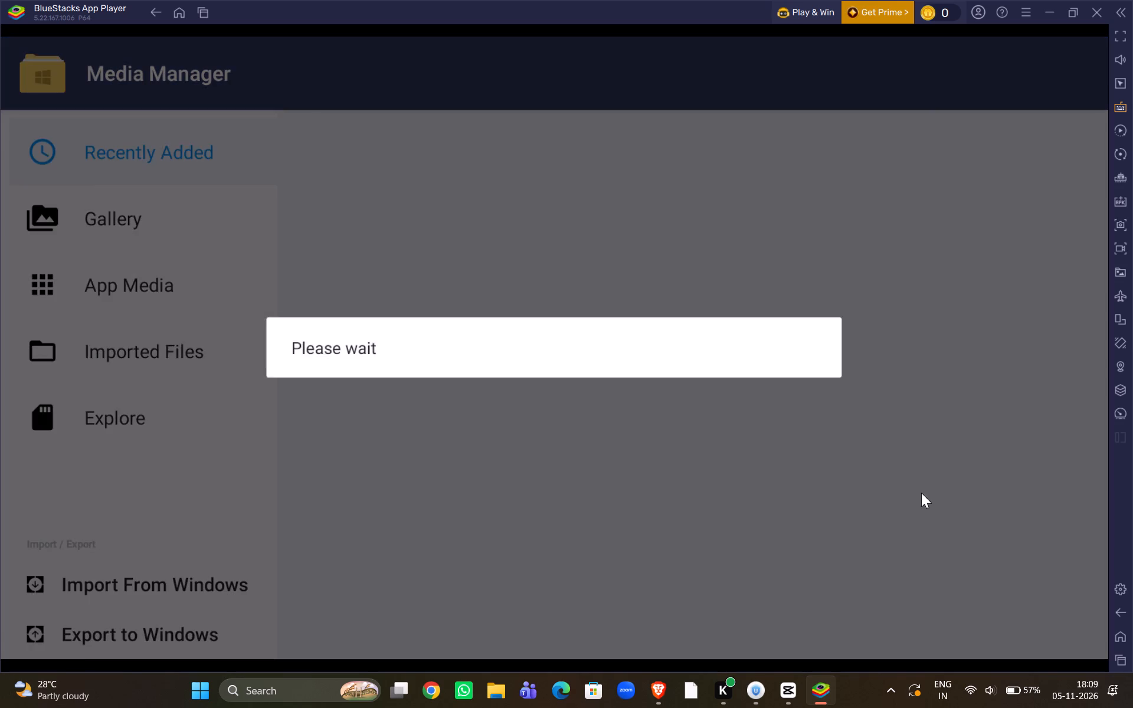
pyautogui.click(1099, 15)
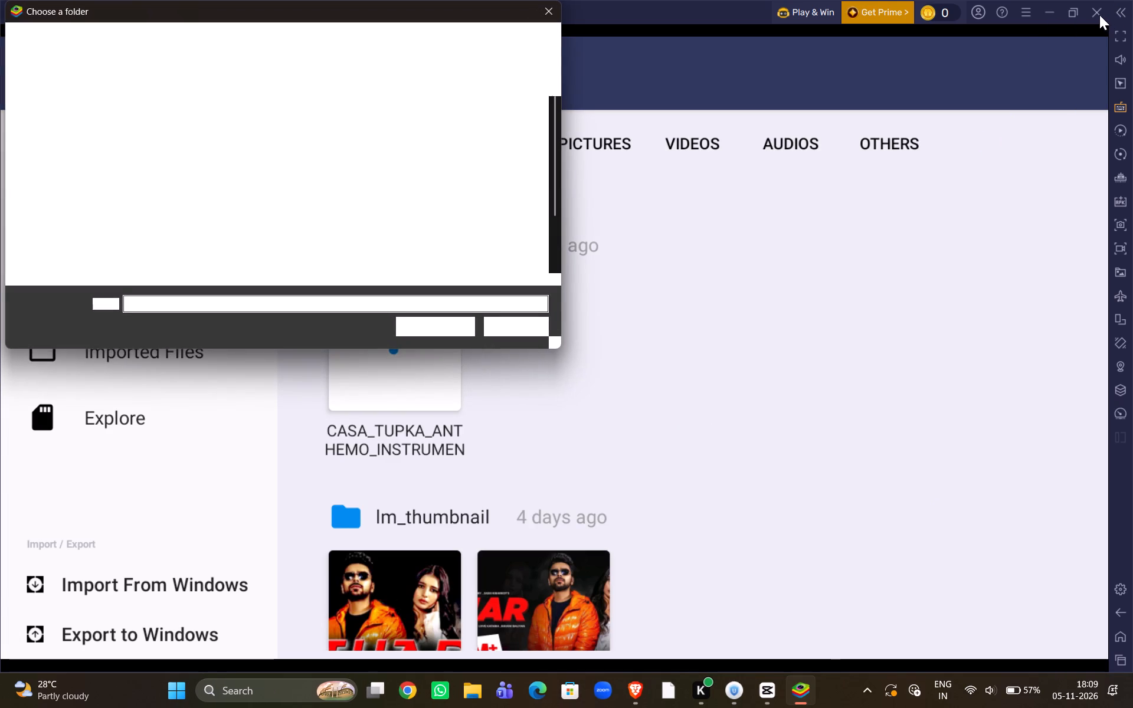
# Export the audio into the song folder on drive D, under capcut, raushan project, every reels imp clips.
pyautogui.scroll(-5, 55, 214)
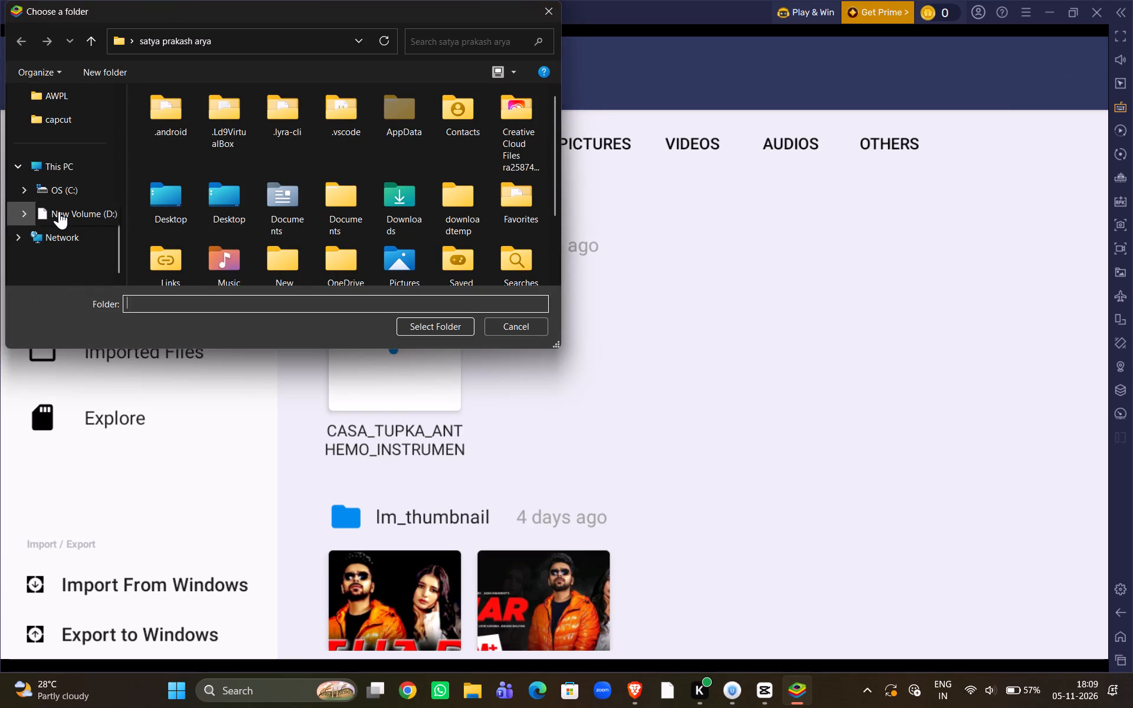
pyautogui.click(59, 211)
pyautogui.doubleClick(222, 116)
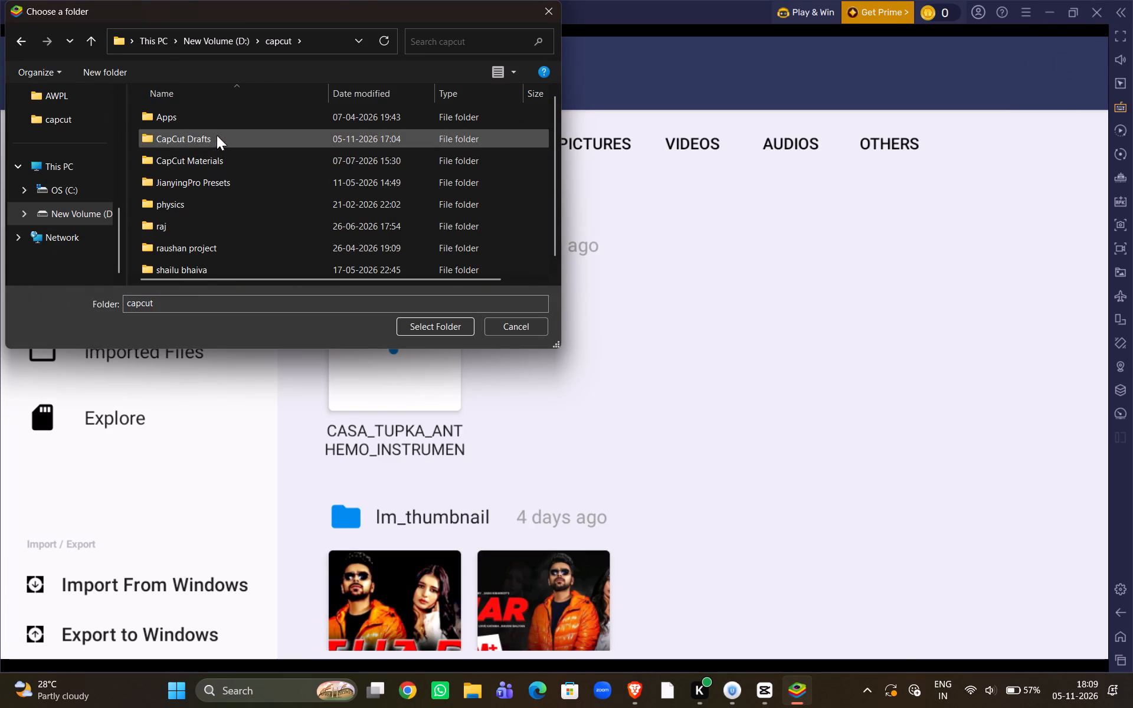
pyautogui.scroll(-2, 198, 274)
pyautogui.doubleClick(215, 242)
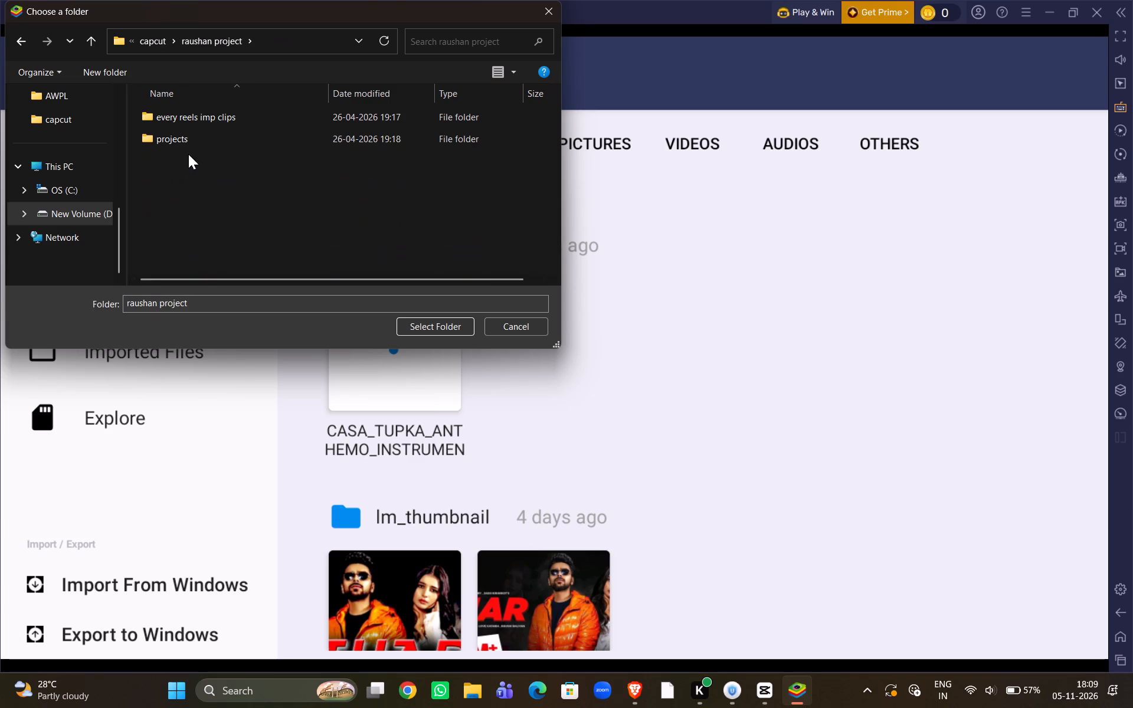
pyautogui.doubleClick(200, 119)
pyautogui.doubleClick(194, 137)
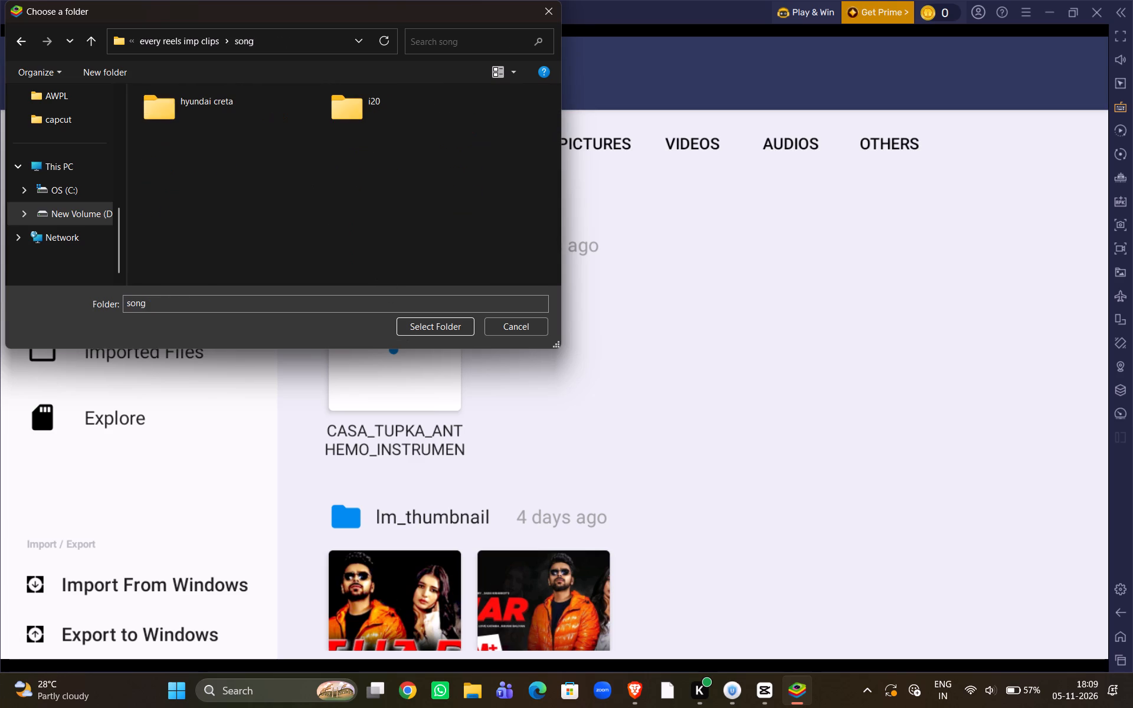
pyautogui.click(427, 327)
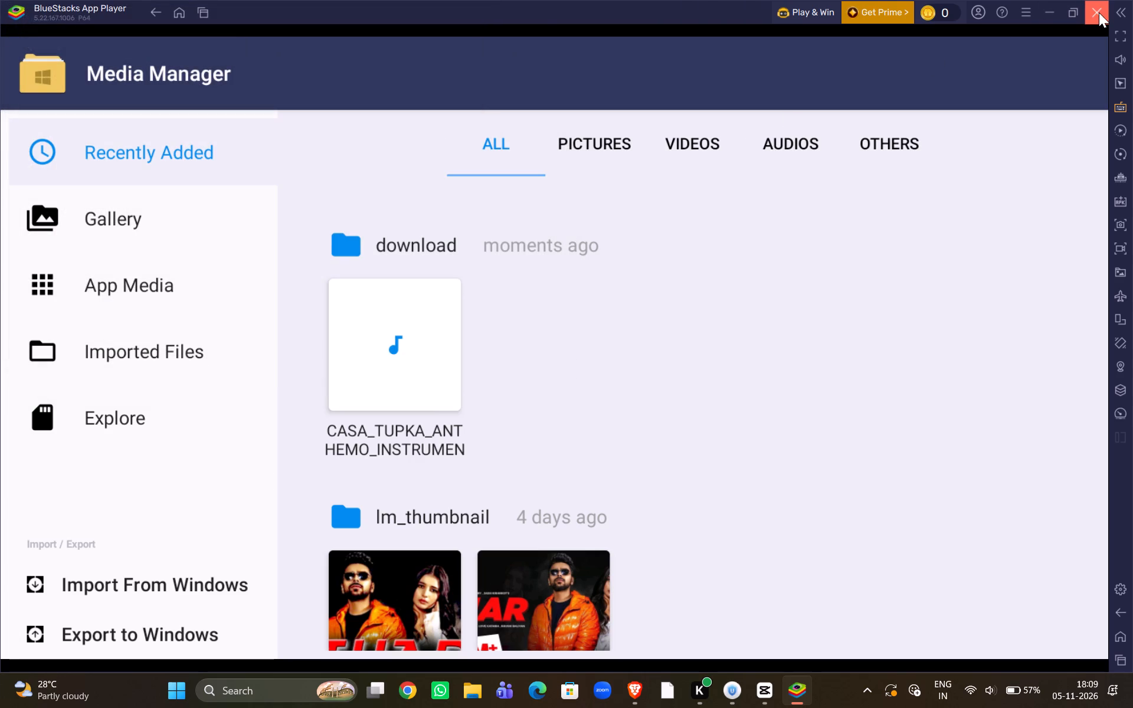
# Close BlueStacks App Player and confirm the exit.
pyautogui.click(1095, 13)
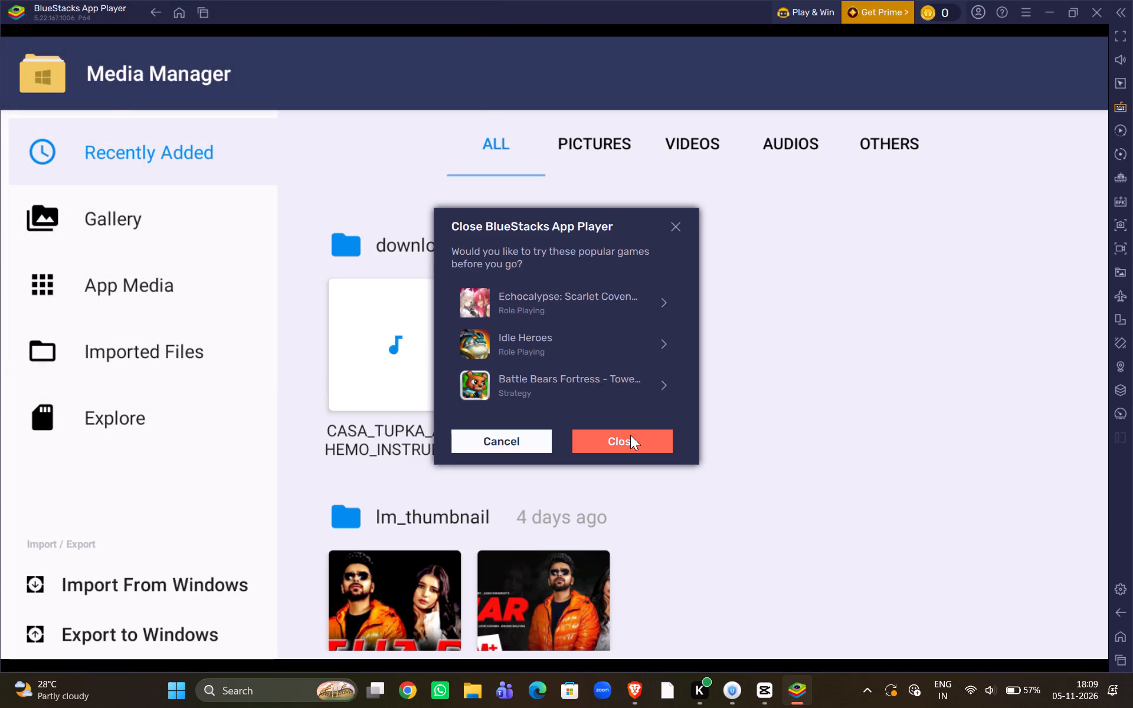
pyautogui.click(630, 438)
# Launch the FxSound audio enhancer and dismiss its window.
pyautogui.click(686, 694)
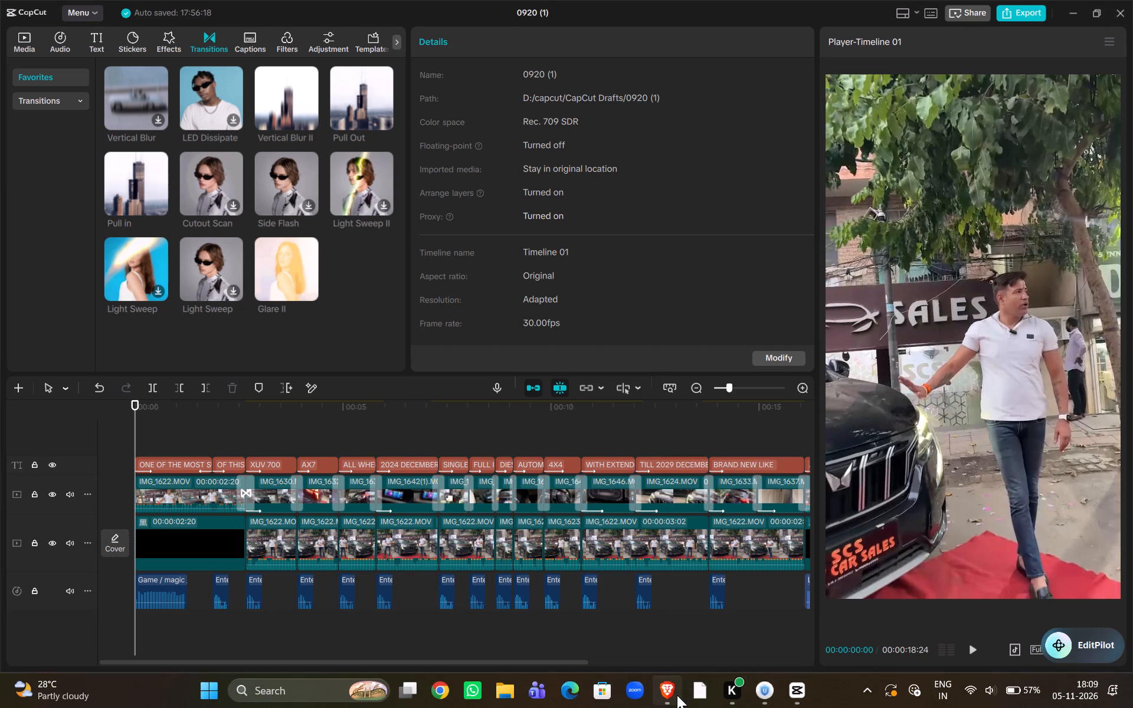
pyautogui.click(677, 695)
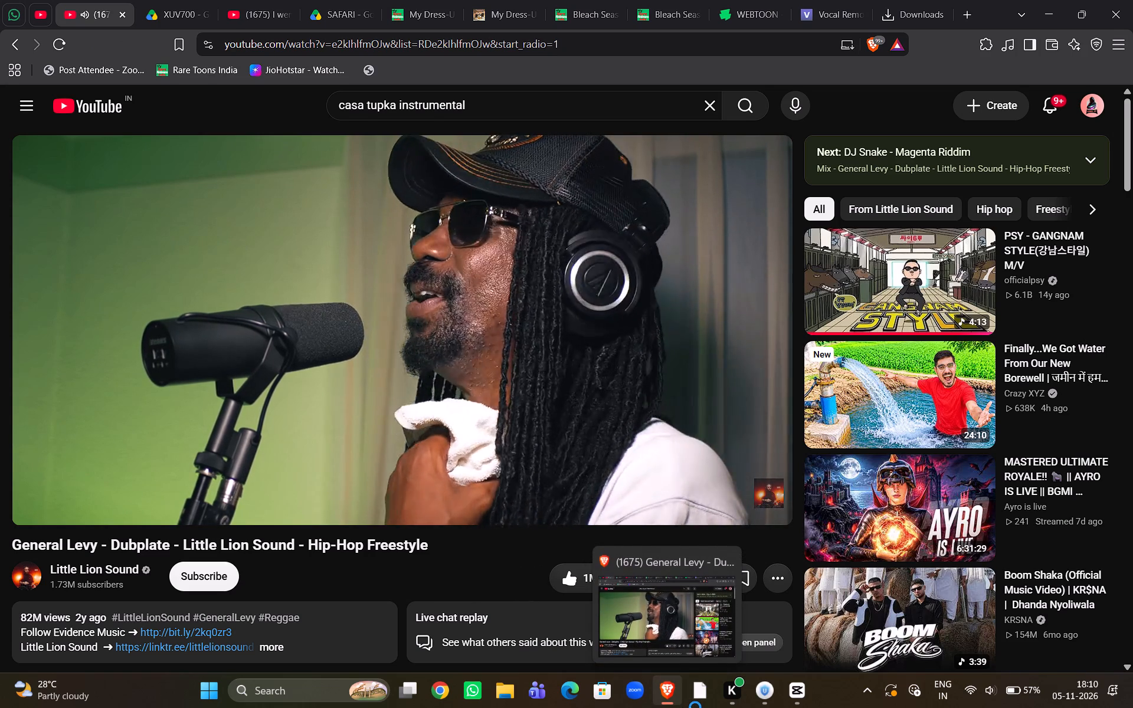
pyautogui.click(687, 700)
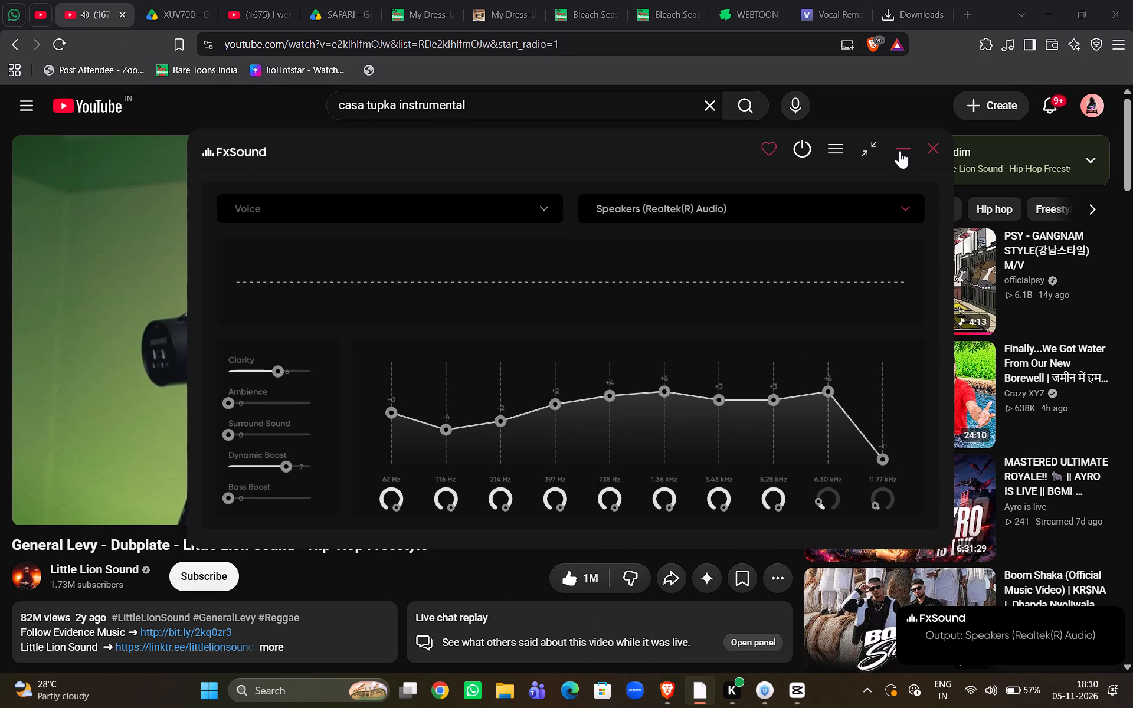
pyautogui.click(928, 148)
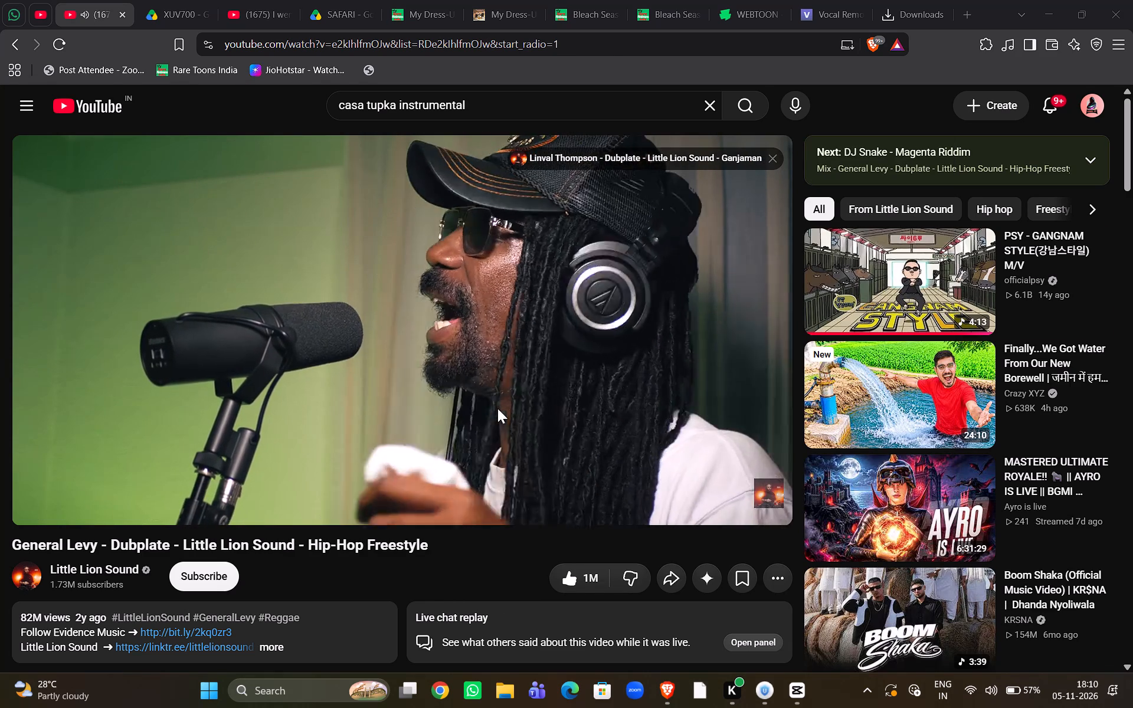
# Check the computer's sound output device selection and return to Brave.
pyautogui.press('ctrl+super+v')
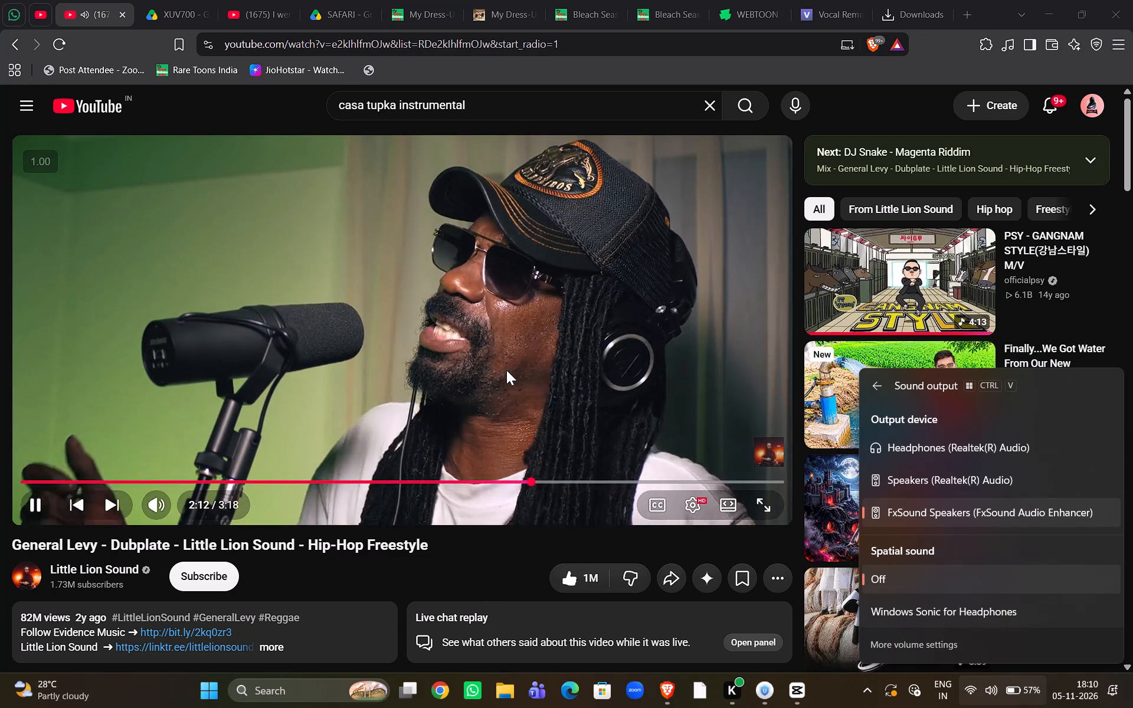
pyautogui.click(674, 687)
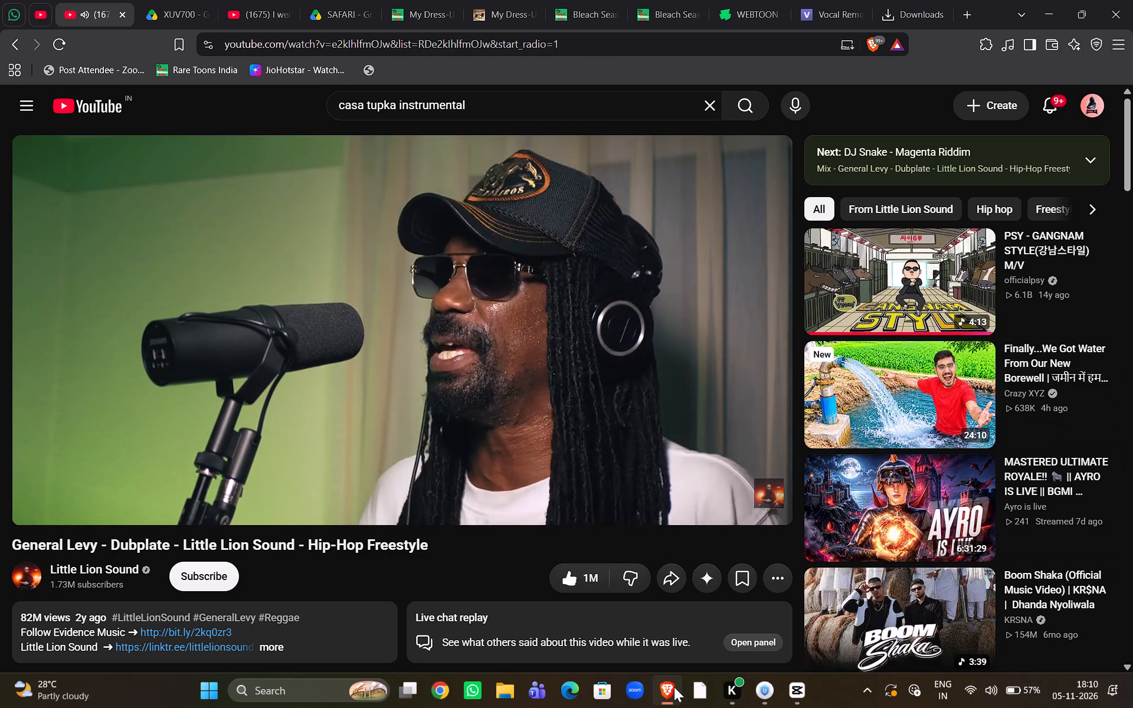
# Return to the 0920 (1) project in CapCut.
pyautogui.click(674, 696)
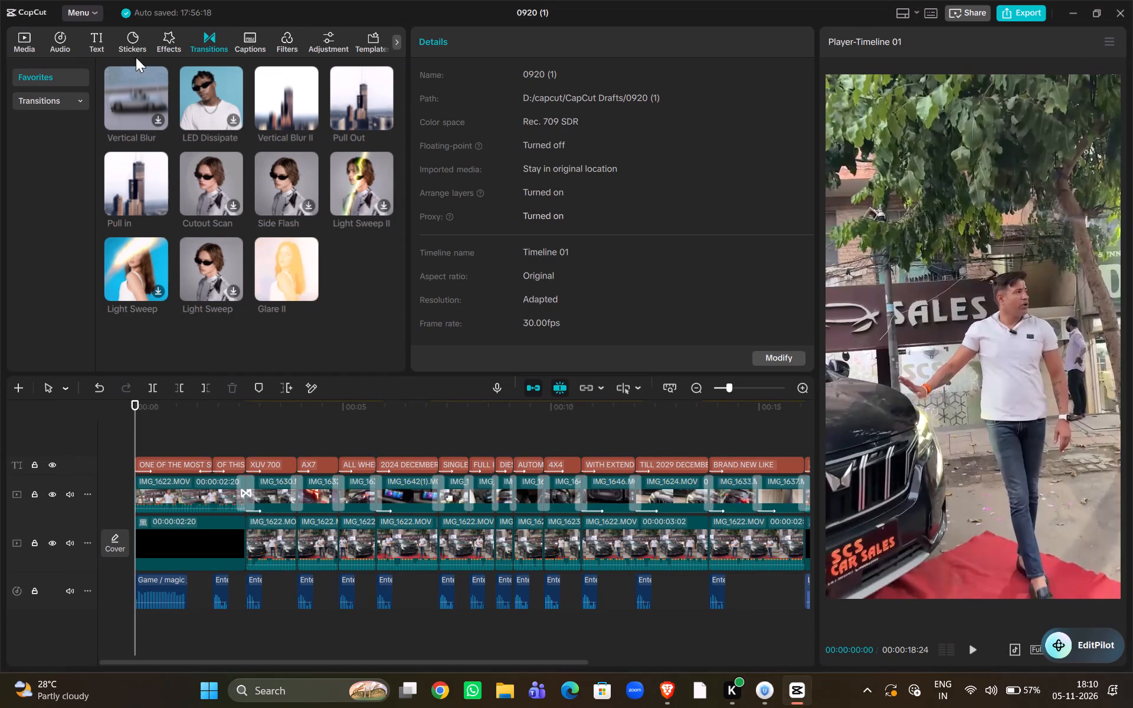
# Open the media import dialog at the song folder inside every reels imp clips.
pyautogui.click(34, 42)
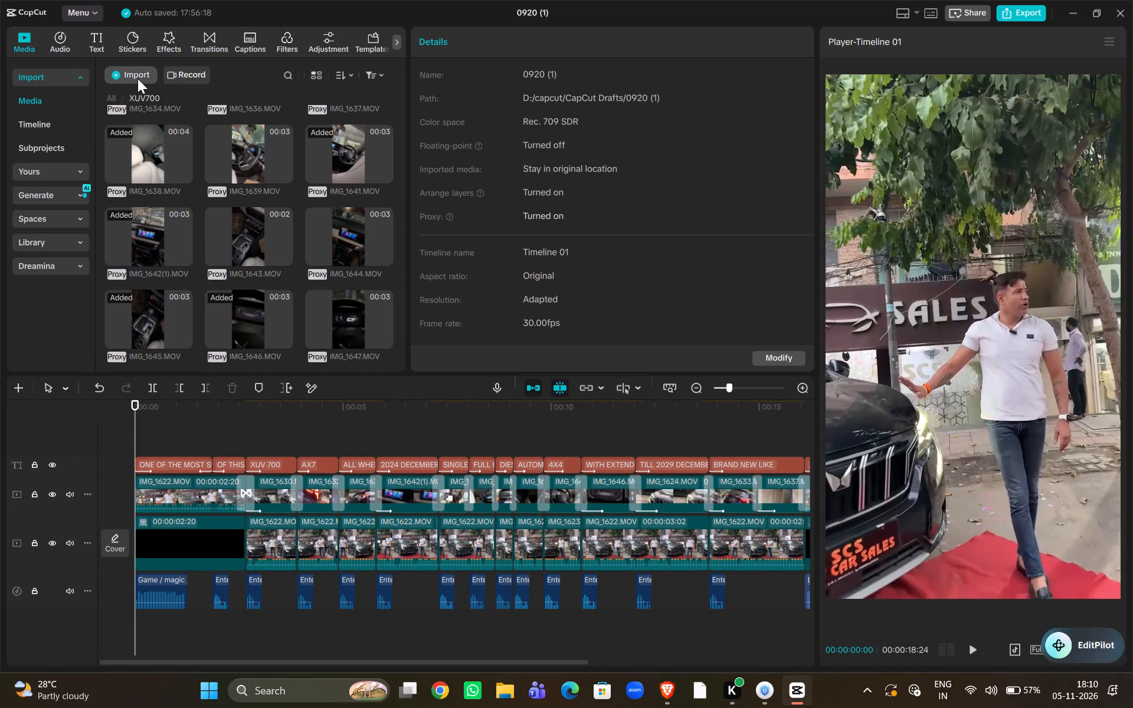
pyautogui.click(136, 78)
pyautogui.click(174, 107)
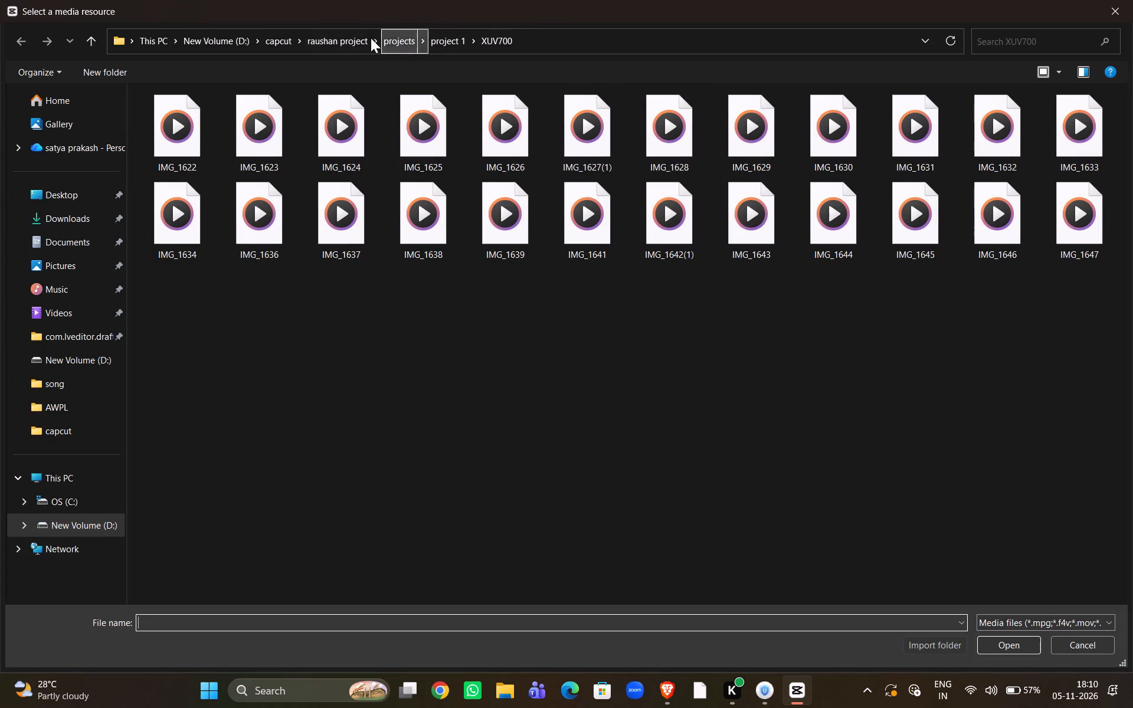
pyautogui.click(325, 34)
pyautogui.doubleClick(229, 120)
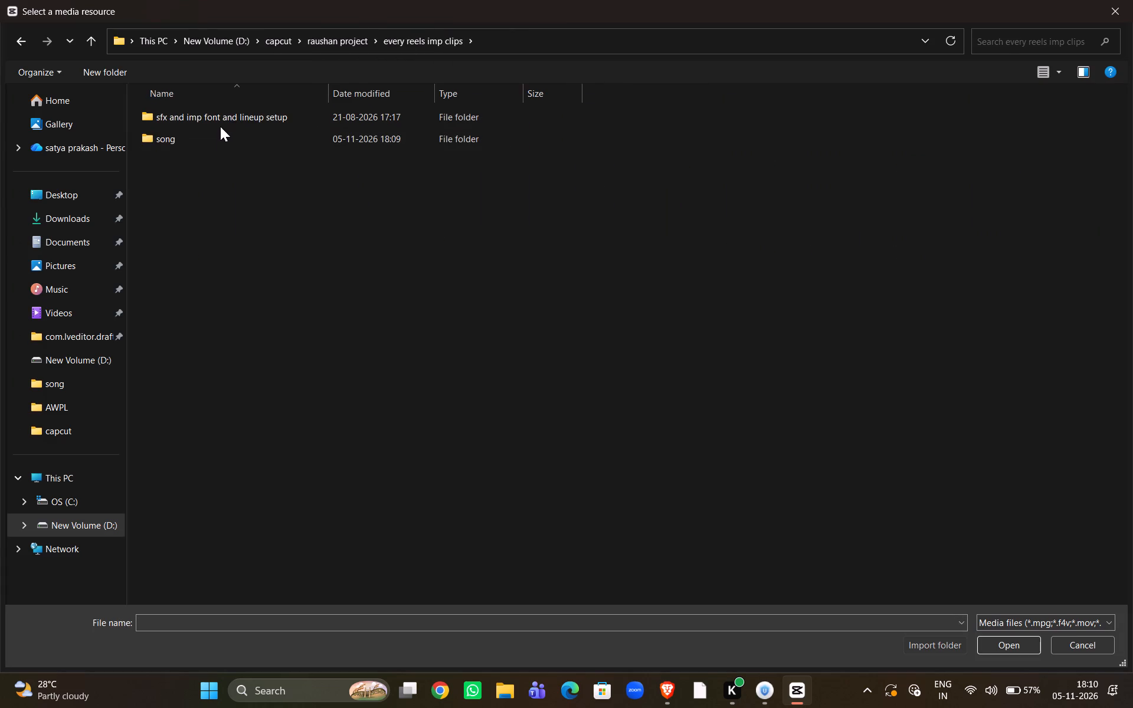
pyautogui.doubleClick(220, 142)
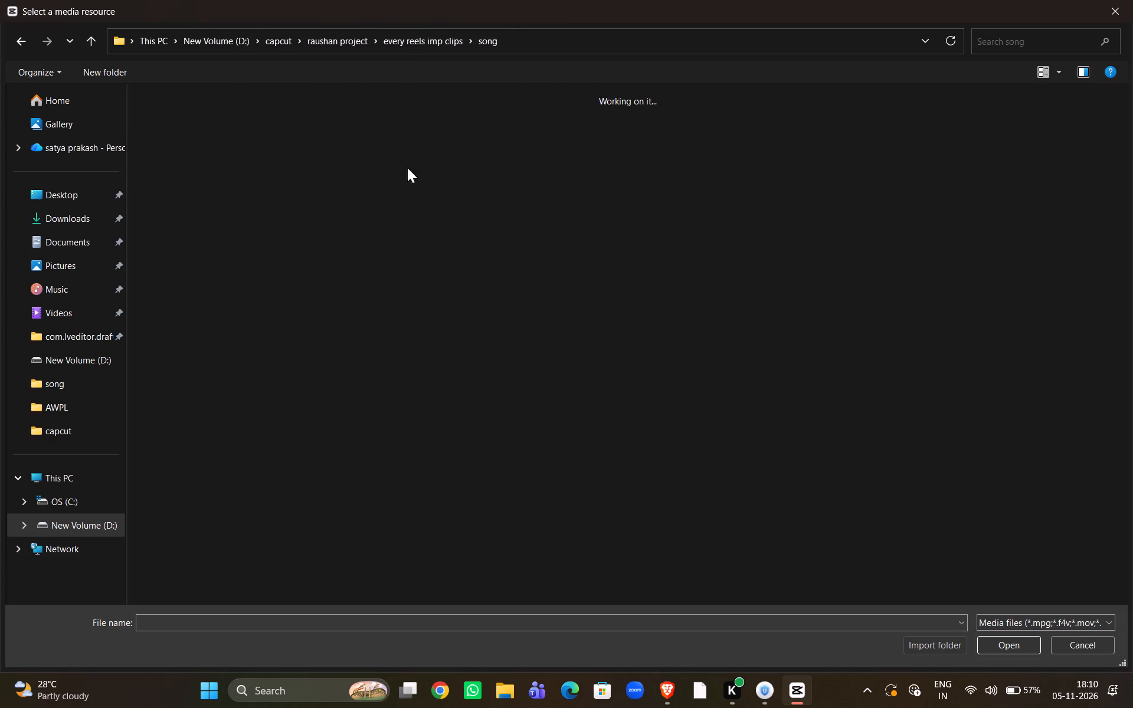
# Switch the computer's sound output to Headphones (Realtek(R) Audio).
pyautogui.press('ctrl+super+v')
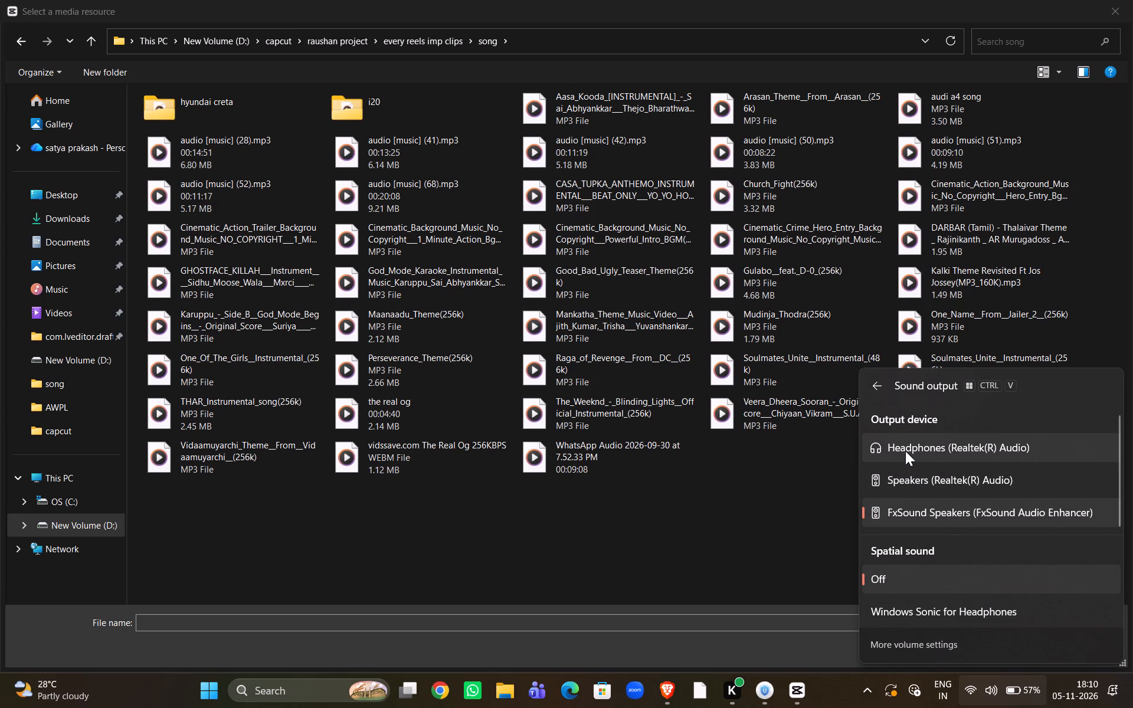
pyautogui.click(905, 451)
pyautogui.click(611, 552)
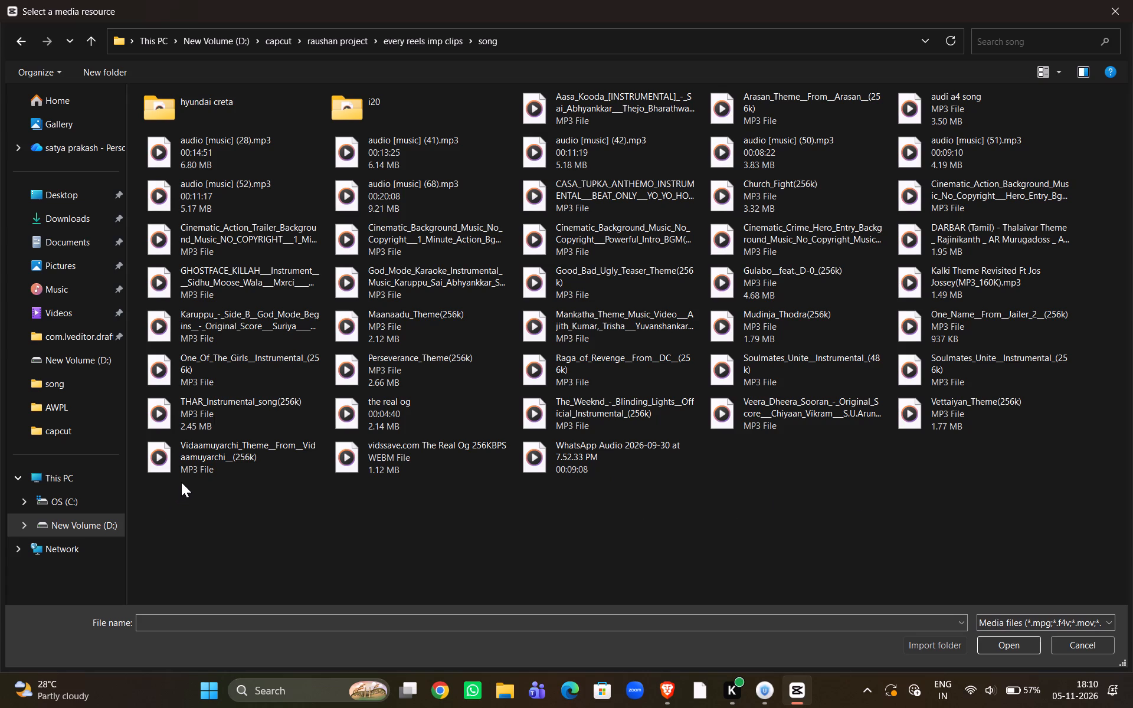
# Import the CASA_TUPKA_ANTHEMO_INSTRUMENTAL MP3 into the project media.
pyautogui.doubleClick(585, 206)
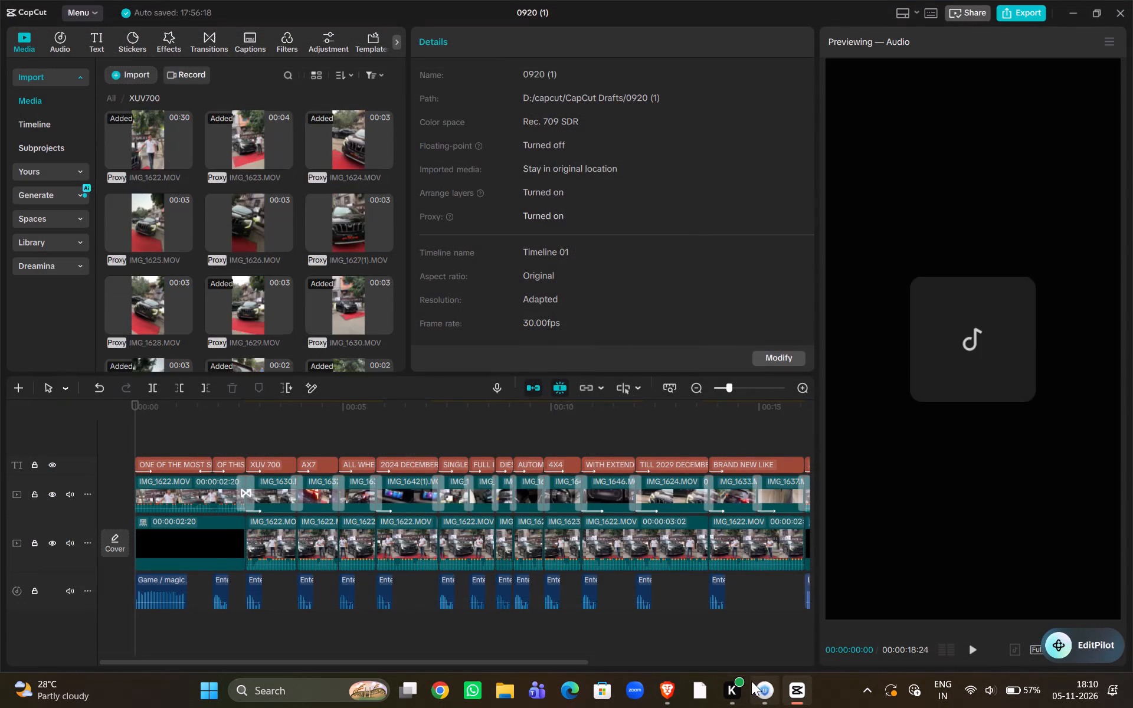
# Switch to Brave and watch the General Levy video, hiding its end-screen suggestions.
pyautogui.click(665, 694)
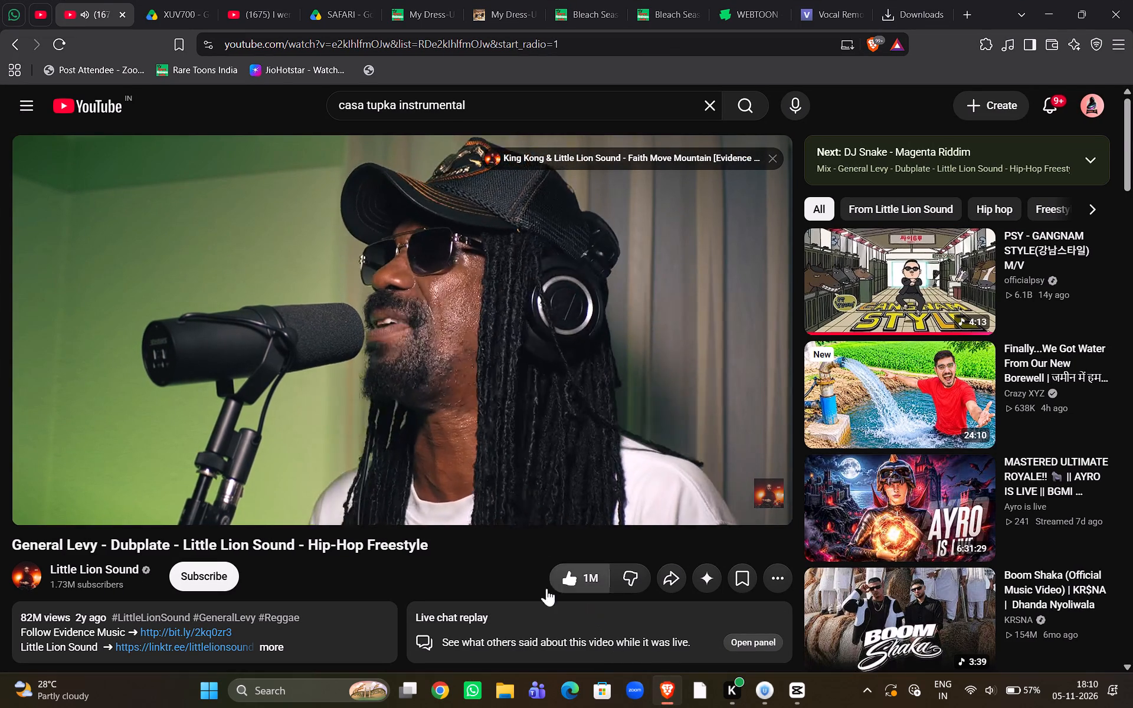
pyautogui.scroll(-7, 483, 559)
pyautogui.scroll(7, 463, 556)
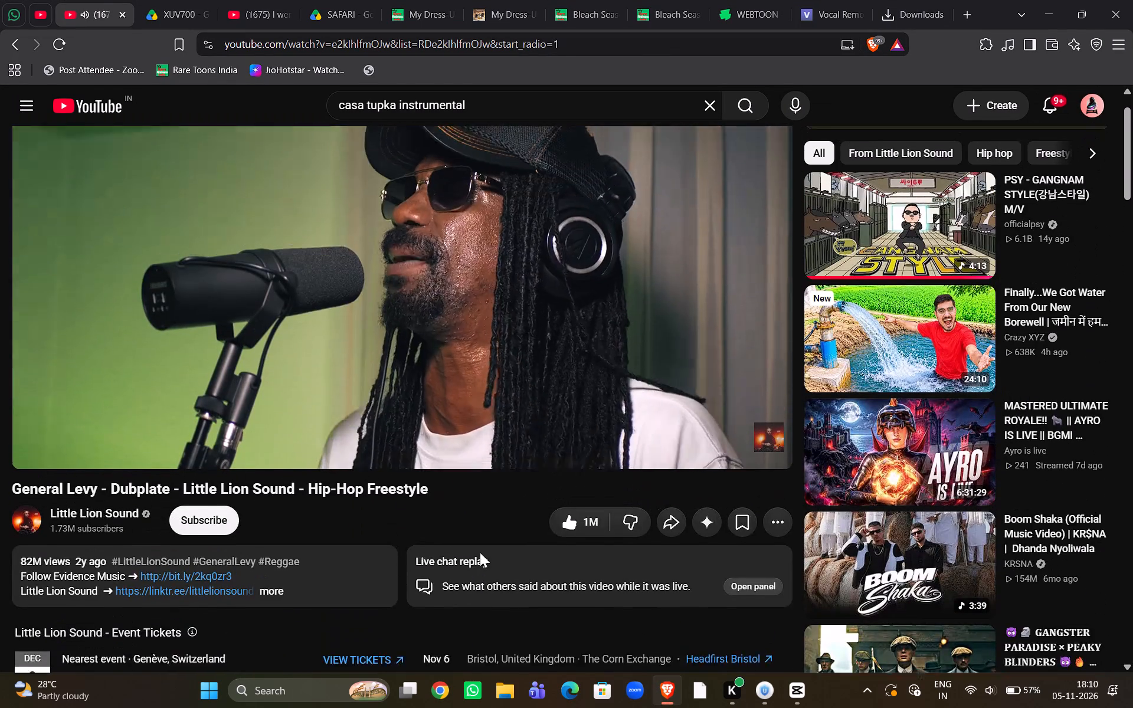
pyautogui.scroll(1, 480, 552)
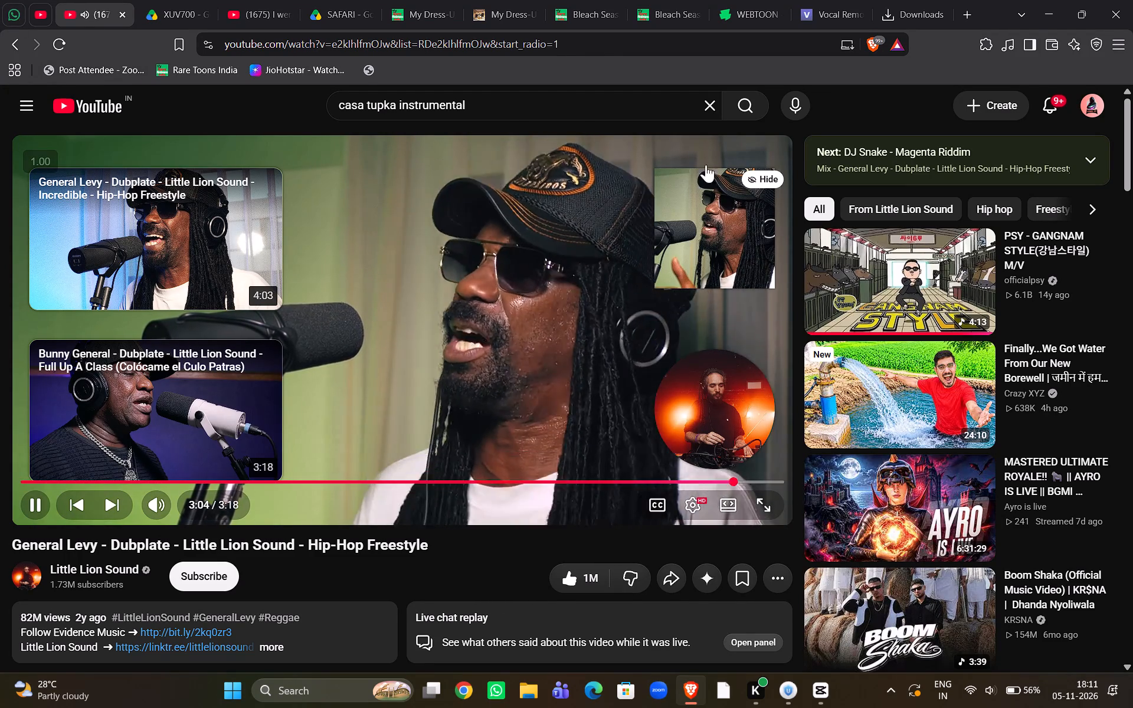
pyautogui.click(771, 181)
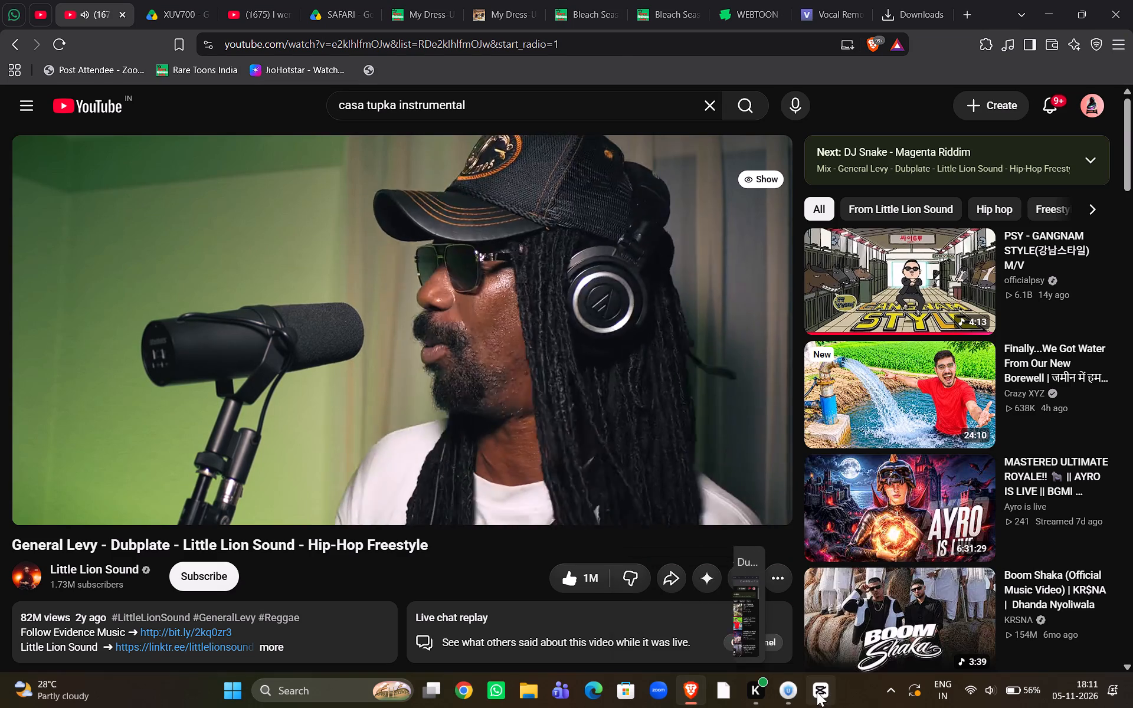
# Return to CapCut and place the Casa Tupka instrumental at the timeline start, on a new audio track below the sound effects.
pyautogui.click(820, 689)
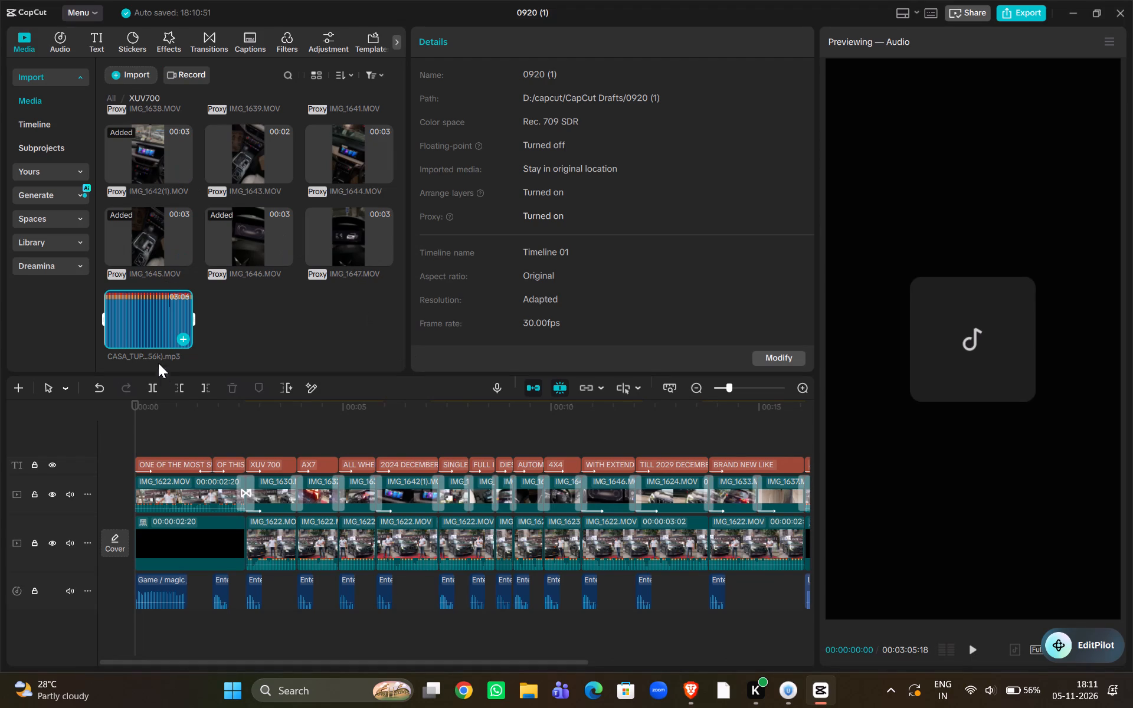
pyautogui.moveTo(152, 323); pyautogui.dragTo(78, 642)
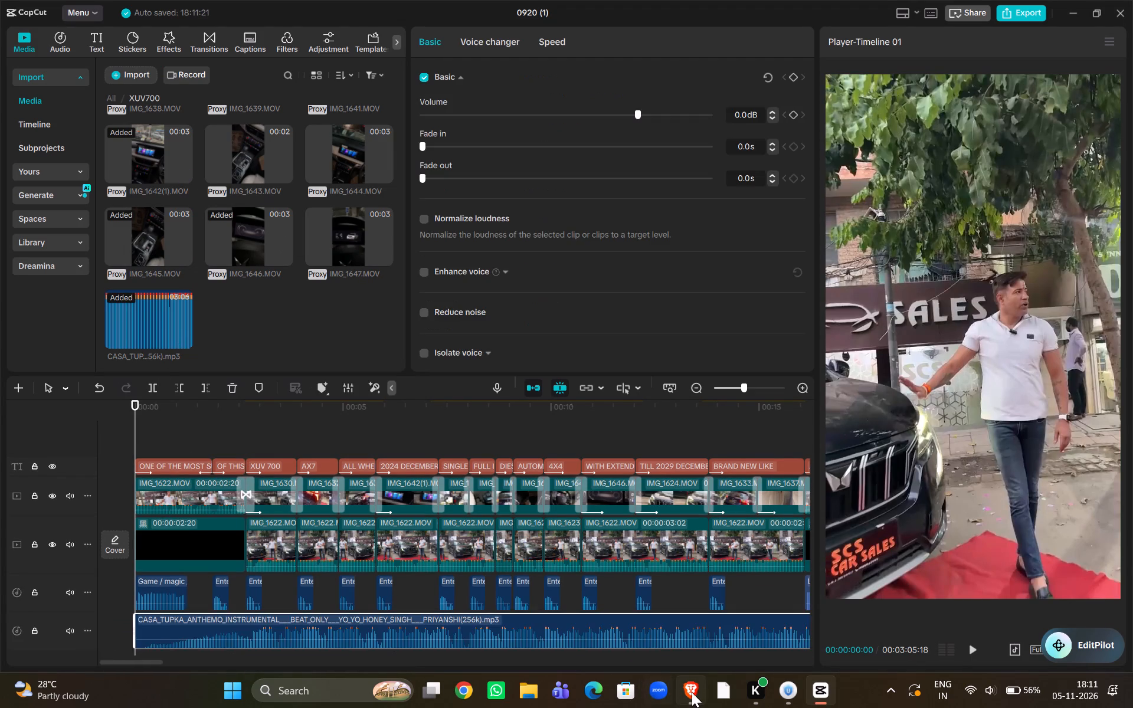
# Switch to Brave, pause the General Levy video and close the browser window.
pyautogui.click(695, 694)
pyautogui.click(426, 358)
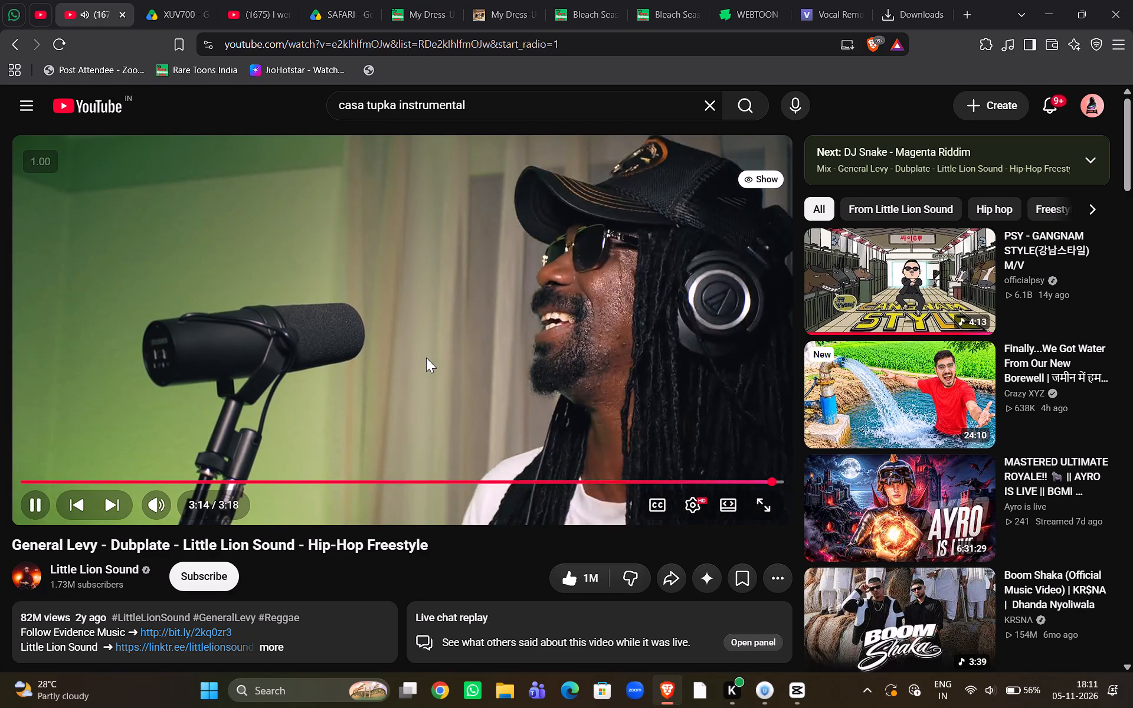
pyautogui.click(1116, 0)
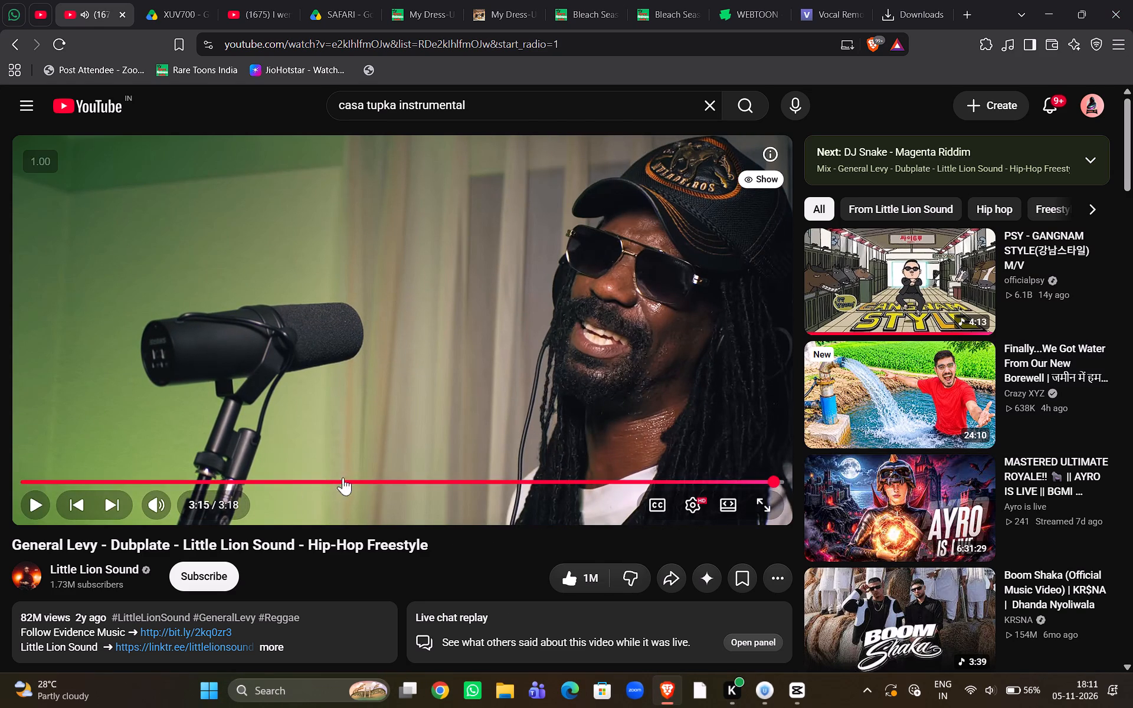
# Skim through the Casa Tupka instrumental on the timeline from its beginning to about 1:45, listening to sample passages.
pyautogui.click(354, 421)
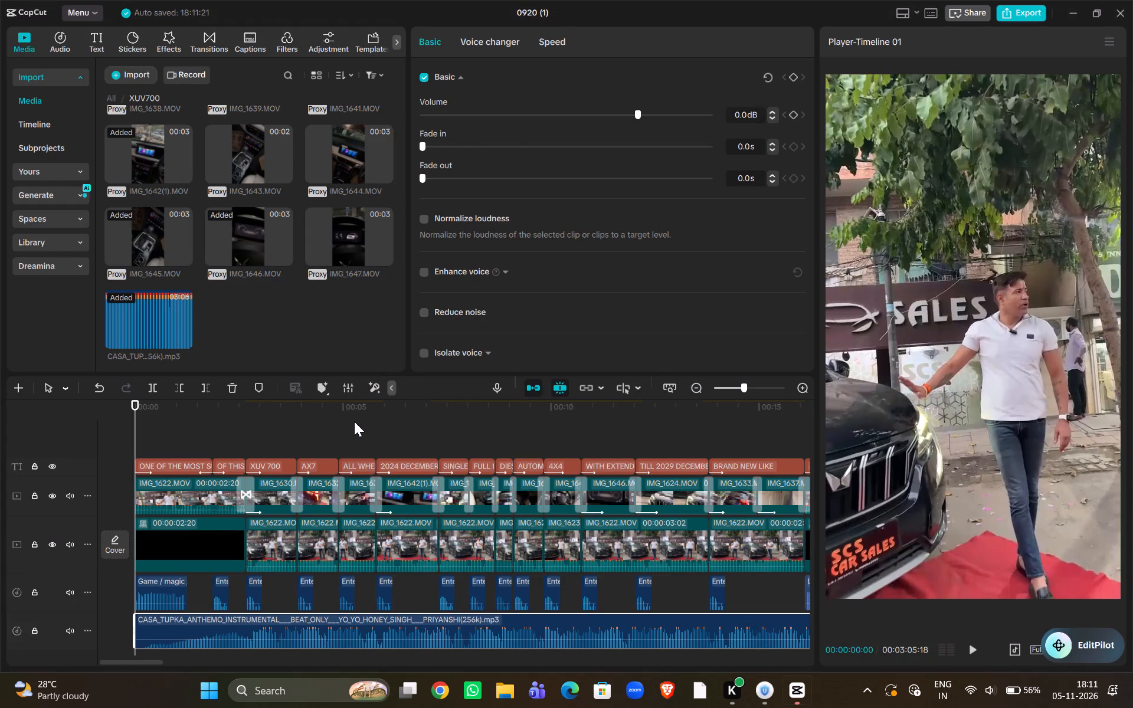
pyautogui.click(604, 404)
pyautogui.moveTo(604, 405); pyautogui.dragTo(893, 417)
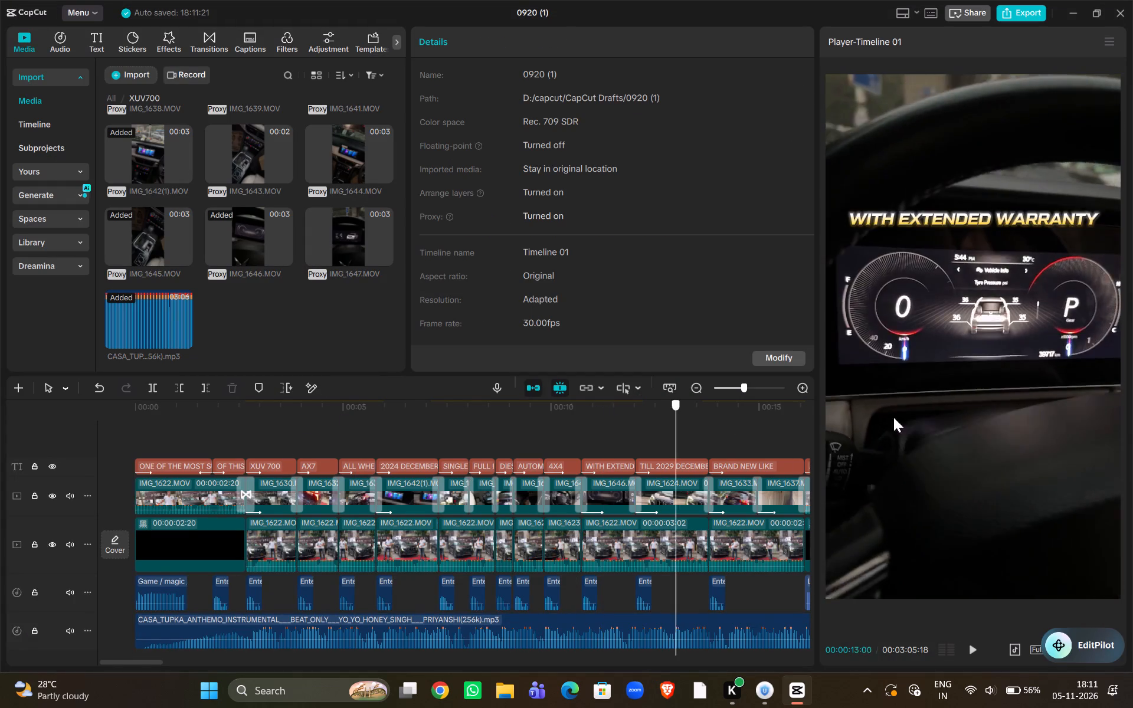
pyautogui.moveTo(893, 417); pyautogui.dragTo(284, 475)
pyautogui.press('space')
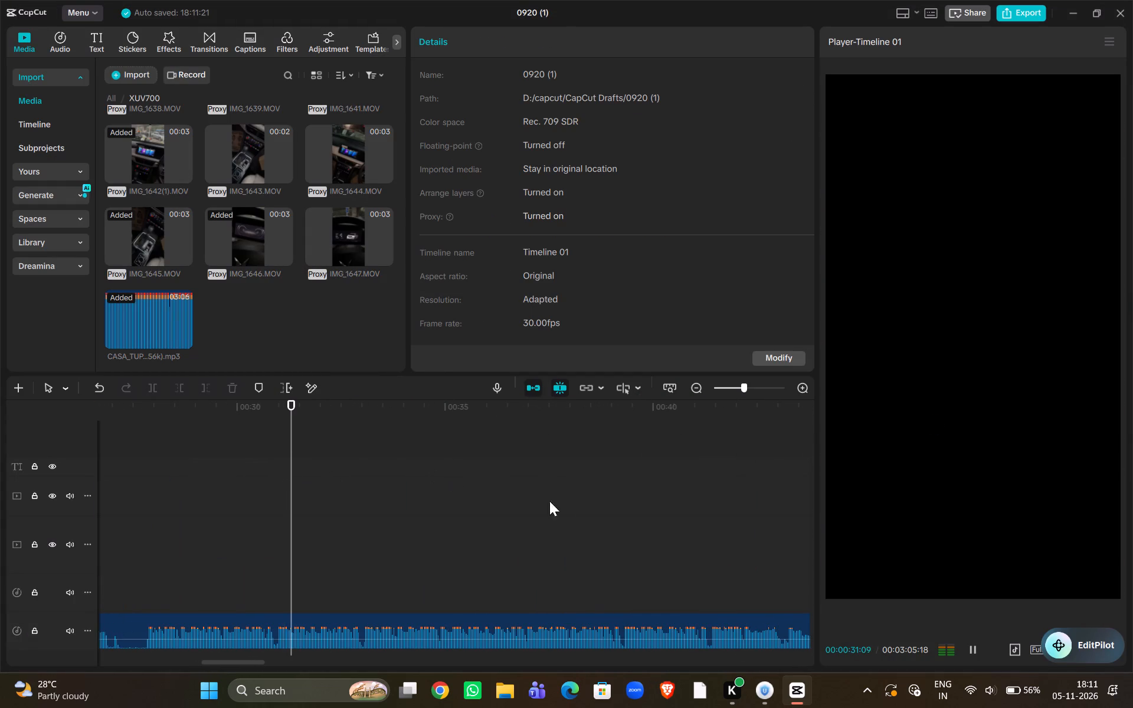
pyautogui.click(639, 487)
pyautogui.moveTo(639, 487); pyautogui.dragTo(829, 481)
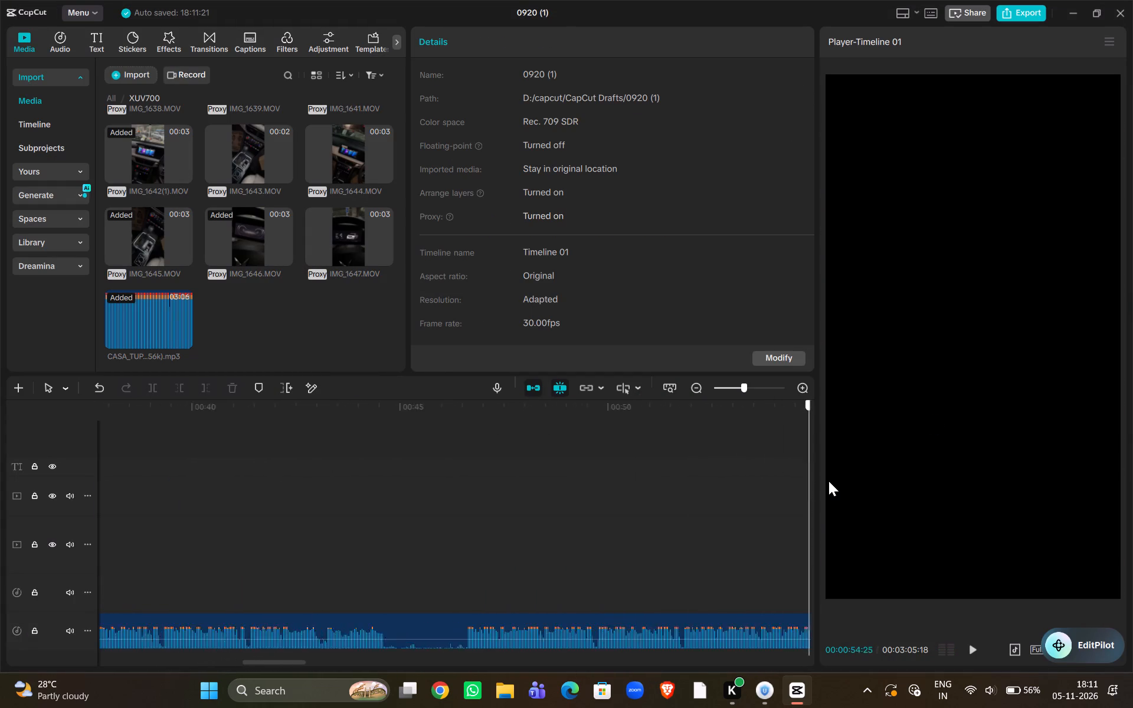
pyautogui.moveTo(829, 481); pyautogui.dragTo(800, 454)
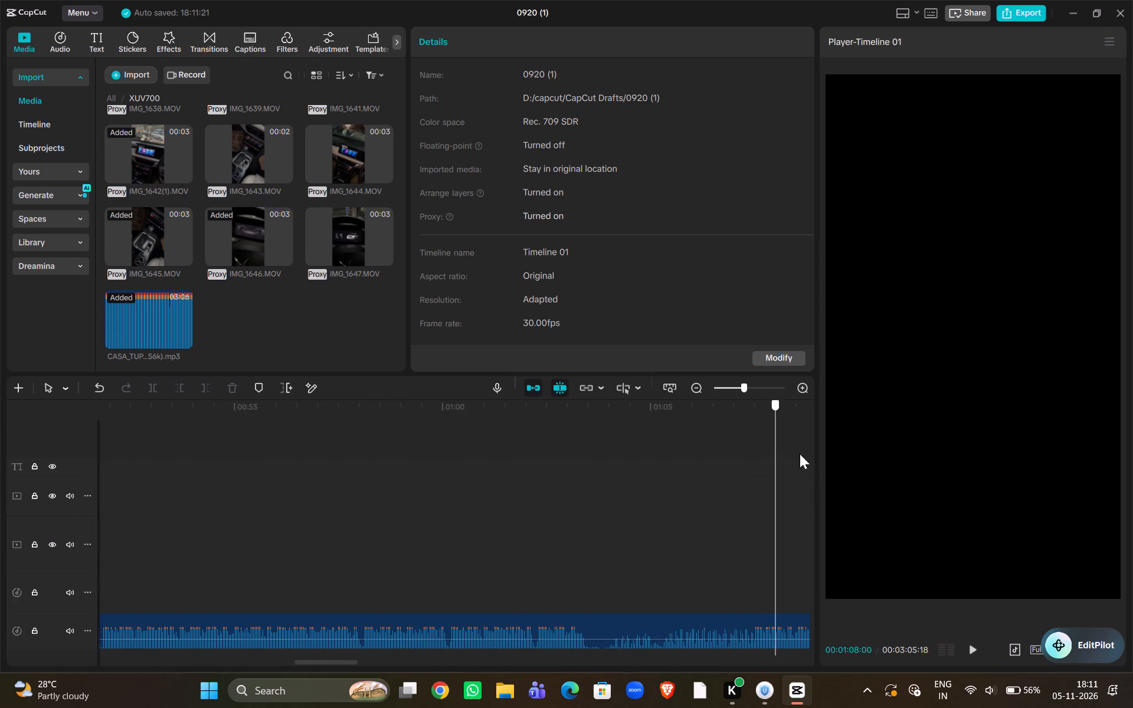
pyautogui.moveTo(800, 454); pyautogui.dragTo(87, 481)
pyautogui.press('space')
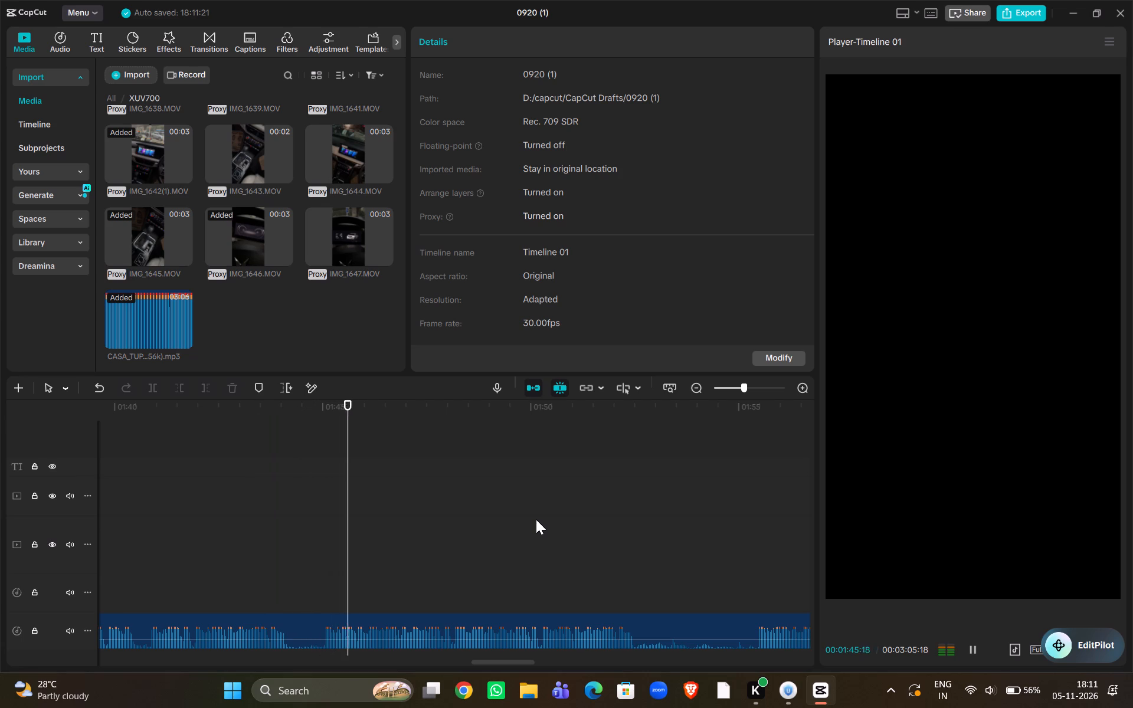
# Listen to the instrumental from about 1:55 towards its end and replay the section starting near 1:55.
pyautogui.click(758, 560)
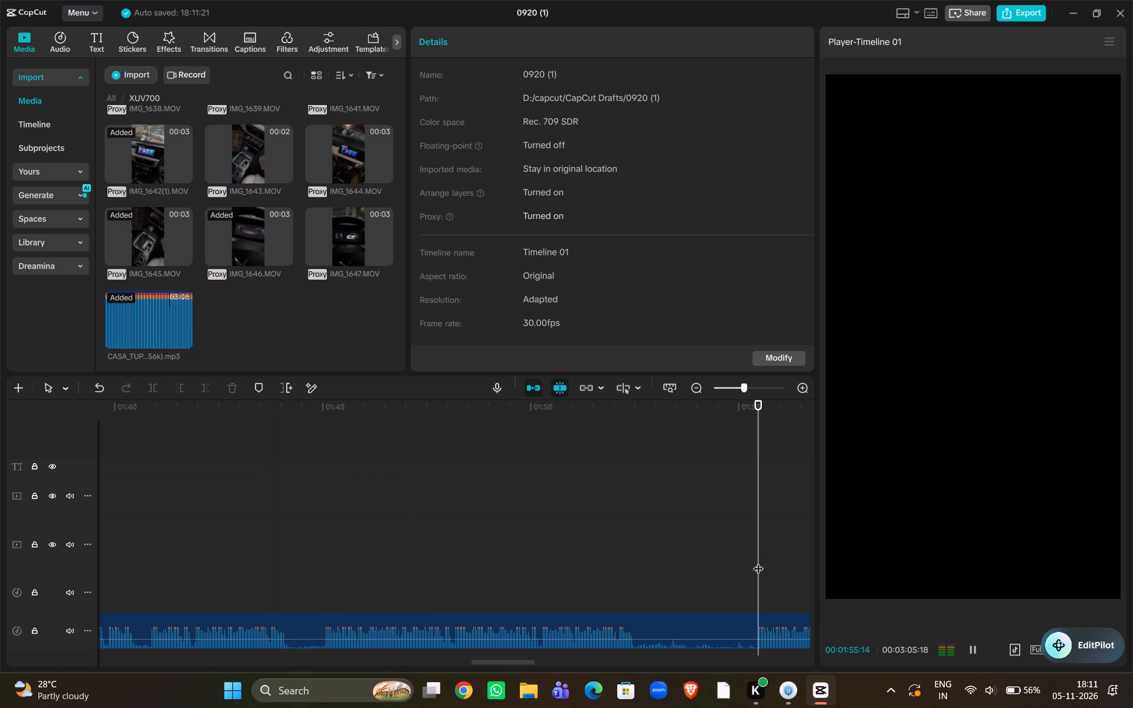
pyautogui.press('space')
pyautogui.hscroll(-3, 758, 561)
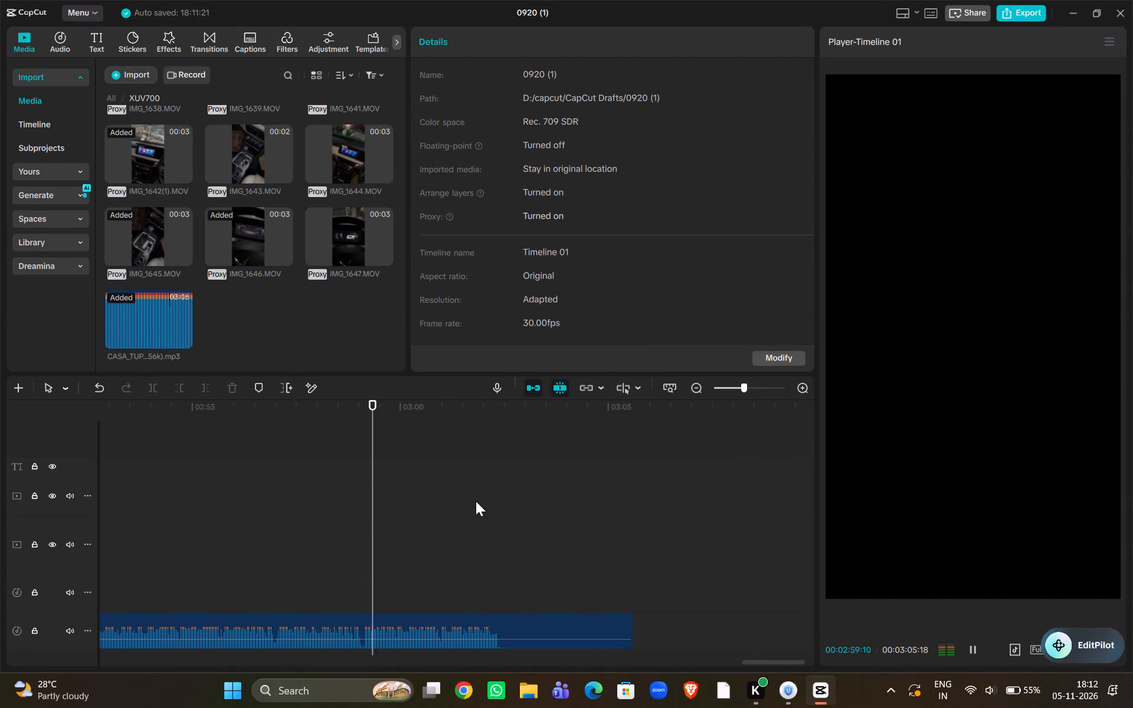
pyautogui.click(336, 513)
pyautogui.moveTo(336, 513); pyautogui.dragTo(40, 534)
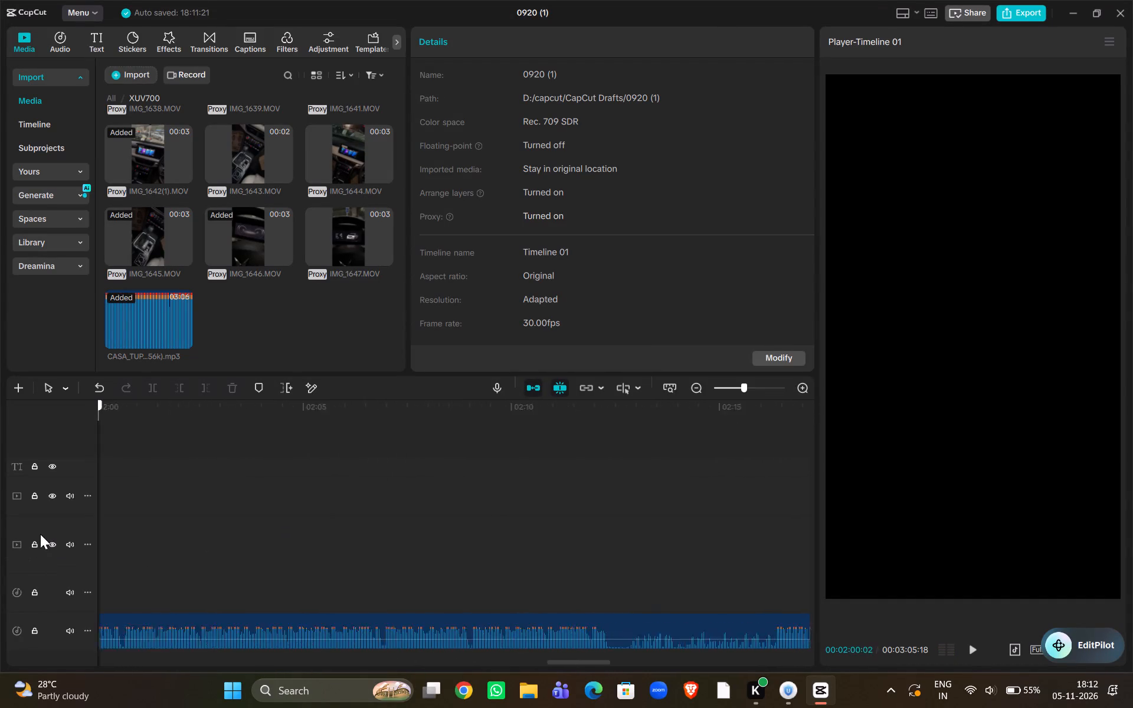
pyautogui.moveTo(40, 534); pyautogui.dragTo(374, 509)
pyautogui.press('space')
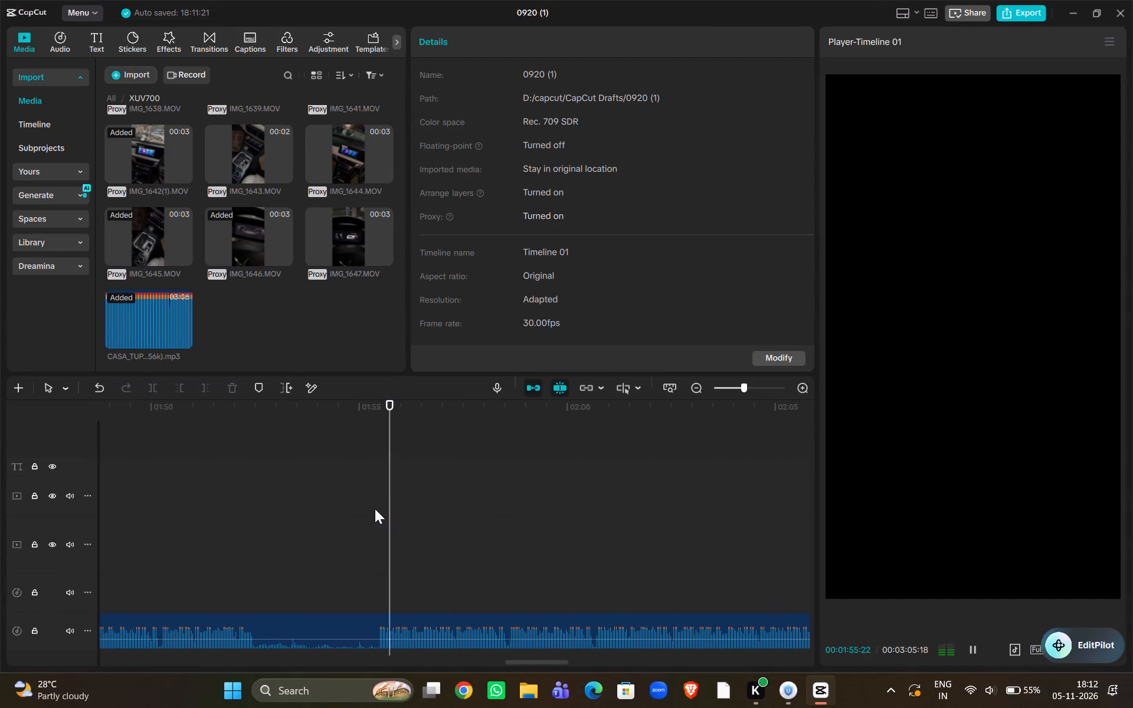
# Go back along the instrumental and listen to the passage just after the one-minute mark.
pyautogui.click(374, 510)
pyautogui.moveTo(373, 510); pyautogui.dragTo(290, 513)
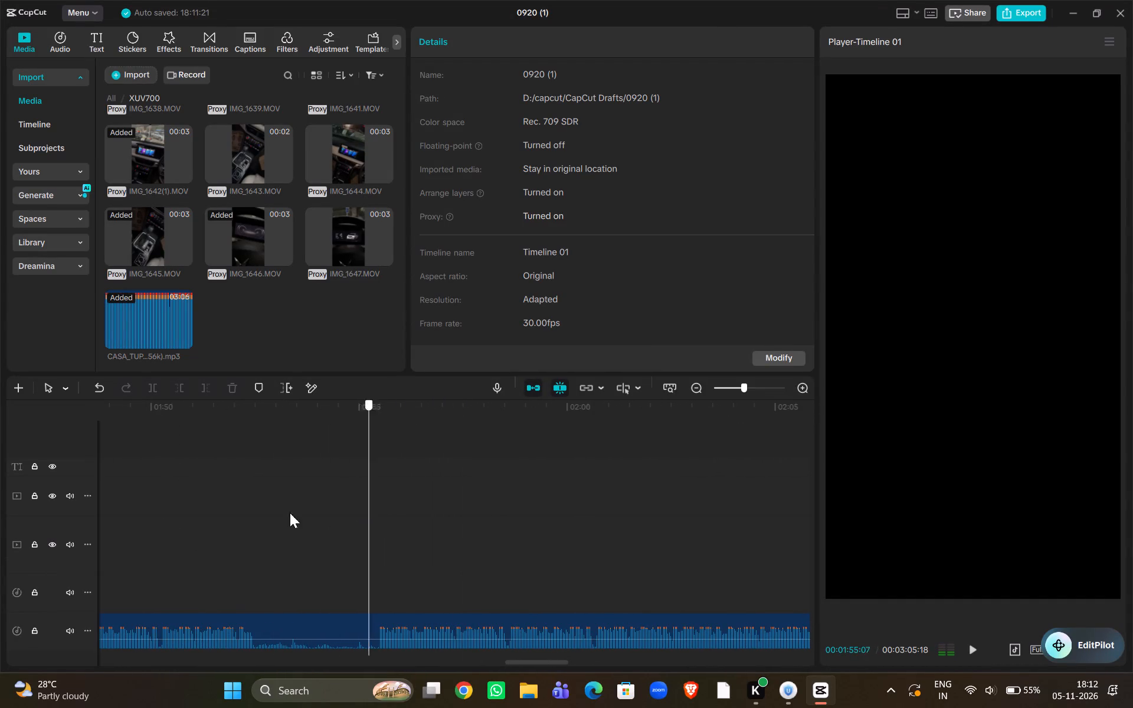
pyautogui.moveTo(290, 513); pyautogui.dragTo(77, 513)
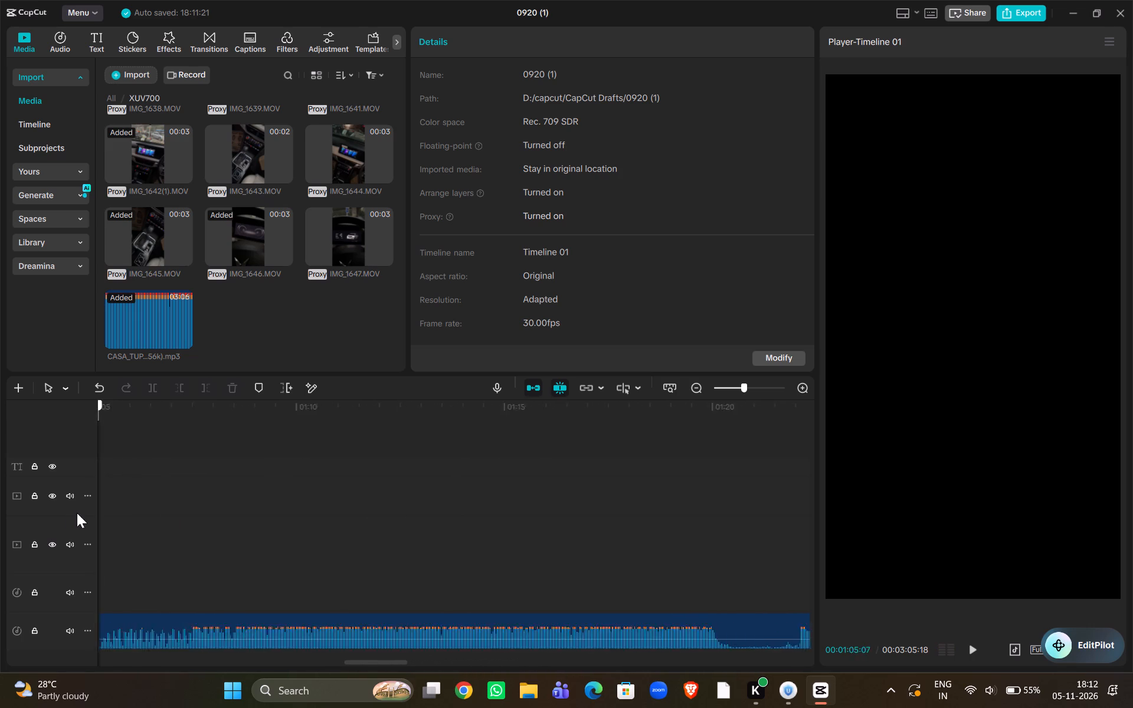
pyautogui.moveTo(77, 513); pyautogui.dragTo(618, 511)
pyautogui.press('space')
pyautogui.press('space')
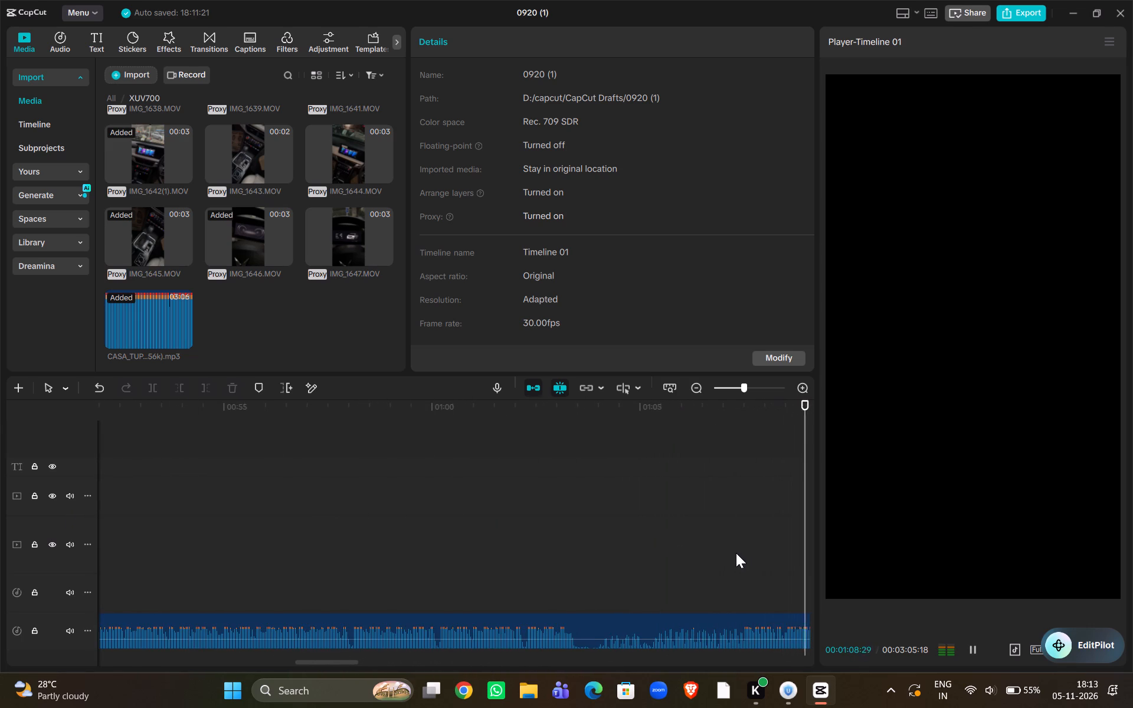
# Listen to the instrumental's earlier passages around 0:28 and 0:21.
pyautogui.click(283, 570)
pyautogui.moveTo(283, 570); pyautogui.dragTo(73, 560)
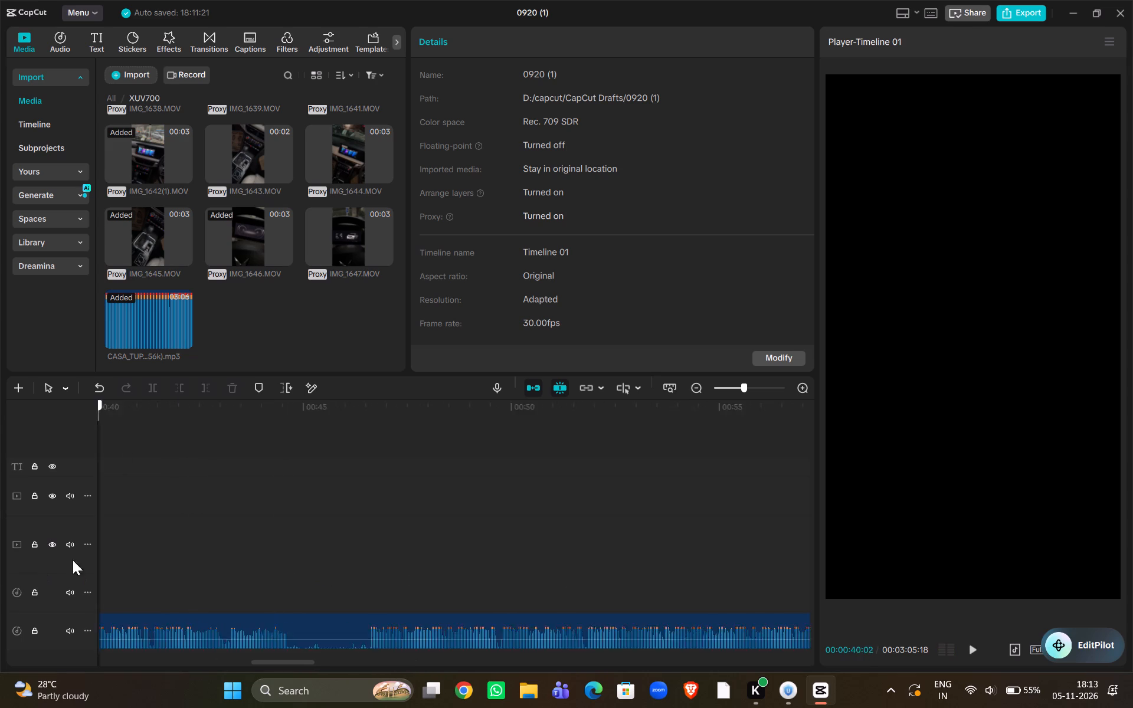
pyautogui.moveTo(73, 560); pyautogui.dragTo(602, 549)
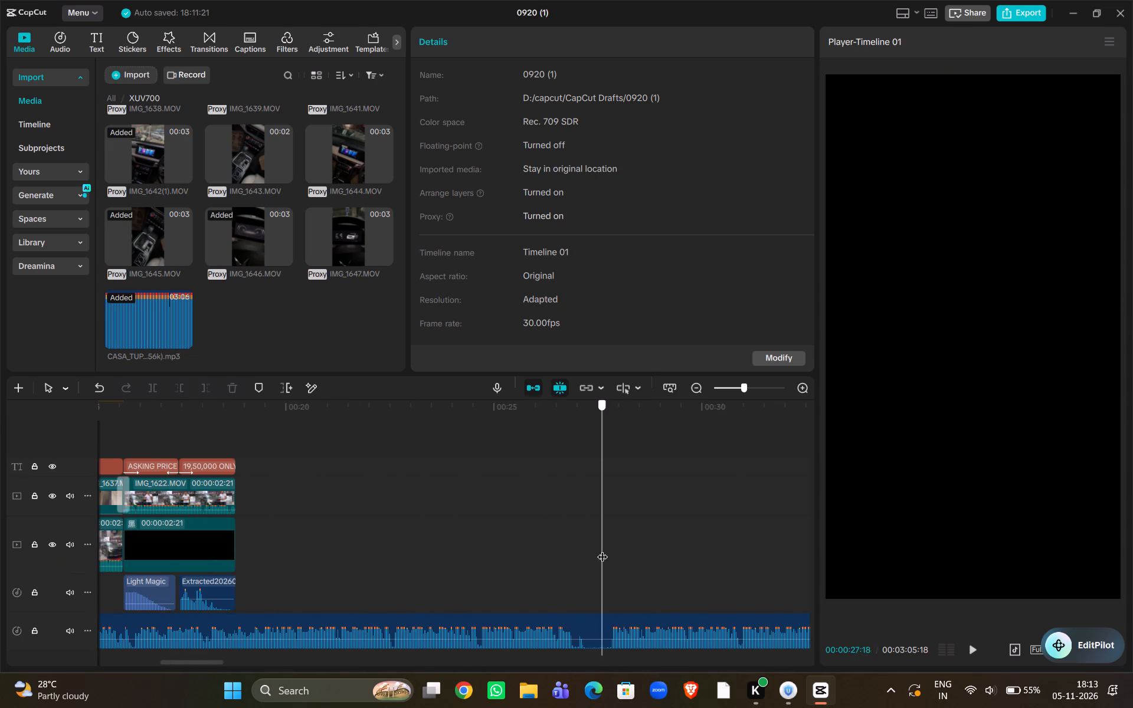
pyautogui.moveTo(602, 549); pyautogui.dragTo(610, 549)
pyautogui.press('space')
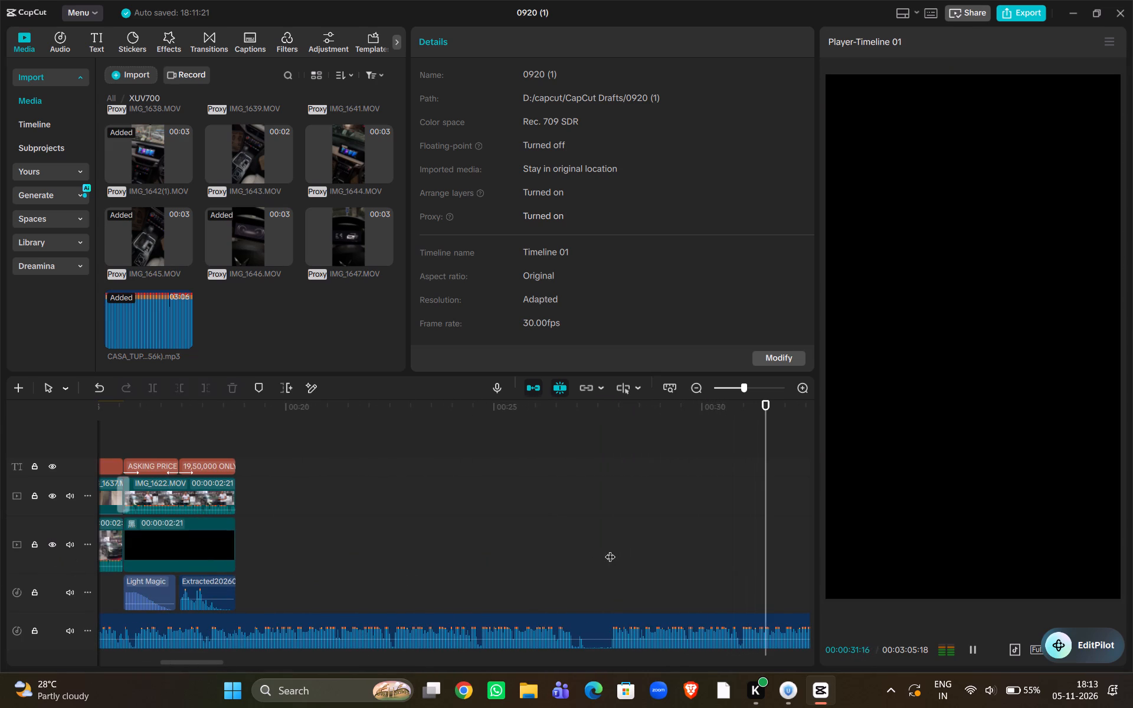
pyautogui.click(392, 556)
pyautogui.moveTo(391, 556); pyautogui.dragTo(316, 556)
pyautogui.press('space')
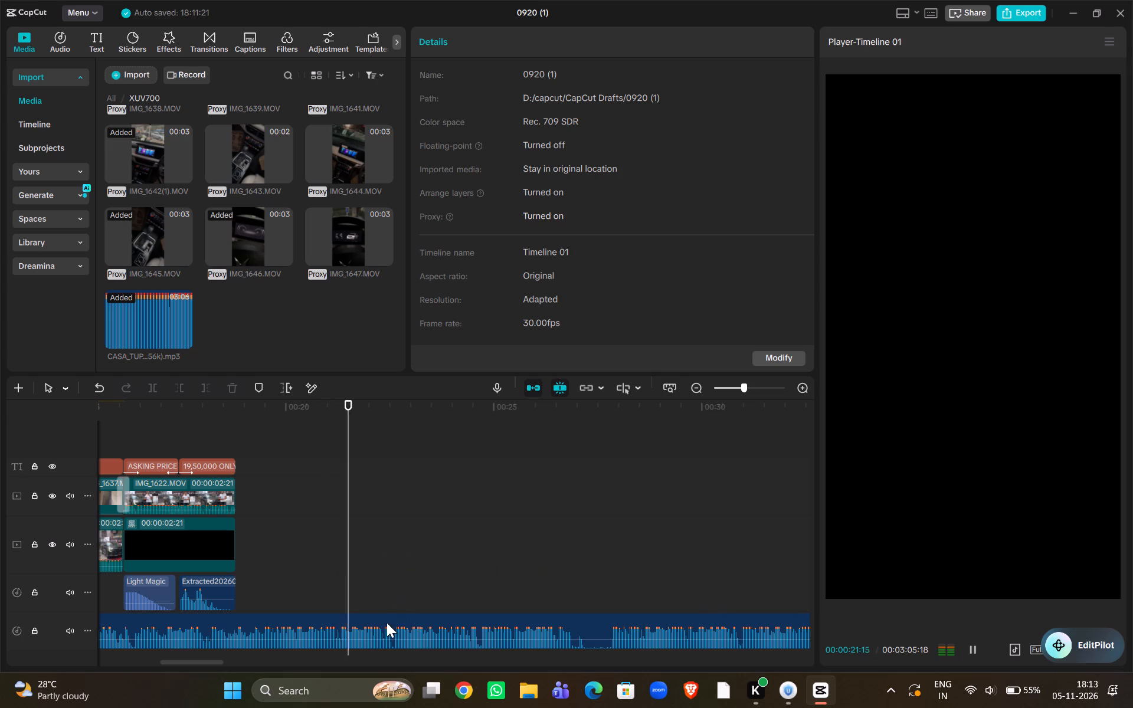
# Place the playhead at the end of the video clips, at 00:00:18:24.
pyautogui.click(338, 596)
pyautogui.moveTo(338, 596); pyautogui.dragTo(237, 596)
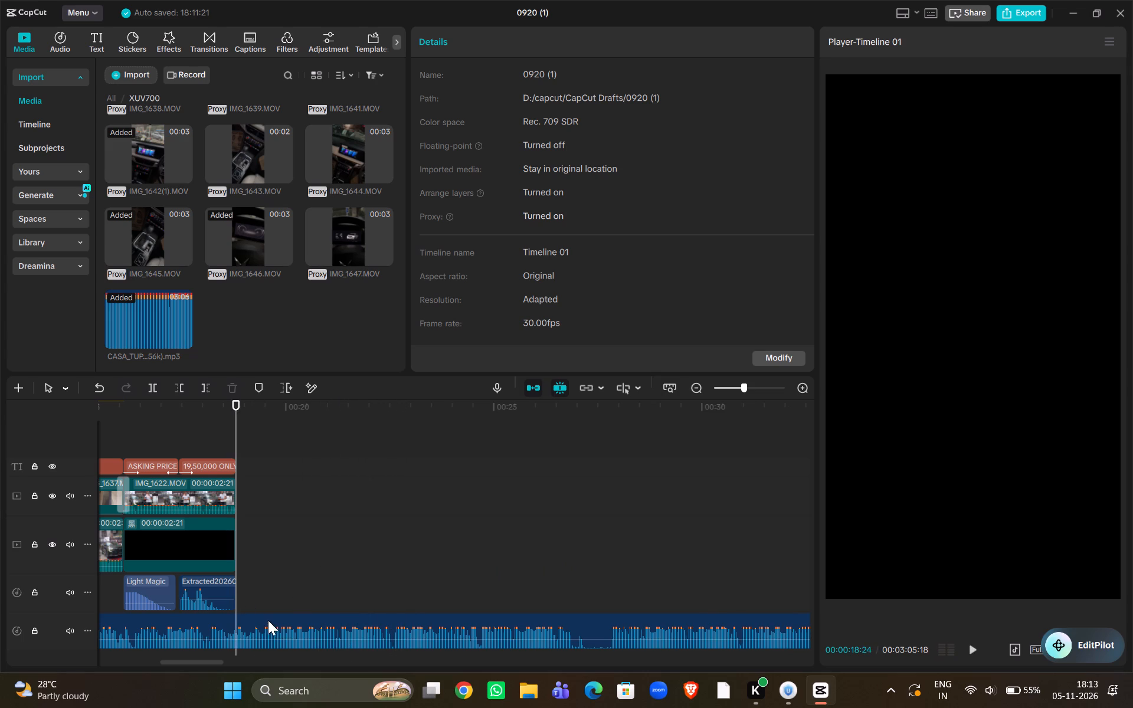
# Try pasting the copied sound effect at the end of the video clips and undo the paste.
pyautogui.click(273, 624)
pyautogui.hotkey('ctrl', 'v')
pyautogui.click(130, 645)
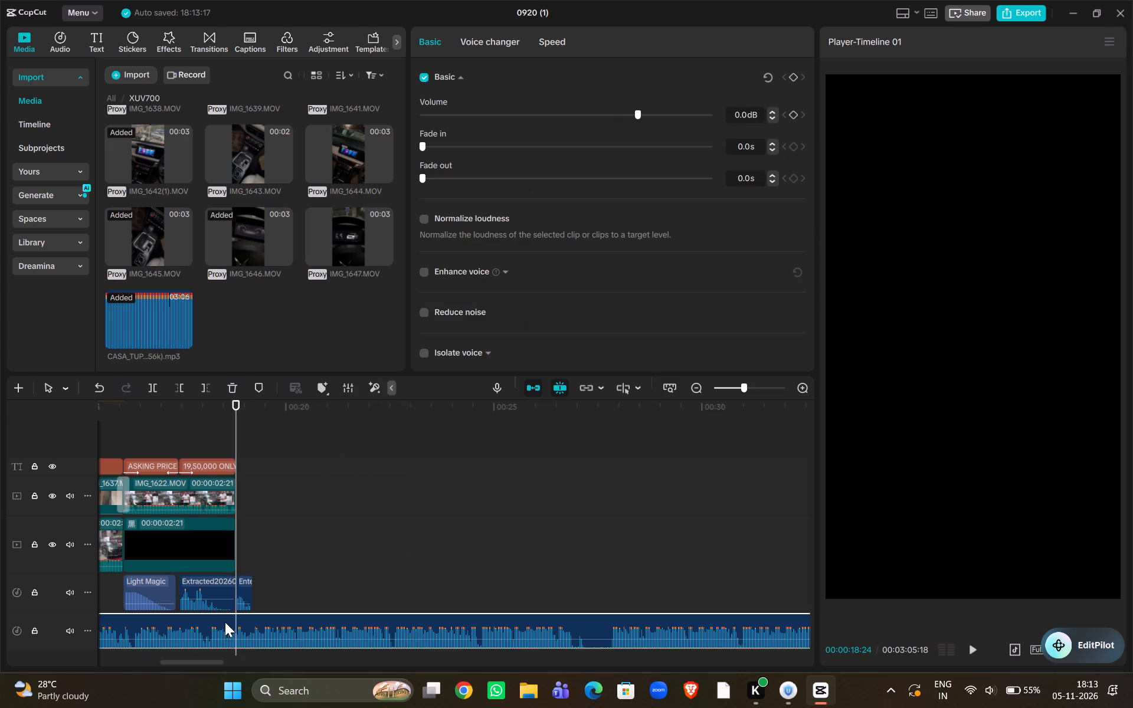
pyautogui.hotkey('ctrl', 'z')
# Split the instrumental at 00:00:18:24 and delete the part before the cut.
pyautogui.click(211, 619)
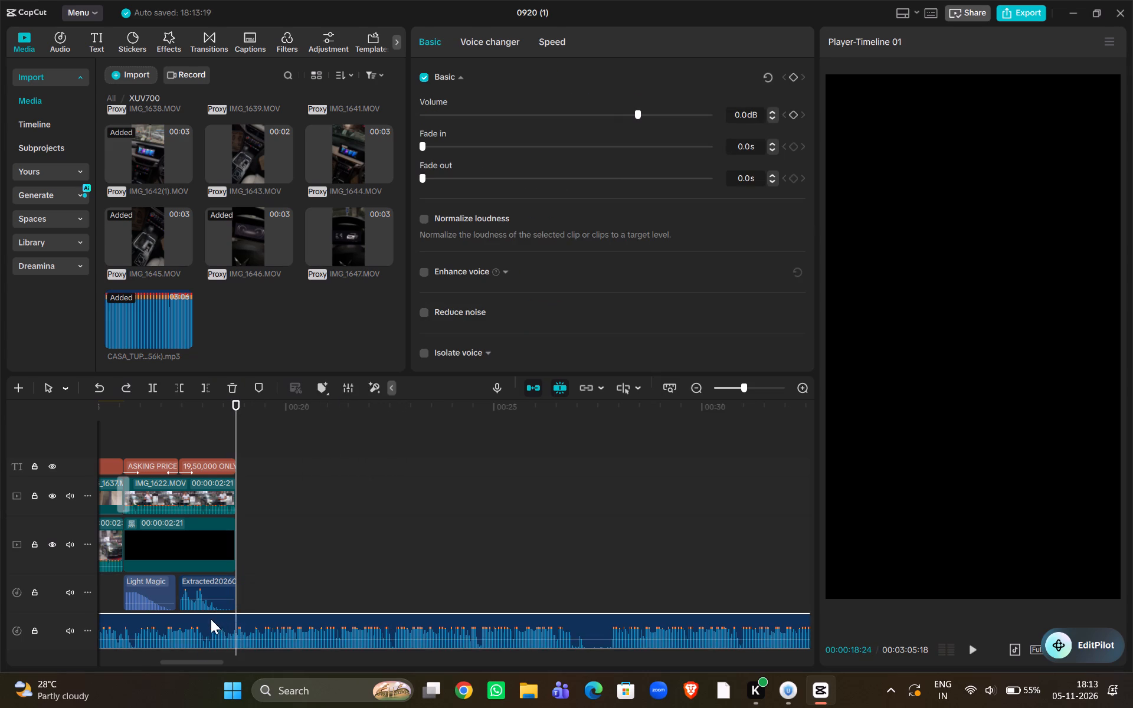
pyautogui.click(262, 623)
pyautogui.hotkey('ctrl', 'b')
pyautogui.click(175, 635)
pyautogui.press('BackSpace')
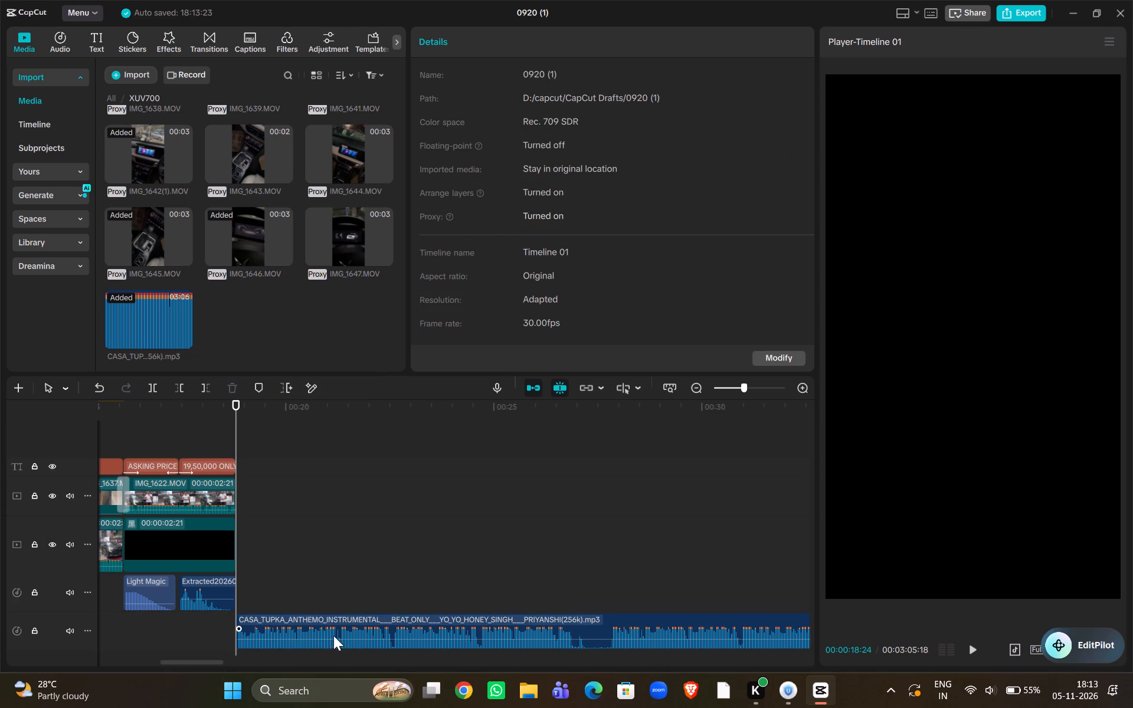
# Move the remaining instrumental to the start of the timeline and play the video from the beginning.
pyautogui.moveTo(333, 635); pyautogui.dragTo(0, 651)
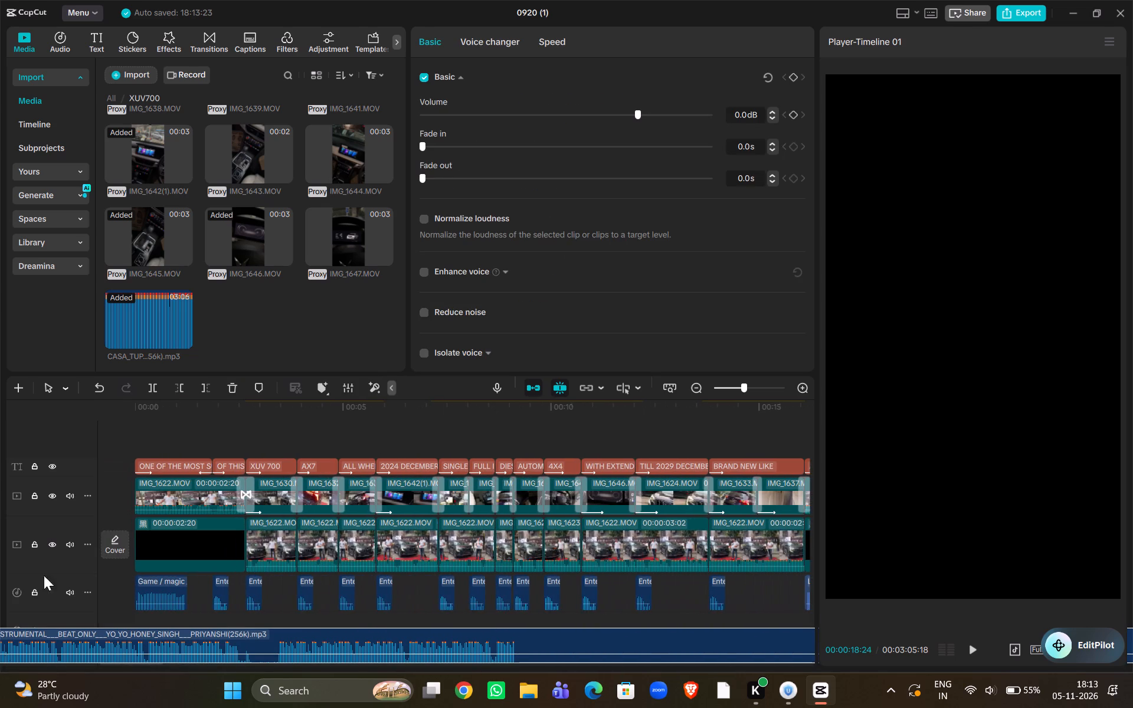
pyautogui.click(140, 437)
pyautogui.moveTo(140, 437); pyautogui.dragTo(107, 436)
pyautogui.press('space')
pyautogui.press('space')
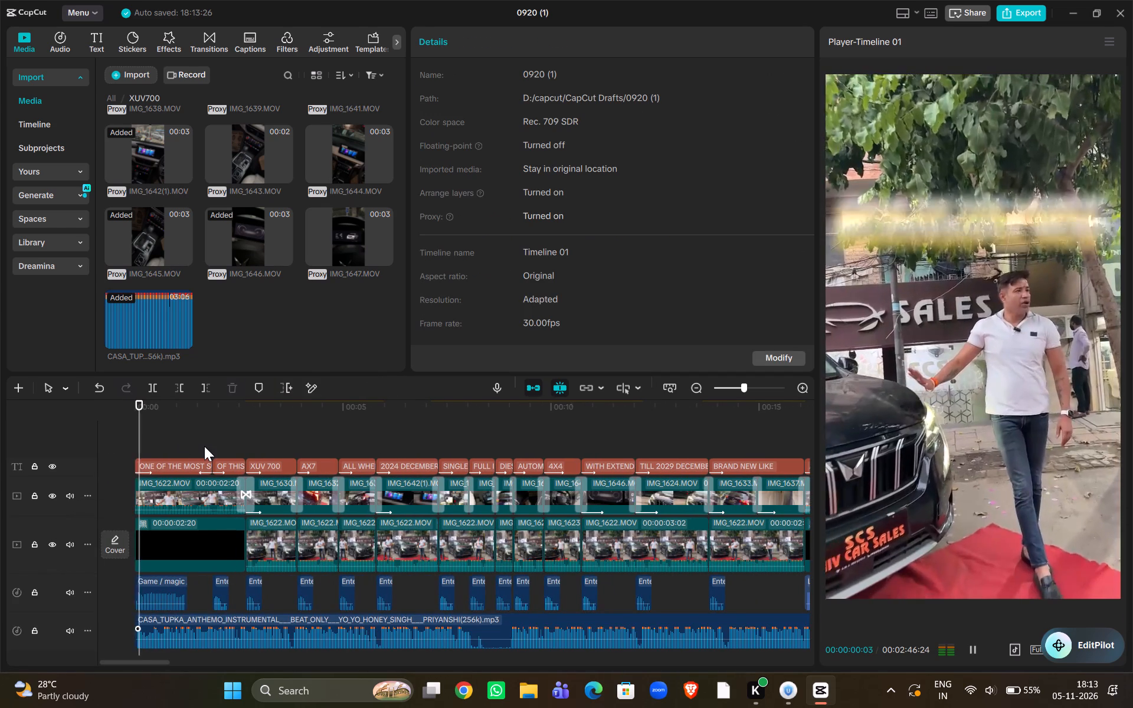
# Lower the instrumental's volume to -8.2 dB while listening to it against the video.
pyautogui.click(283, 635)
pyautogui.click(565, 107)
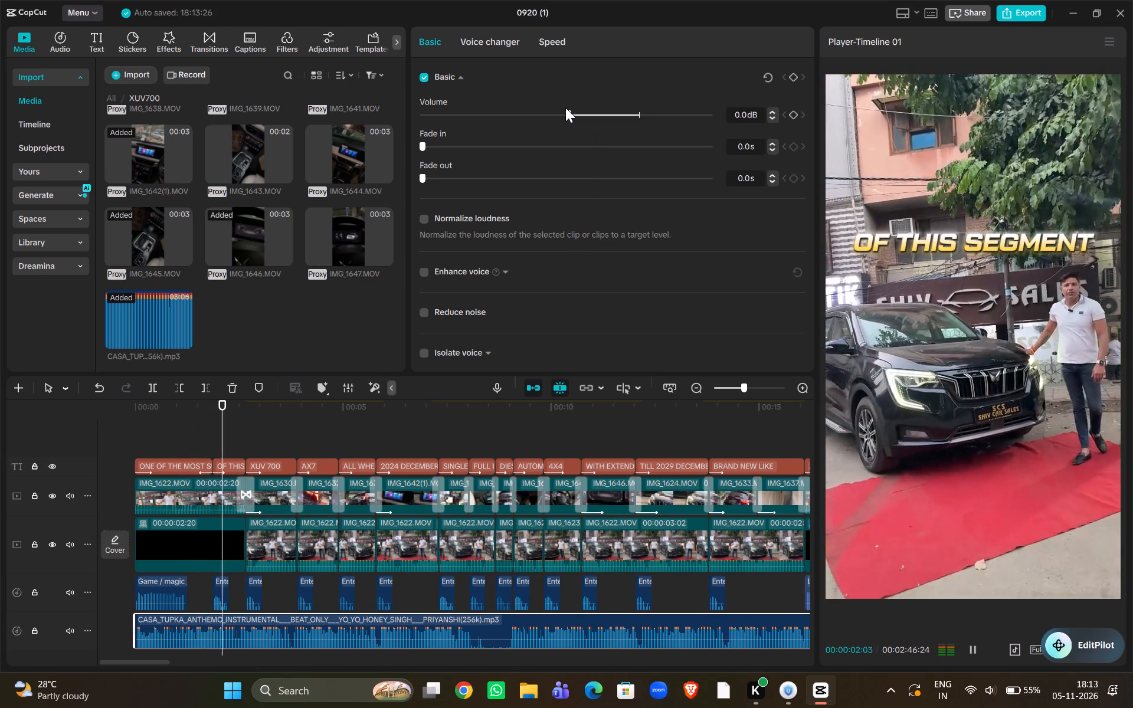
pyautogui.click(579, 117)
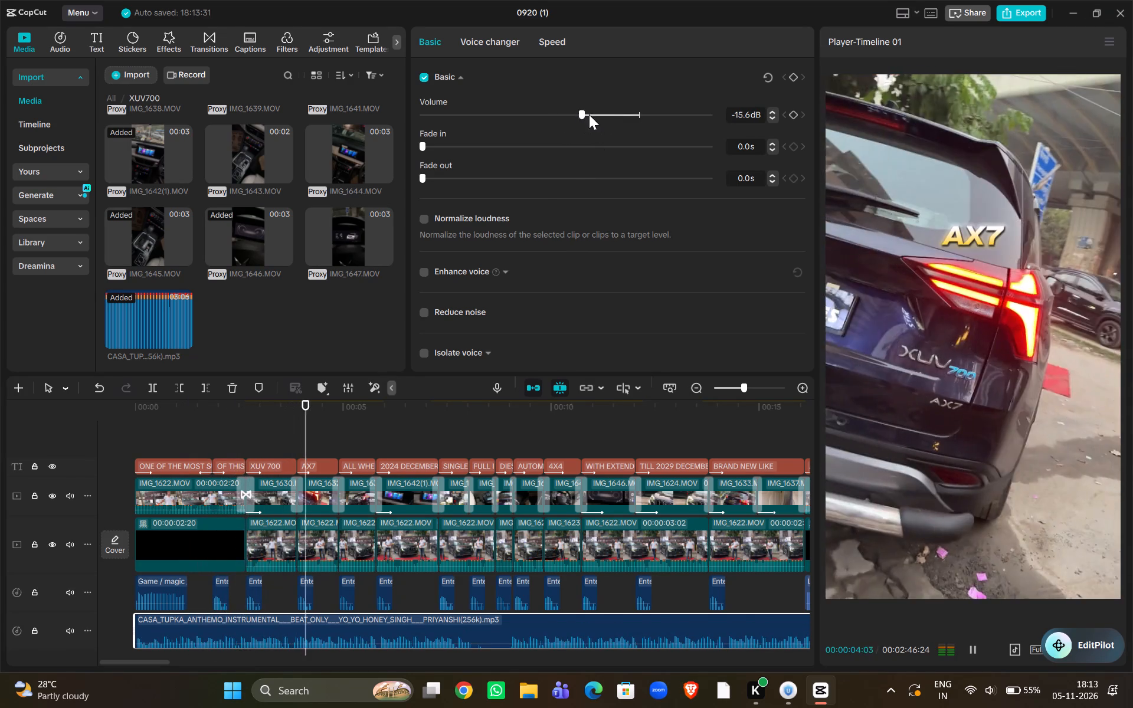
pyautogui.click(585, 113)
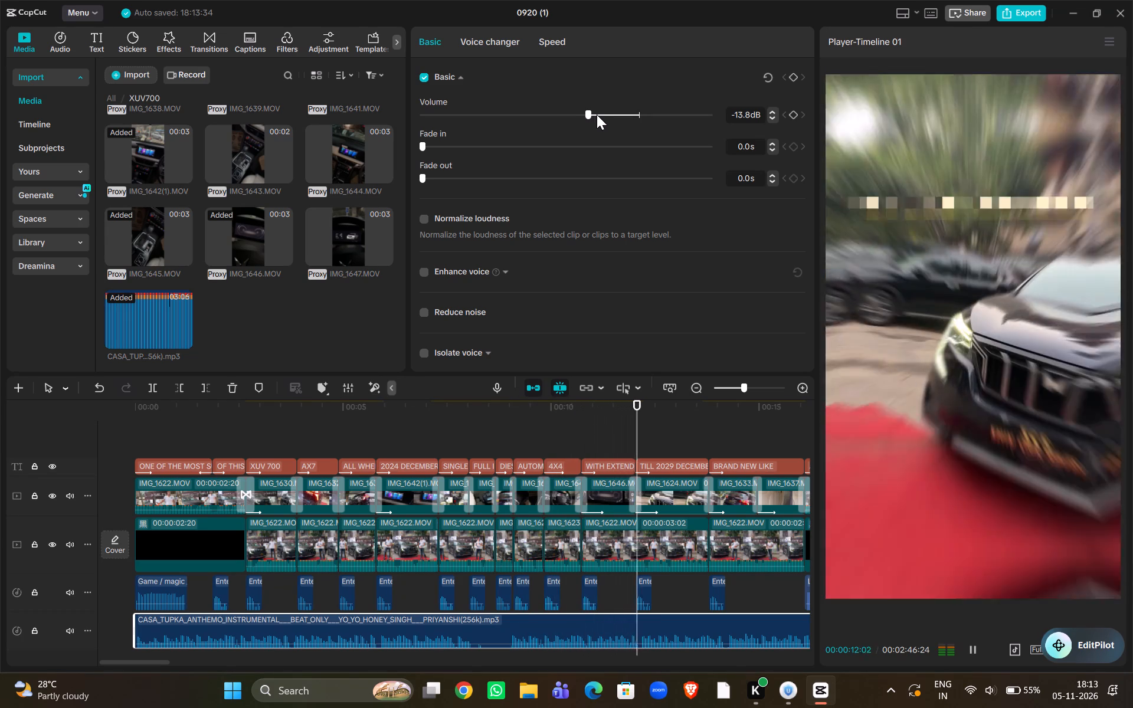
pyautogui.click(597, 114)
pyautogui.click(607, 114)
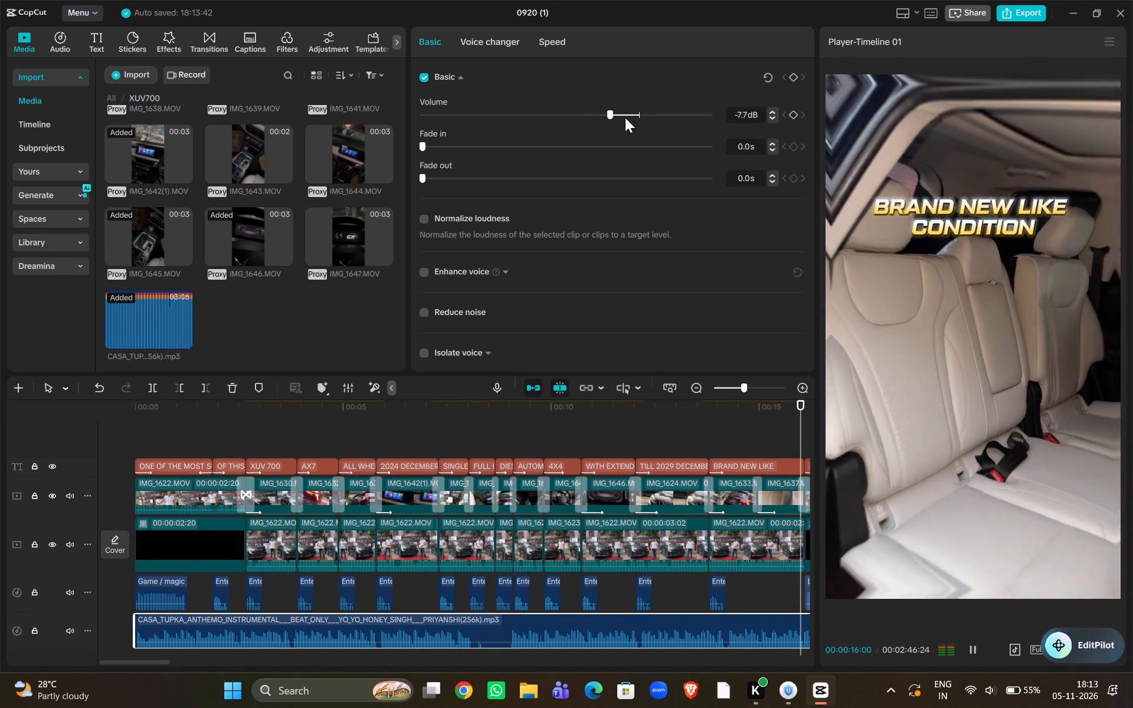
pyautogui.click(605, 114)
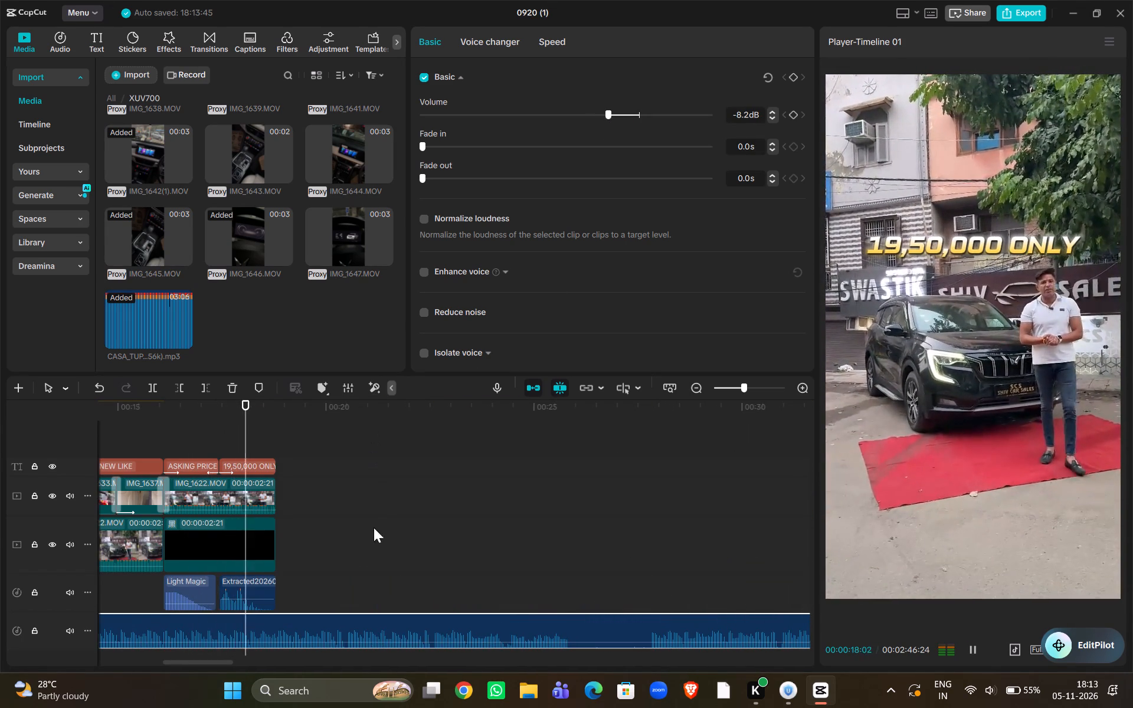
# Split the instrumental at 00:00:25:27, where the beat pauses, and delete everything after the cut.
pyautogui.doubleClick(309, 581)
pyautogui.moveTo(310, 578); pyautogui.dragTo(274, 589)
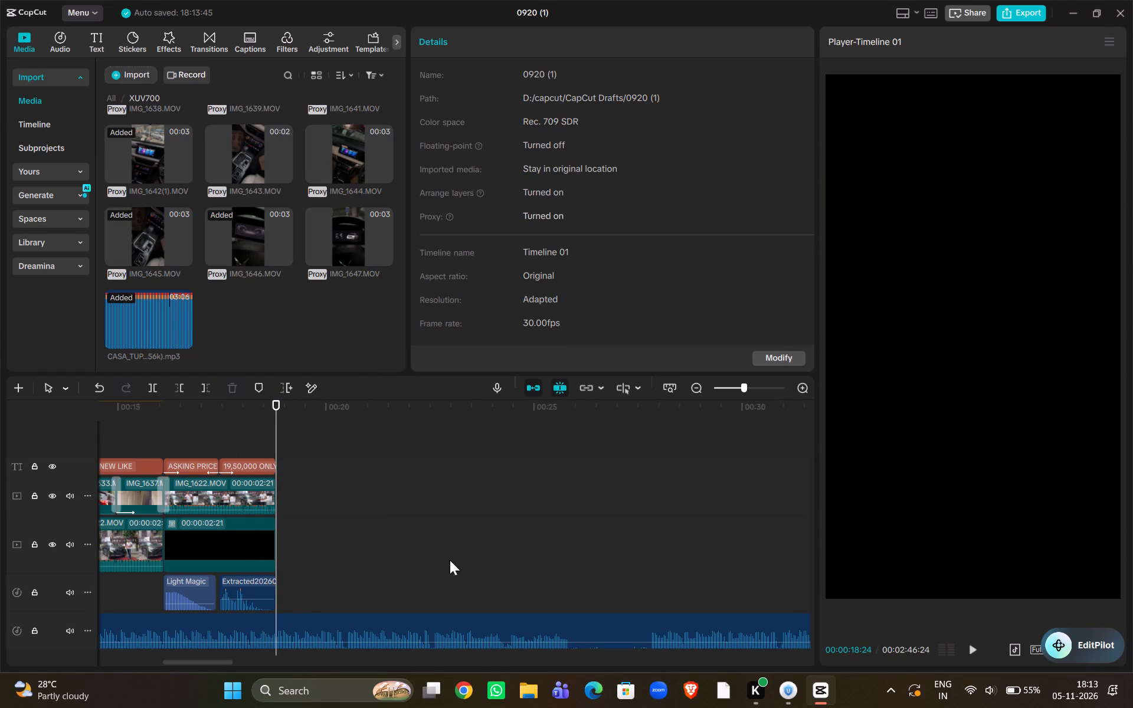
pyautogui.click(498, 543)
pyautogui.moveTo(499, 542); pyautogui.dragTo(572, 540)
pyautogui.click(591, 622)
pyautogui.hotkey('ctrl', 'b')
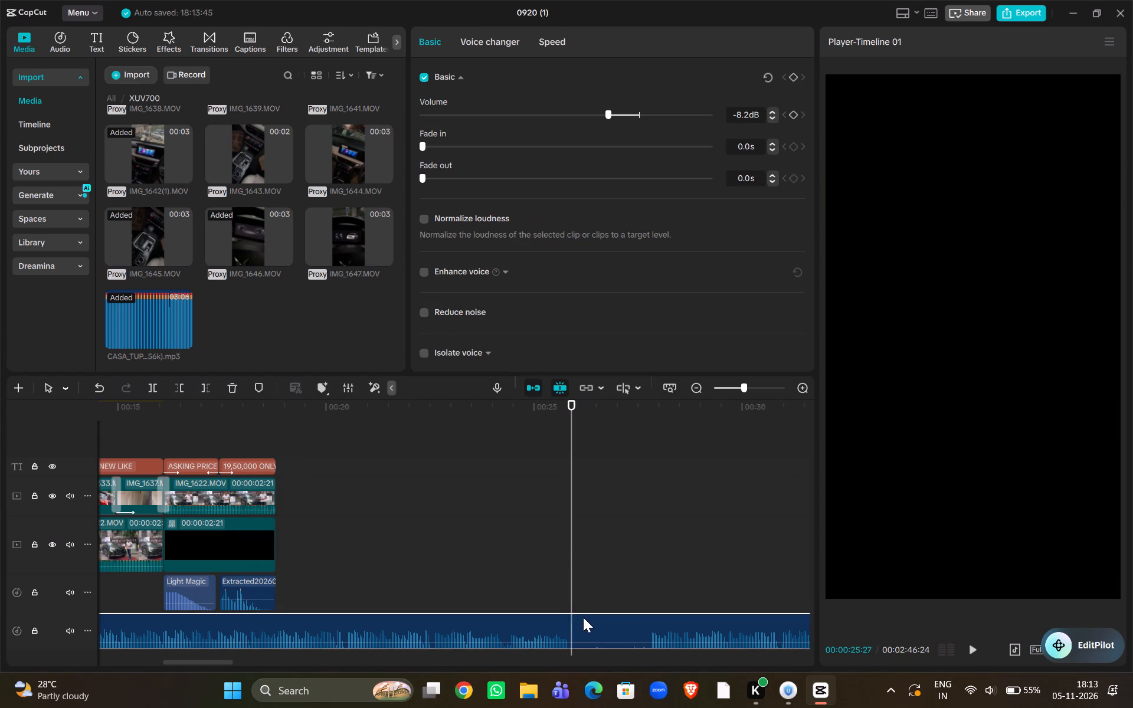
pyautogui.press('Delete')
# Split the instrumental at 00:00:08:23 and move its second part to the start of the timeline on a separate track below.
pyautogui.hscroll(7, 582, 613)
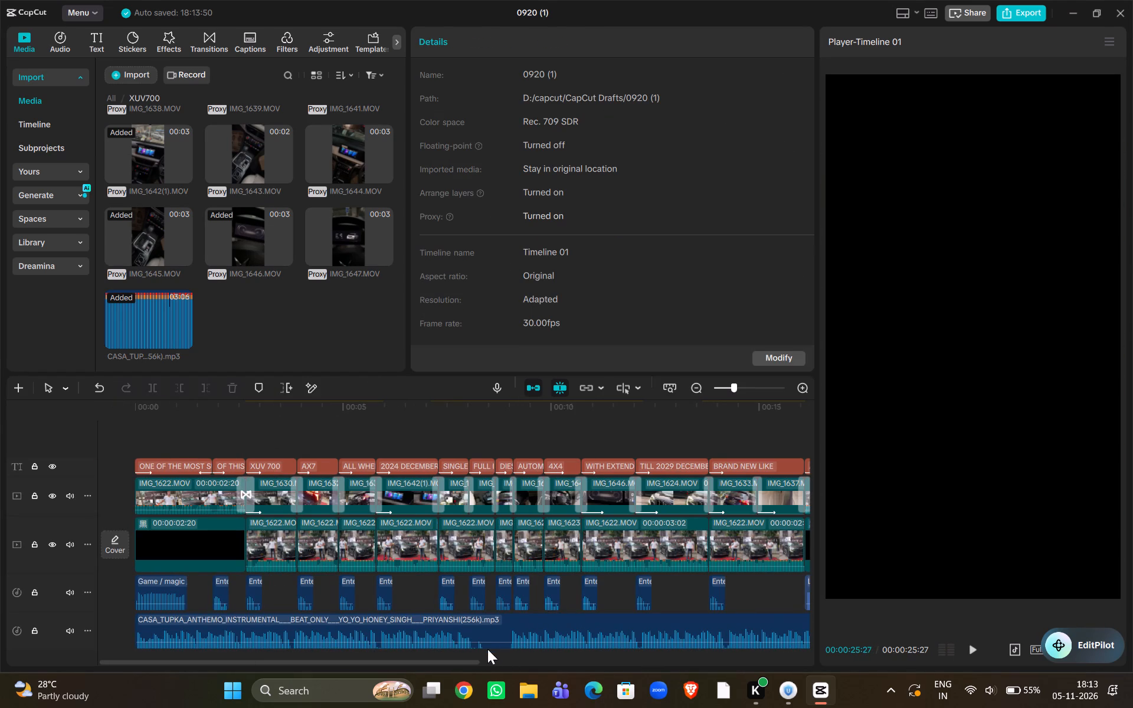
pyautogui.scroll(-3, 502, 646)
pyautogui.click(502, 635)
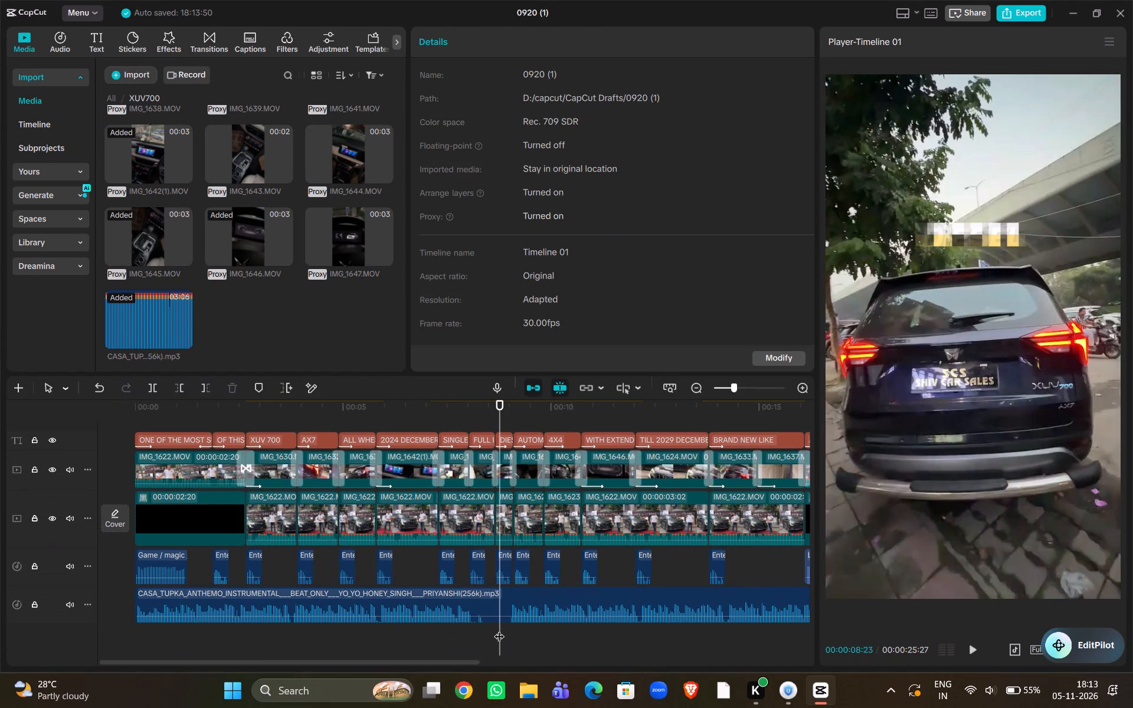
pyautogui.click(502, 609)
pyautogui.hotkey('ctrl', 'b')
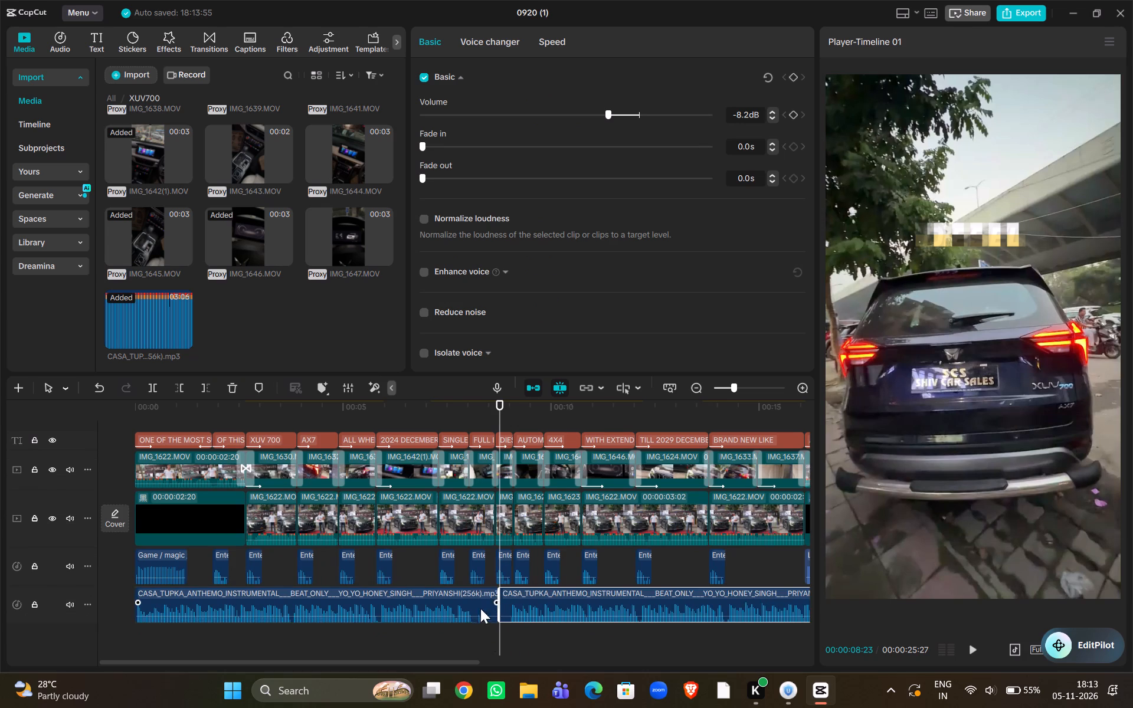
pyautogui.click(463, 611)
pyautogui.moveTo(565, 599); pyautogui.dragTo(187, 637)
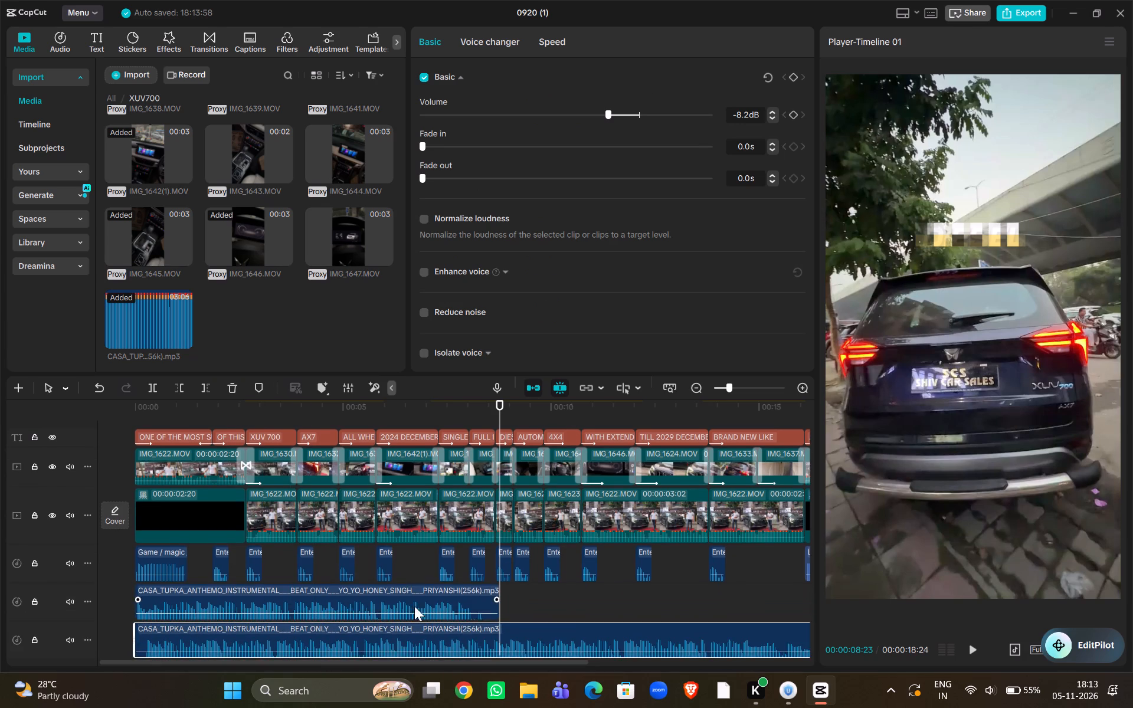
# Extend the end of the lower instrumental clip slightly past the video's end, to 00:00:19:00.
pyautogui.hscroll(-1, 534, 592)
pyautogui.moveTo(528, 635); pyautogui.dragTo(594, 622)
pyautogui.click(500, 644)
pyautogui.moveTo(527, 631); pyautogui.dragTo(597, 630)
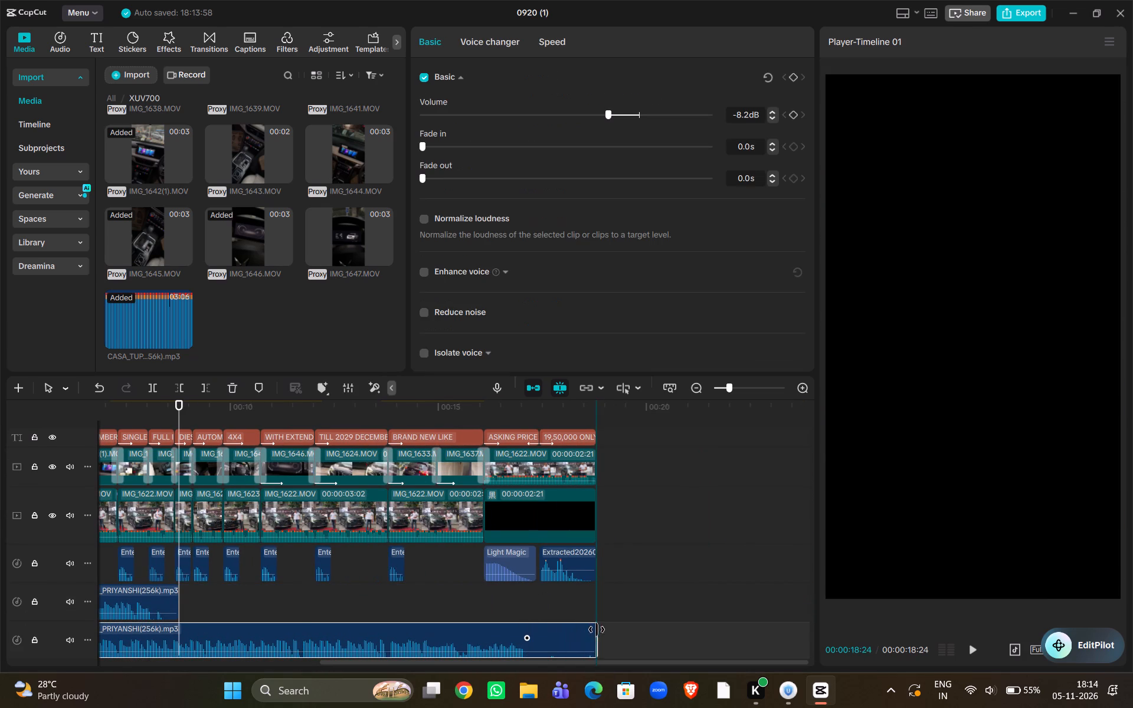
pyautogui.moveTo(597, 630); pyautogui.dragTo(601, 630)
# Listen to the end of the lower instrumental under the BRAND NEW LIKE and ASKING PRICE titles.
pyautogui.click(529, 612)
pyautogui.press('space')
pyautogui.click(520, 601)
pyautogui.moveTo(520, 601); pyautogui.dragTo(485, 601)
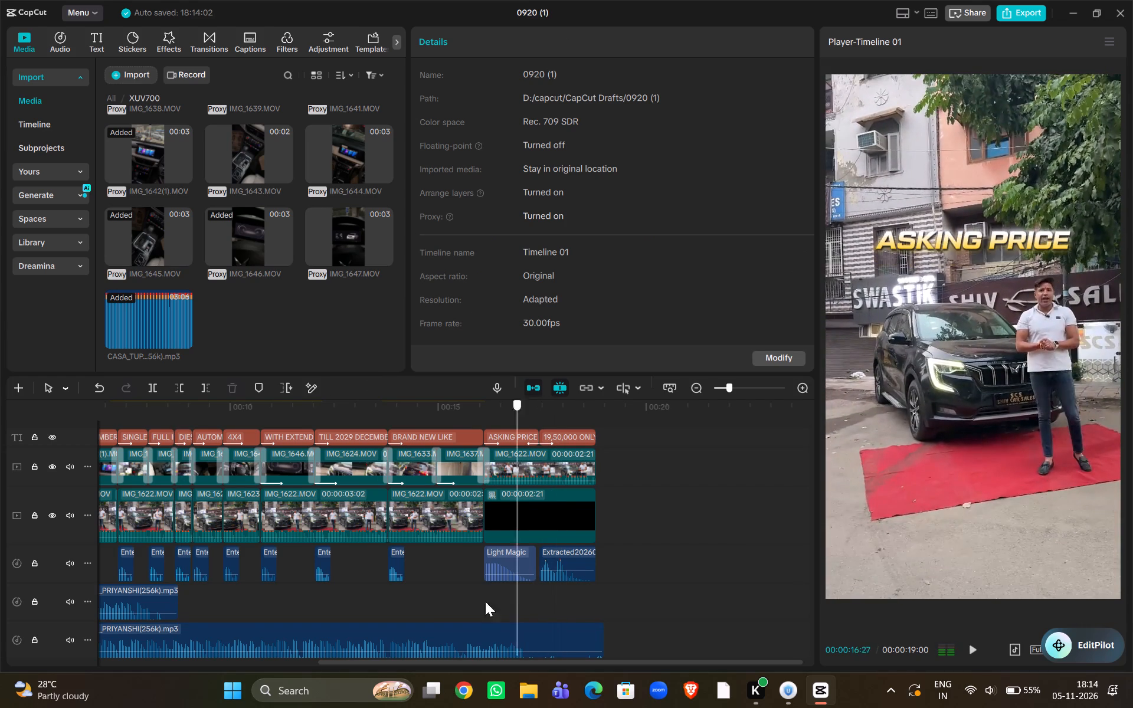
pyautogui.moveTo(485, 601); pyautogui.dragTo(430, 604)
pyautogui.press('space')
pyautogui.press('space')
pyautogui.press('space')
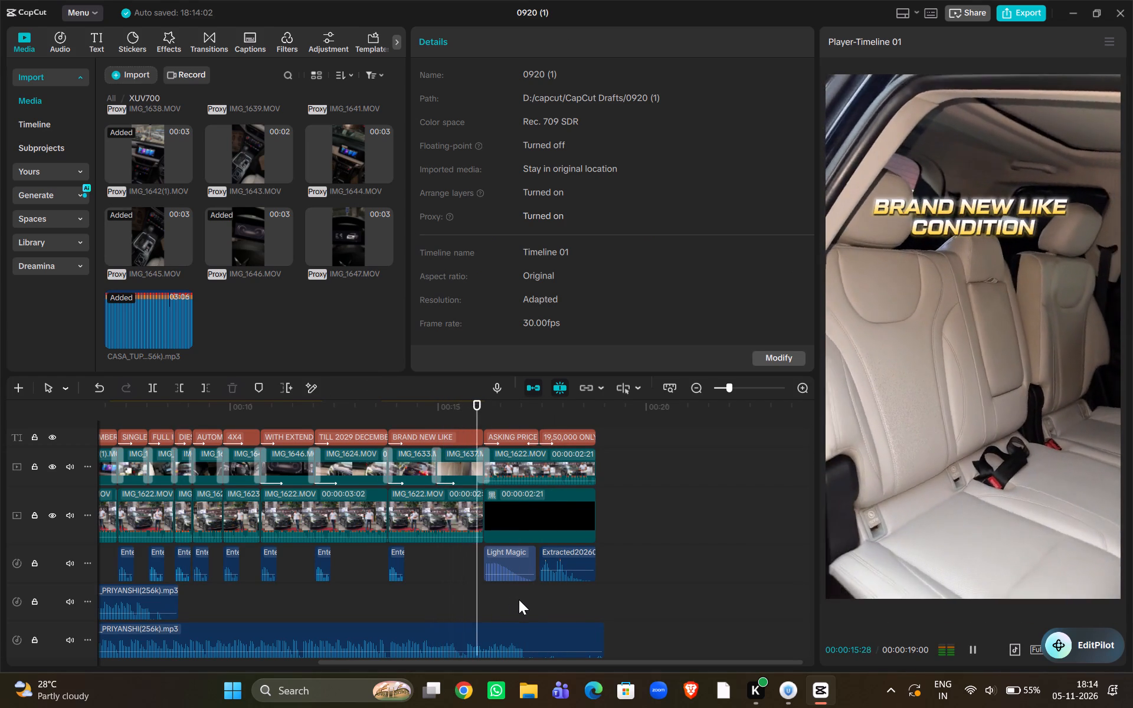
# Stop playback and extend the end of the lower instrumental clip to 00:00:22:08.
pyautogui.click(544, 640)
pyautogui.press('space')
pyautogui.click(607, 627)
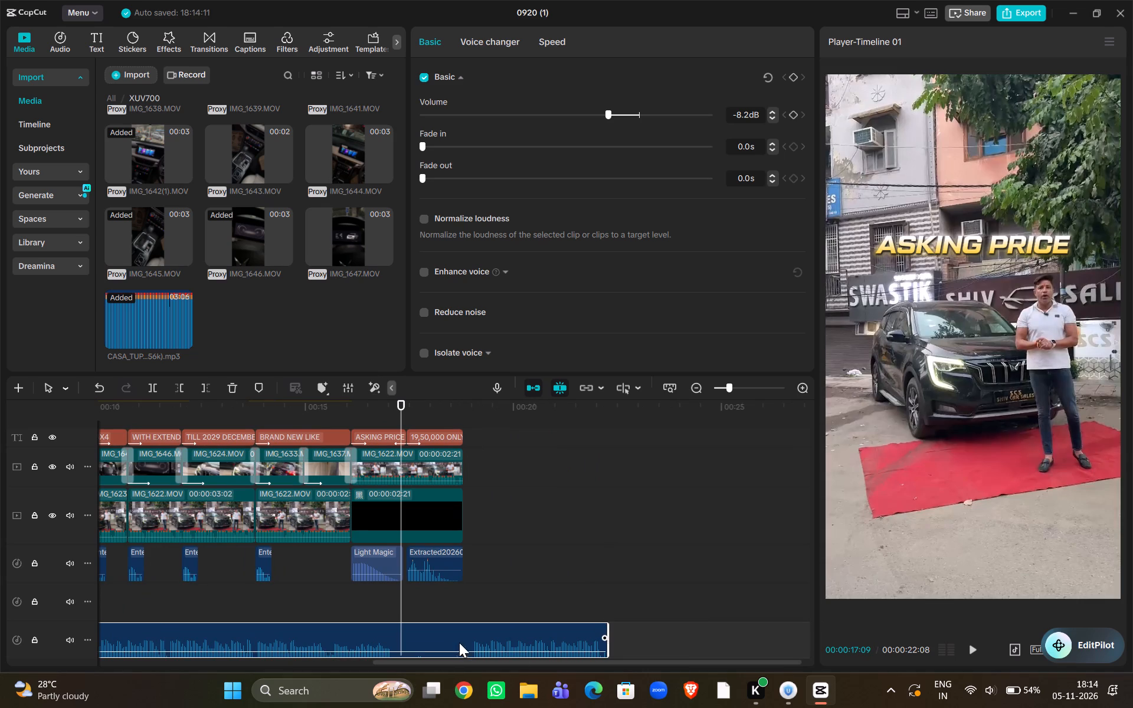
# Split the lower instrumental at 00:00:17:04, trim the quiet gap from the second piece's start, close it up and play the passage.
pyautogui.click(388, 614)
pyautogui.moveTo(388, 614); pyautogui.dragTo(395, 613)
pyautogui.click(397, 631)
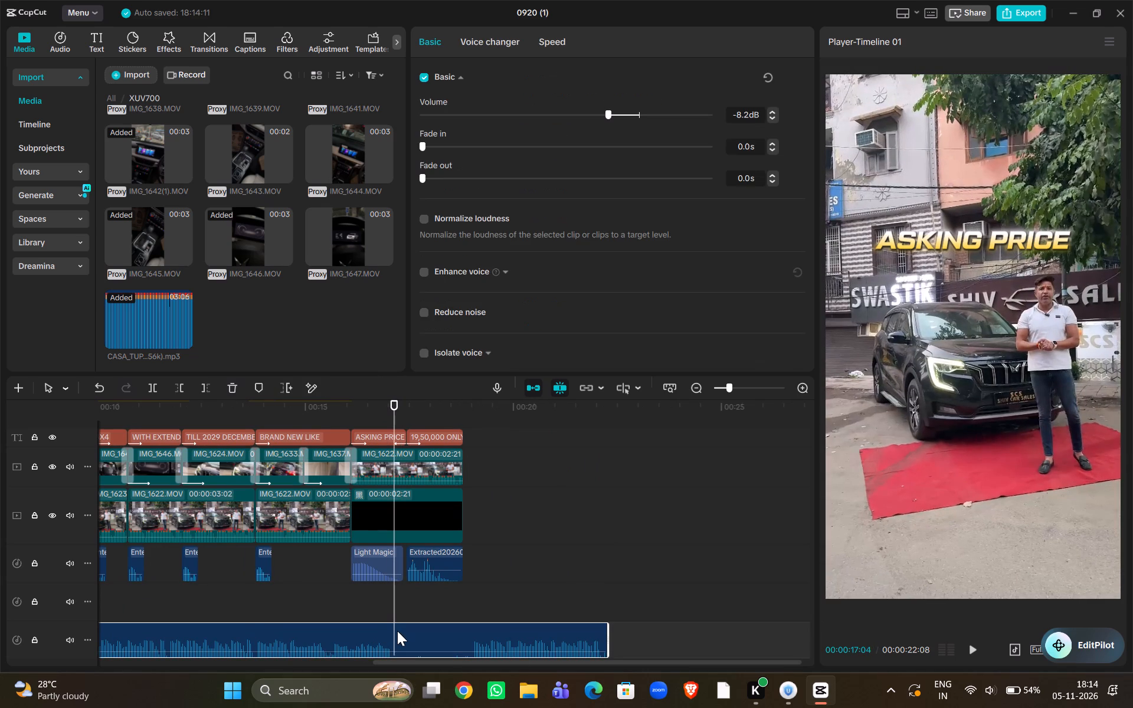
pyautogui.hotkey('ctrl', 'b')
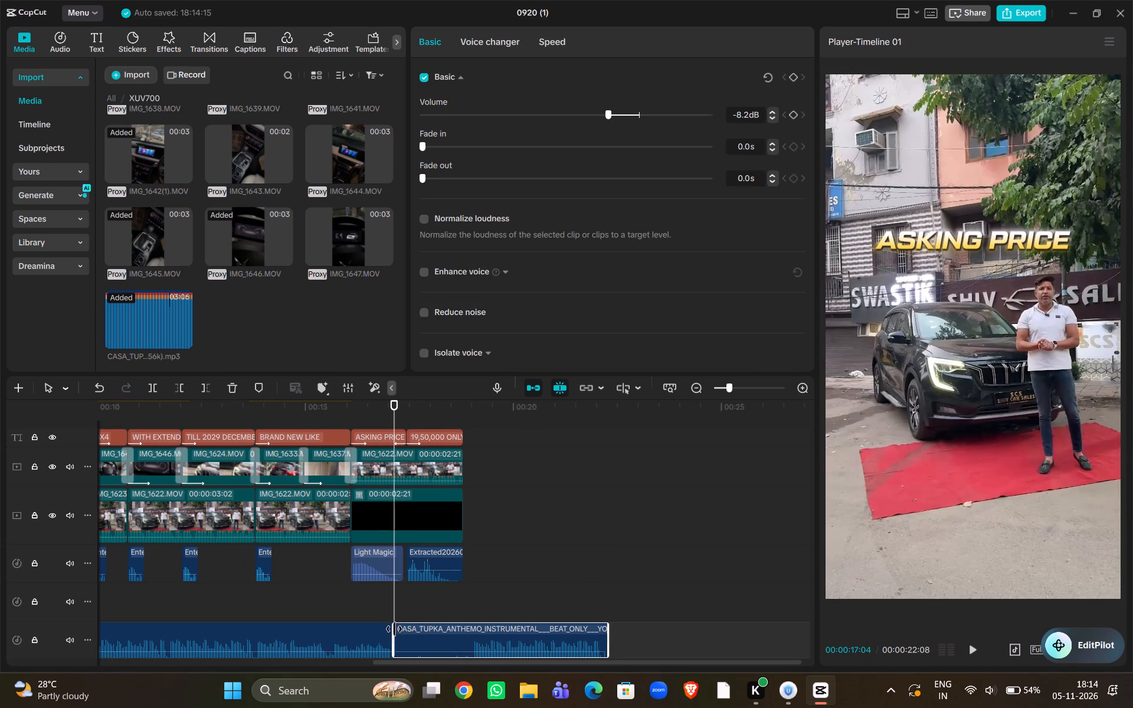
pyautogui.moveTo(395, 630); pyautogui.dragTo(478, 630)
pyautogui.moveTo(497, 630); pyautogui.dragTo(411, 626)
pyautogui.click(384, 612)
pyautogui.press('space')
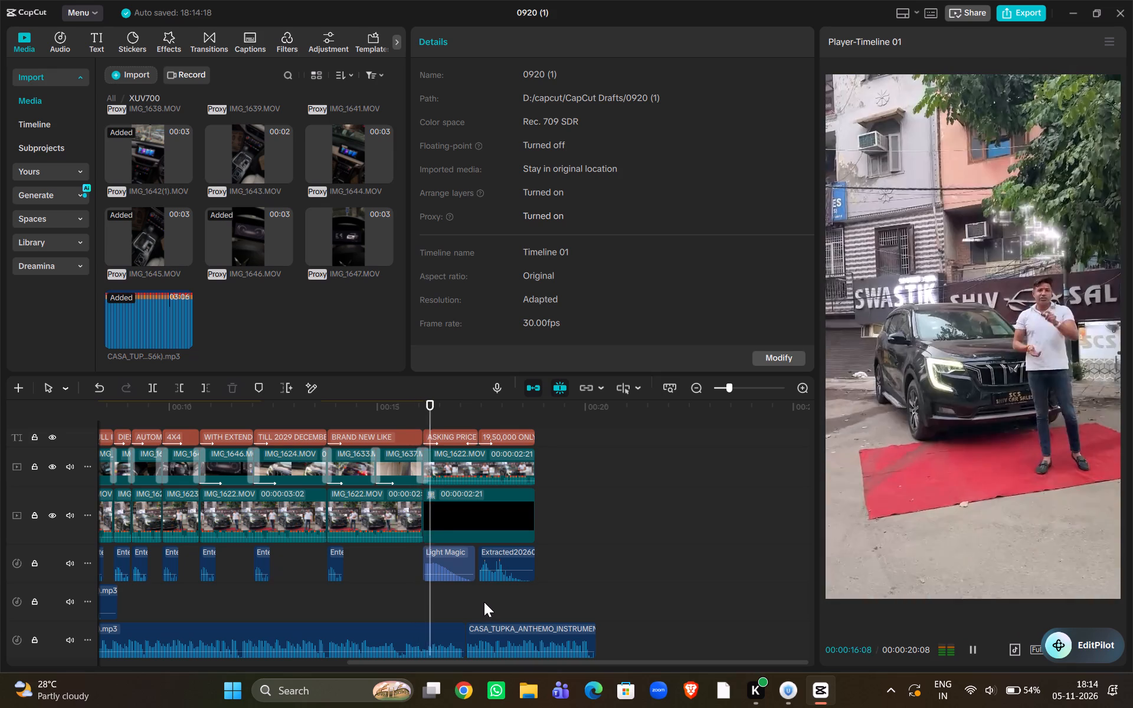
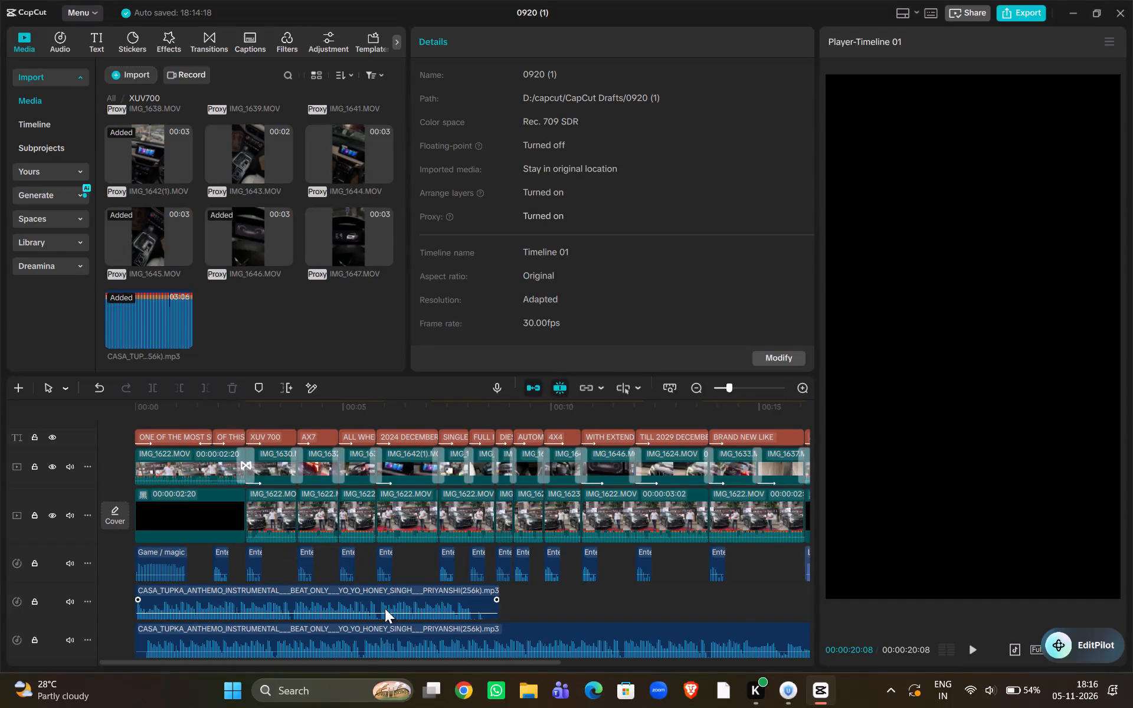
# Delete the shorter upper Casa Tupka Anthemo instrumental clip, leaving only the instrumental on the lowest track.
pyautogui.click(401, 610)
pyautogui.press('BackSpace')
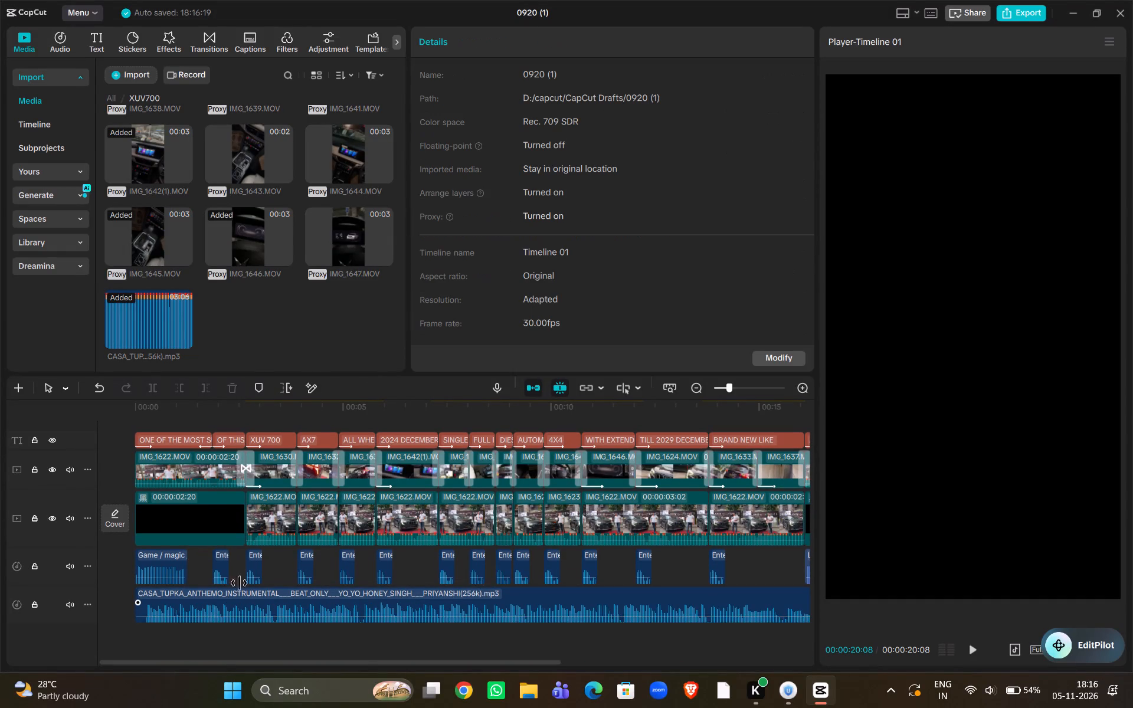
# Play the video from the start through the 19,50,000 ONLY title to check the remaining instrumental, then stop playback.
pyautogui.click(166, 663)
pyautogui.moveTo(166, 663); pyautogui.dragTo(100, 663)
pyautogui.click(176, 648)
pyautogui.moveTo(177, 647); pyautogui.dragTo(112, 647)
pyautogui.press('space')
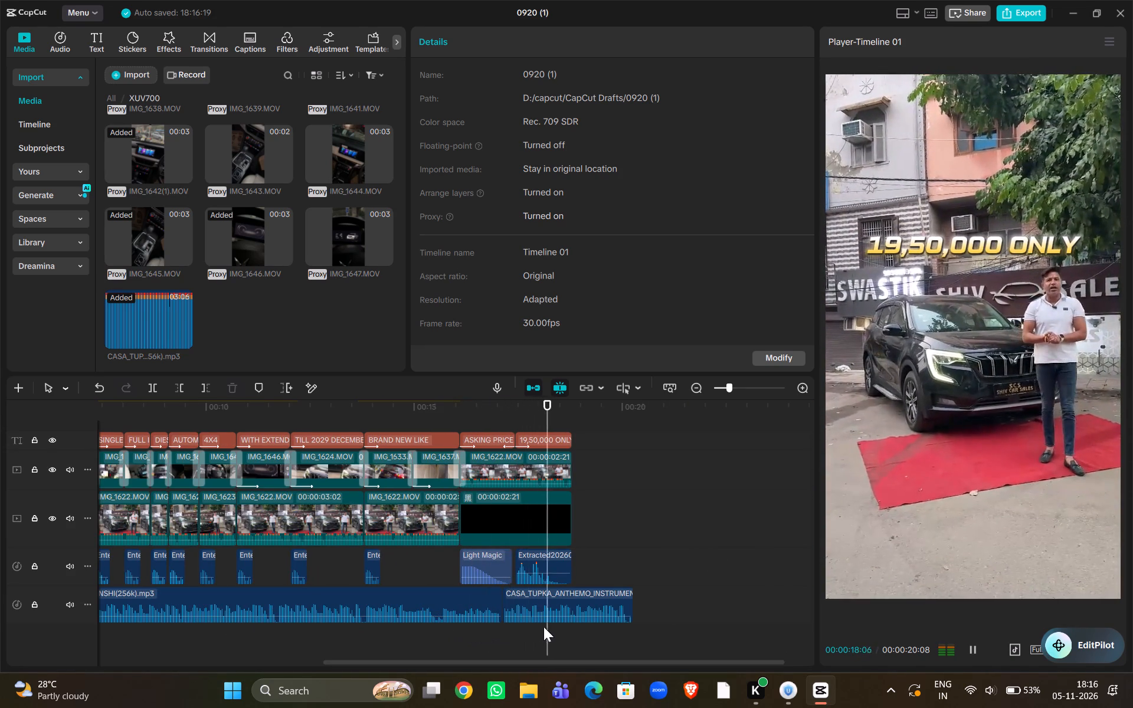
pyautogui.press('space')
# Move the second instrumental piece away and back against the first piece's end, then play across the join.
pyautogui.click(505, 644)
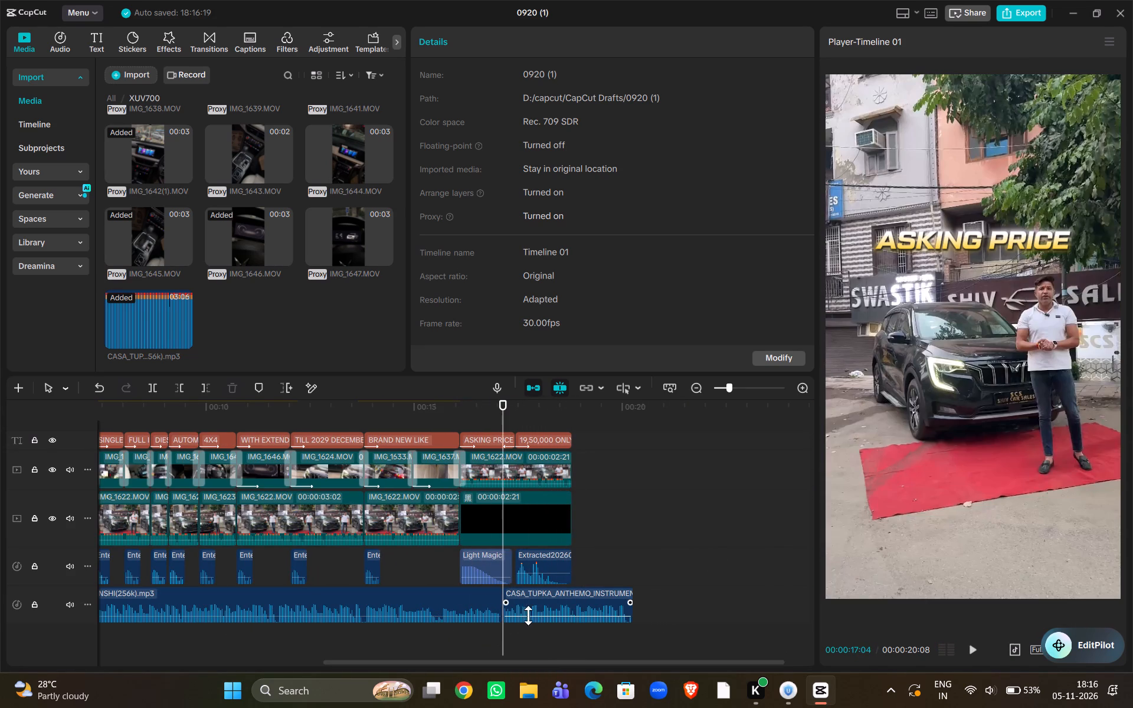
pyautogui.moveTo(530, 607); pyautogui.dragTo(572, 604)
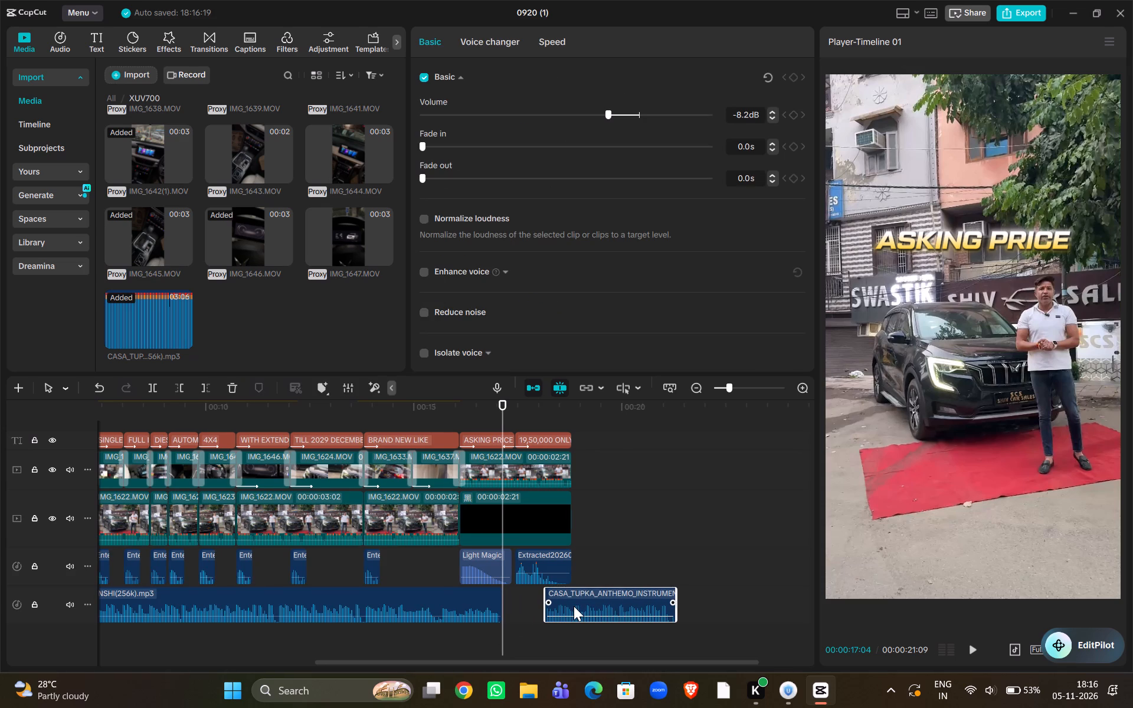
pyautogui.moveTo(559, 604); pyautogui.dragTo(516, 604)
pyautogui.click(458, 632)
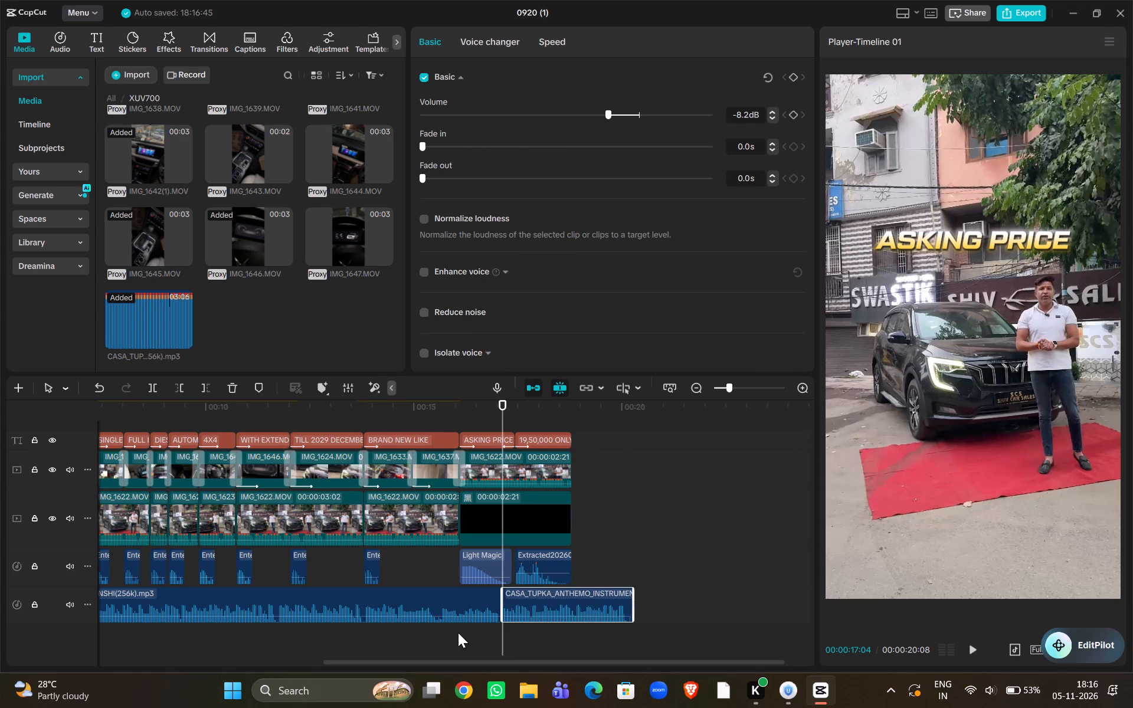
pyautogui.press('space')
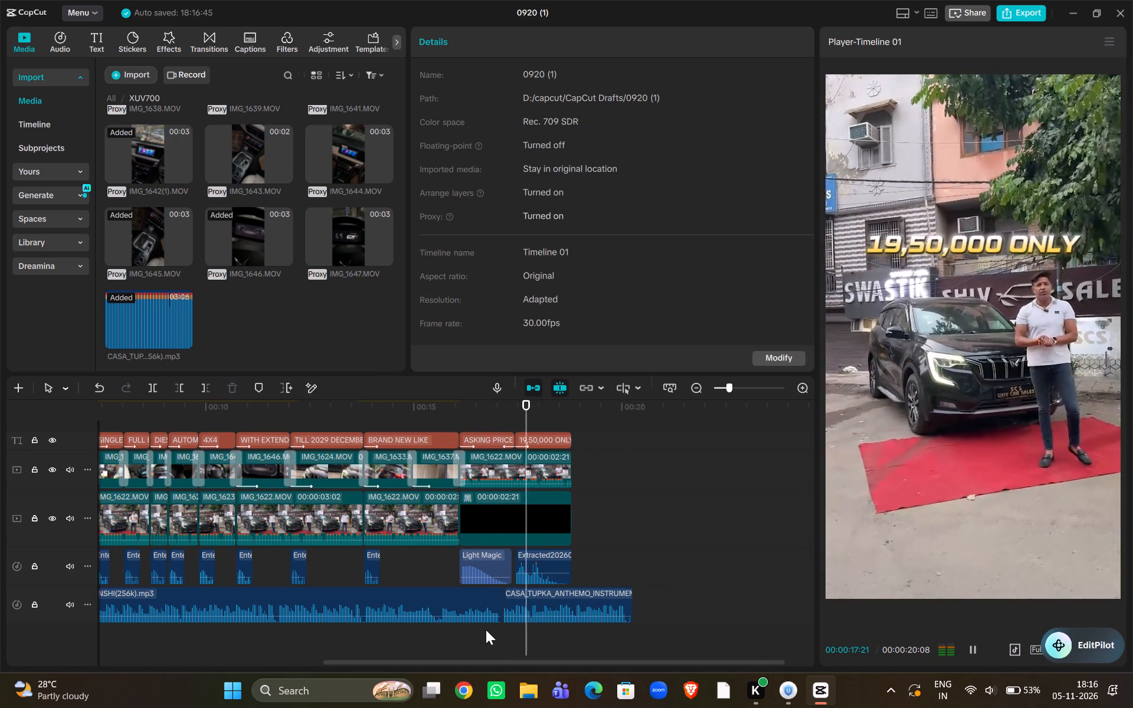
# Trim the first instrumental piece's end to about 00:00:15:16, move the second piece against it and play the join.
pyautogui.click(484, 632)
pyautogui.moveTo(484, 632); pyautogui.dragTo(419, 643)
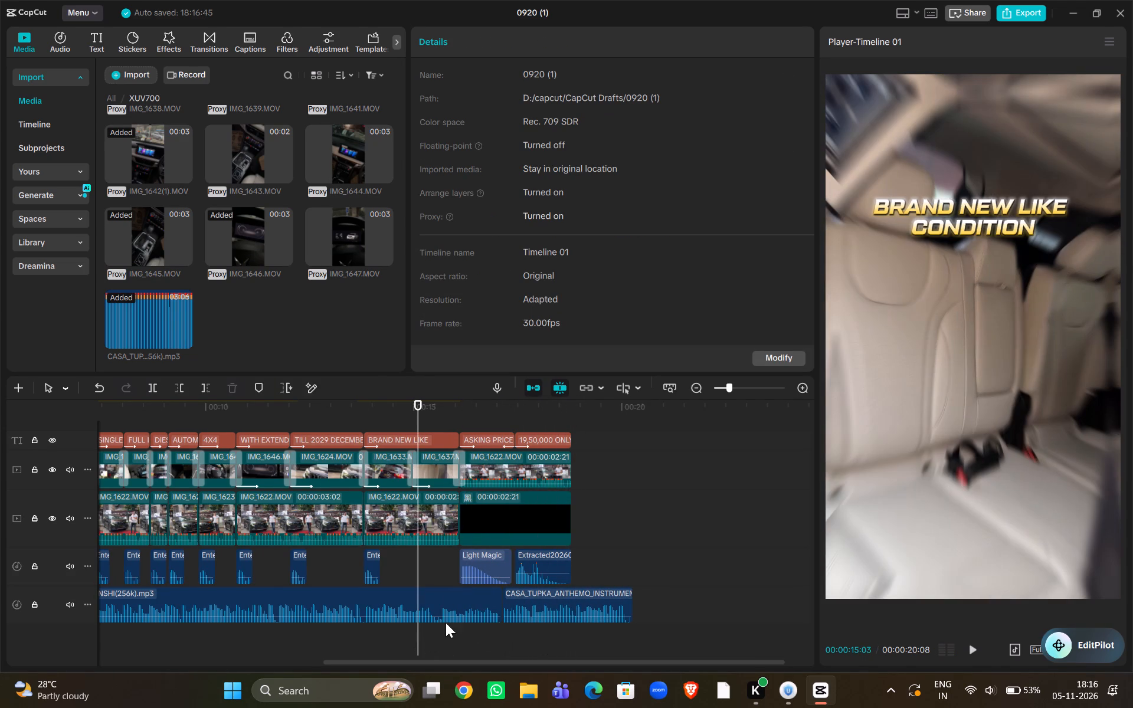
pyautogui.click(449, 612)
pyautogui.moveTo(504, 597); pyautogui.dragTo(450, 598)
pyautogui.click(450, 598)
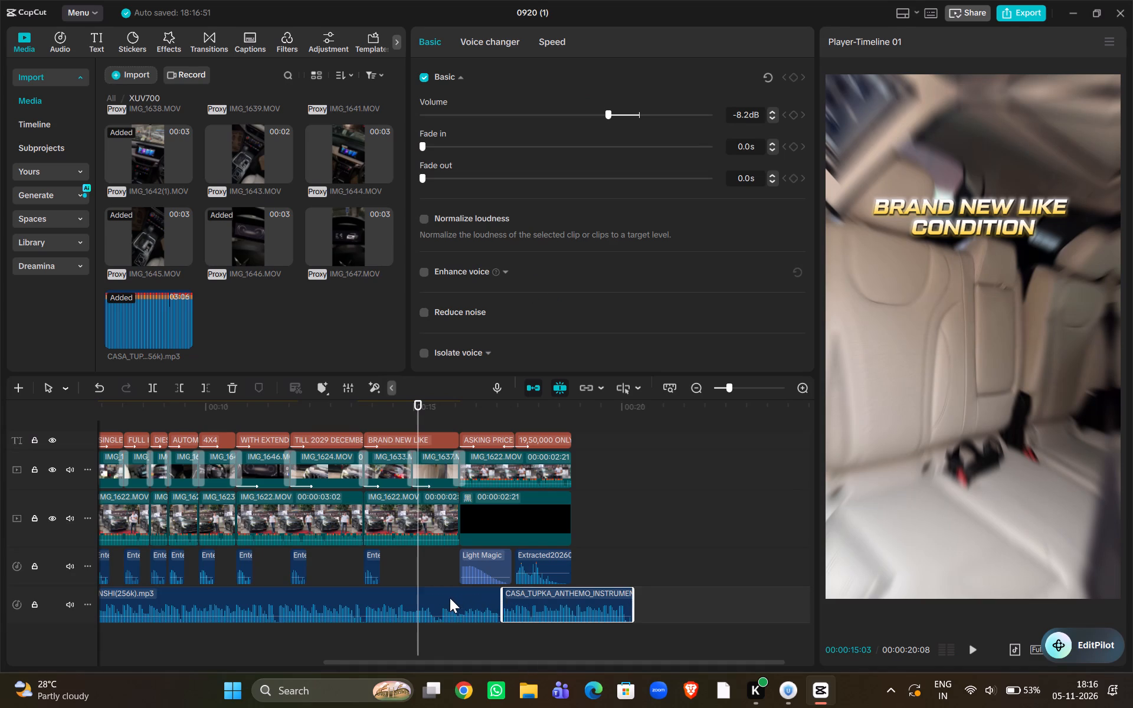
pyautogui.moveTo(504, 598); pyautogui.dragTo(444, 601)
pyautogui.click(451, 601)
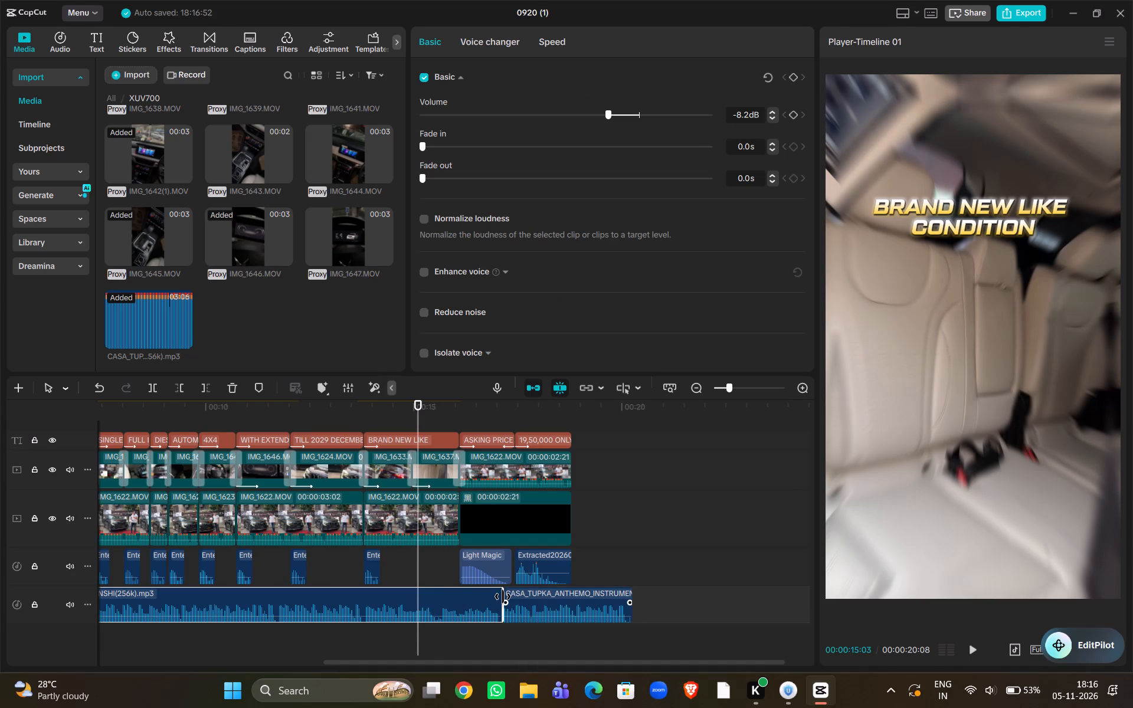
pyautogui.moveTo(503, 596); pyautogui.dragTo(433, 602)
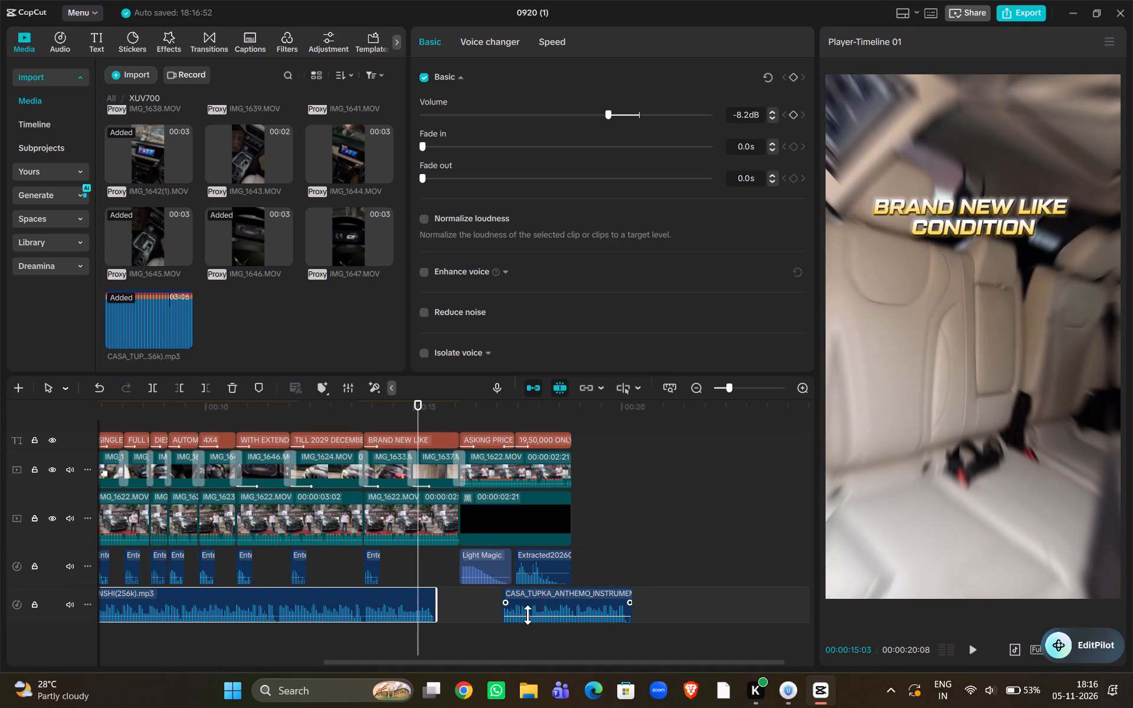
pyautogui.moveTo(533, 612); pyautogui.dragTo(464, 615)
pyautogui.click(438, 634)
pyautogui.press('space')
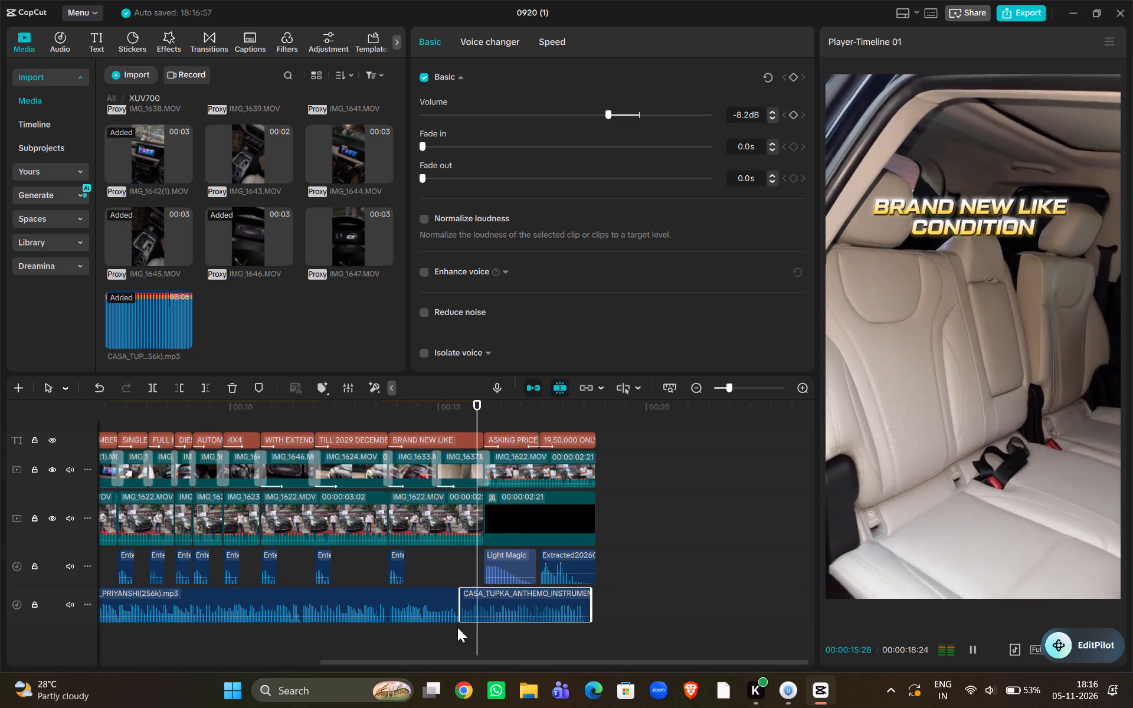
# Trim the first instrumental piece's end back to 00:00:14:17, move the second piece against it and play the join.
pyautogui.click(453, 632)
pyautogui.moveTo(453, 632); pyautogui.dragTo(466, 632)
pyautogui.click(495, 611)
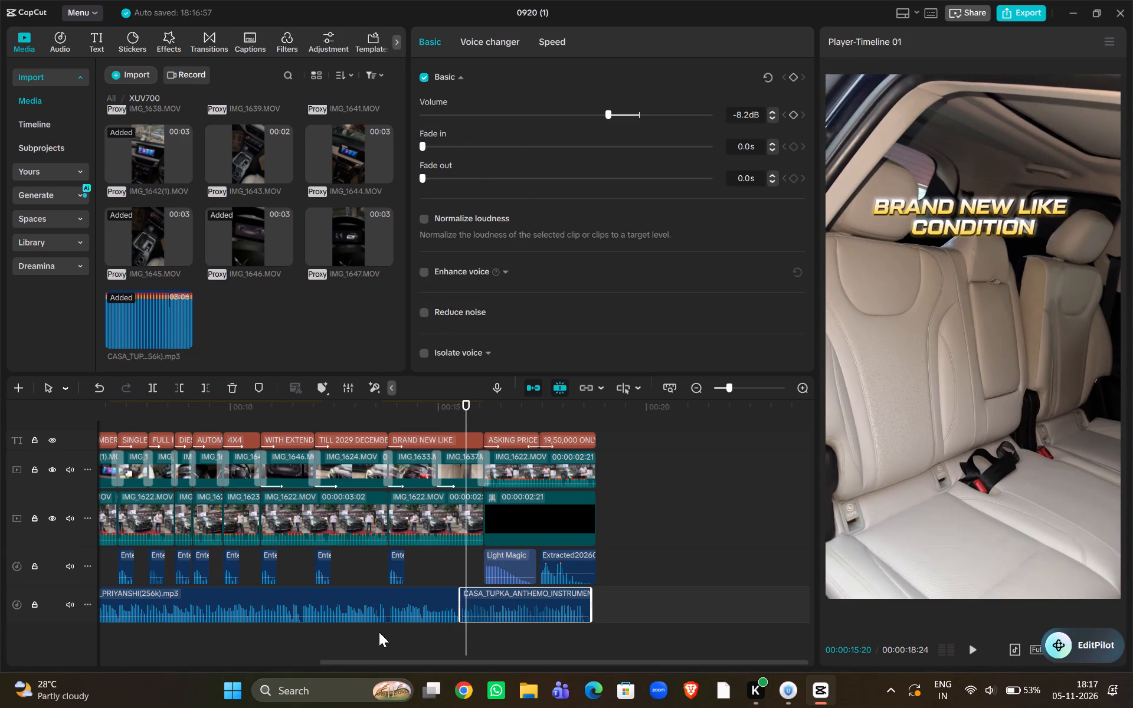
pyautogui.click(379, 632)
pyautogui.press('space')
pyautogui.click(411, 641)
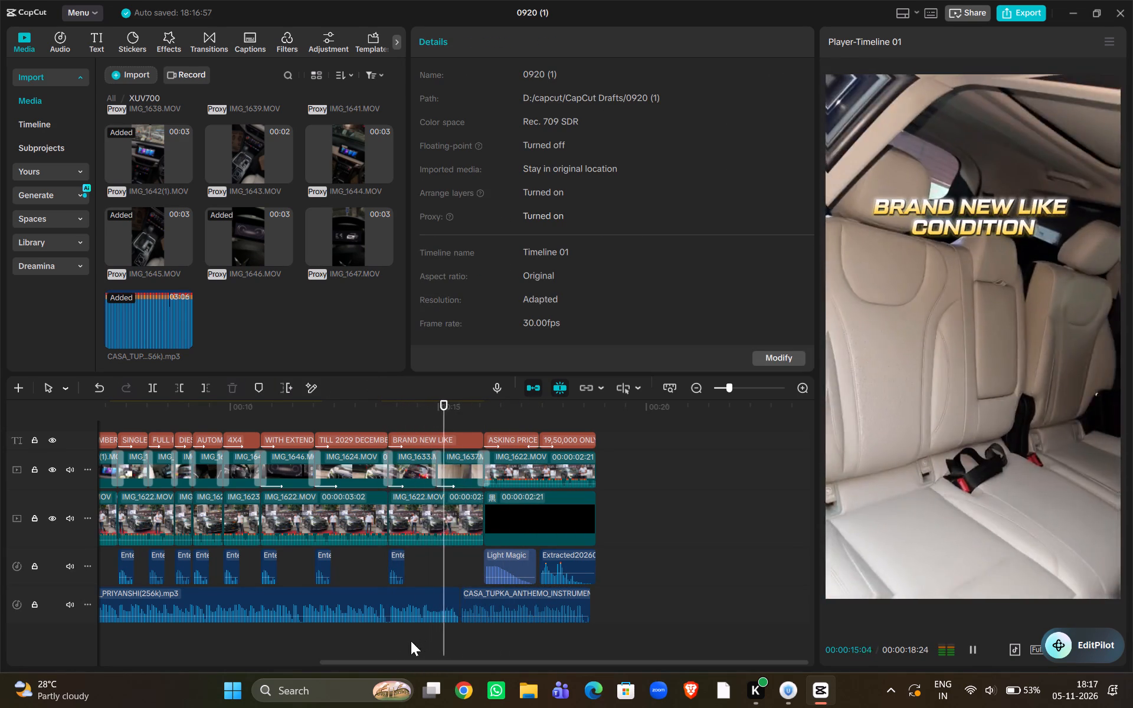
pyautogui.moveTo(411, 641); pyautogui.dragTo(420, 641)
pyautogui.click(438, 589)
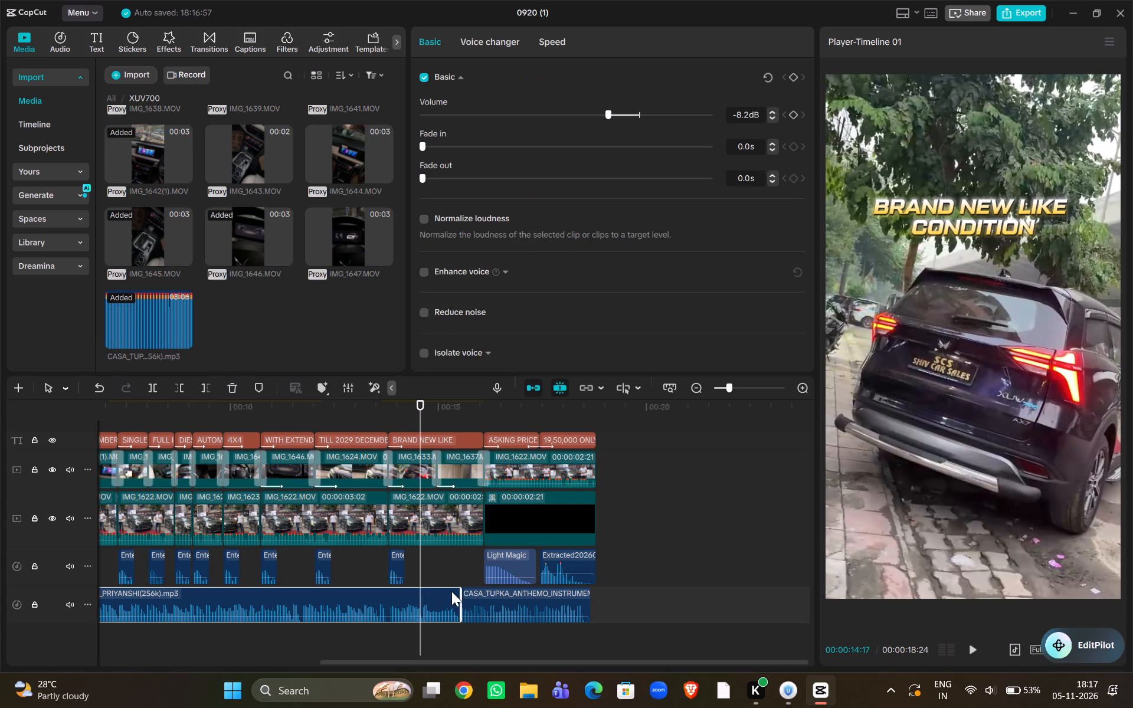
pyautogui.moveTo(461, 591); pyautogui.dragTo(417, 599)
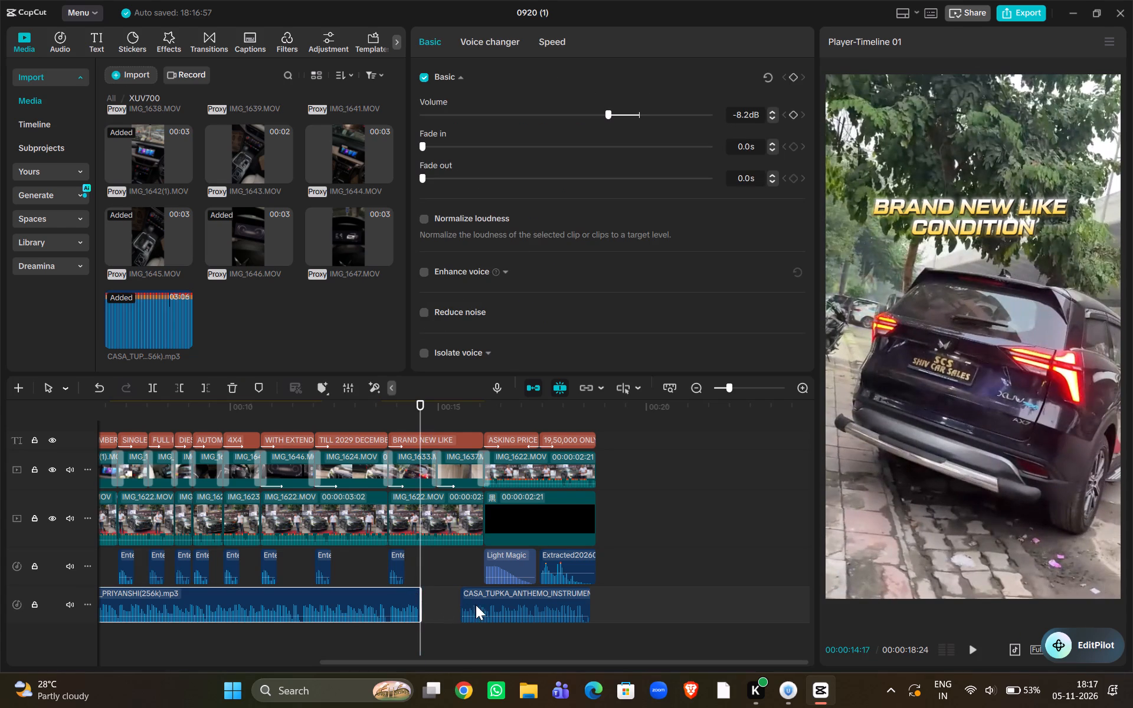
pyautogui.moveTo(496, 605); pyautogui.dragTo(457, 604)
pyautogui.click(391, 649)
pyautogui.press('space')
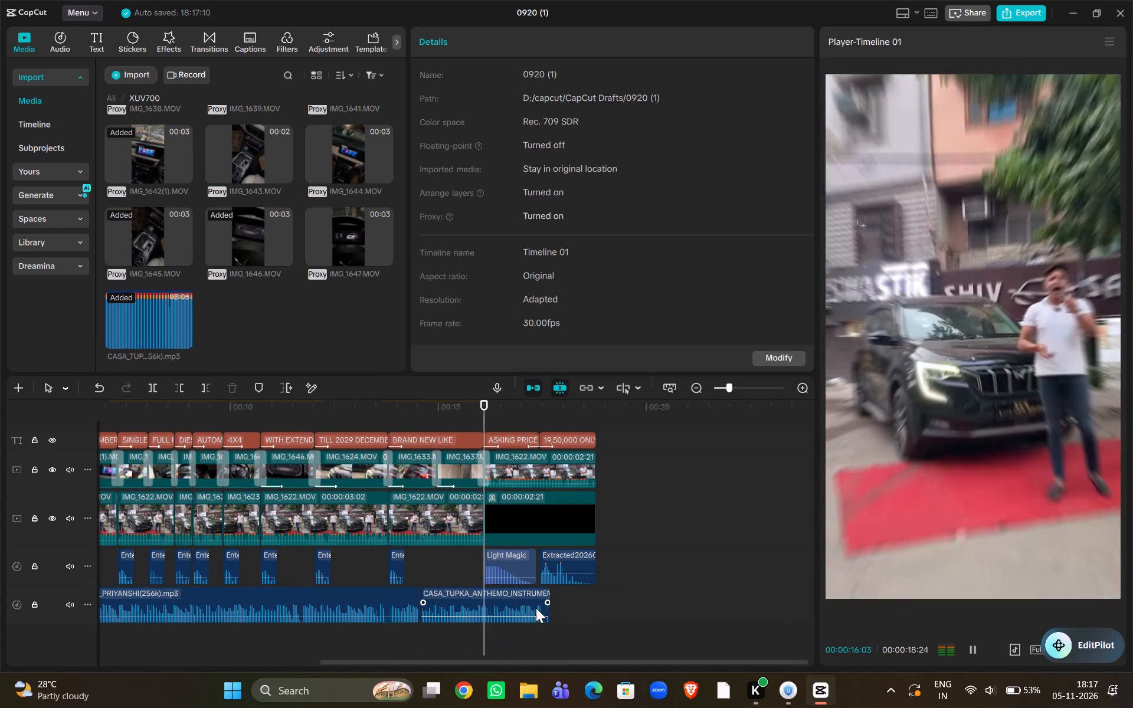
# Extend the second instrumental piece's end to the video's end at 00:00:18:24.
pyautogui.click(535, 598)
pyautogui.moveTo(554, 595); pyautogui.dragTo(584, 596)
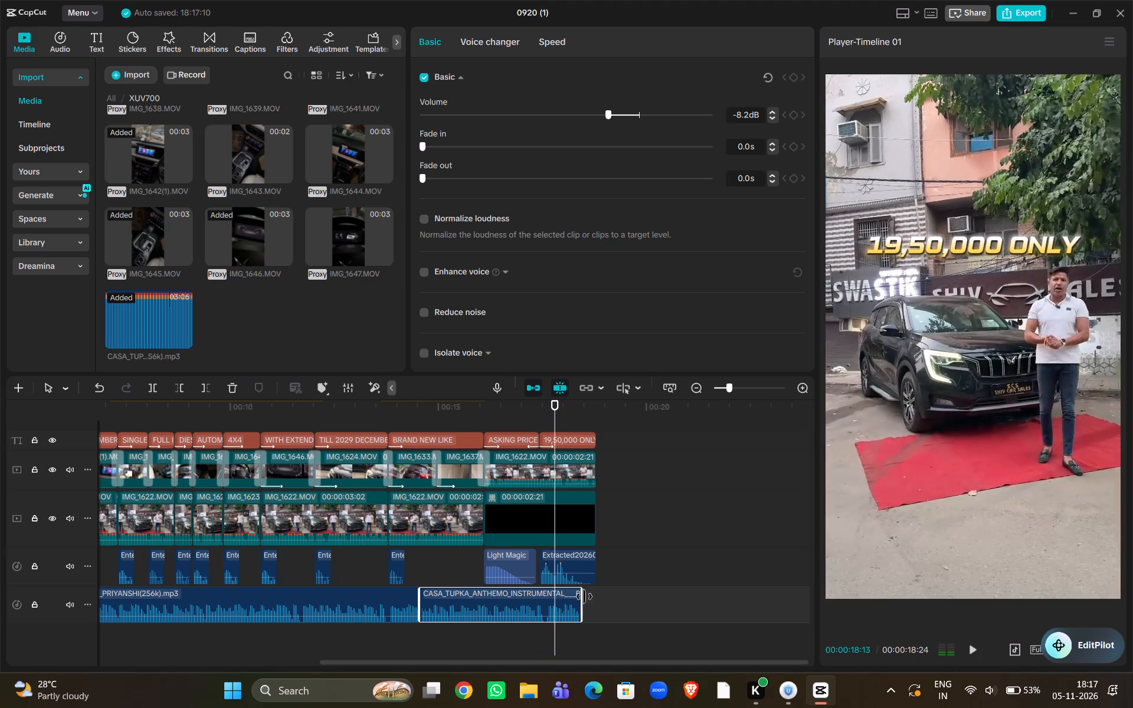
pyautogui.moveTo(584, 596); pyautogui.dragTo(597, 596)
# Listen twice to the joined instrumental from the WITH EXTEND title section through the closing titles.
pyautogui.click(458, 642)
pyautogui.moveTo(456, 642); pyautogui.dragTo(336, 641)
pyautogui.press('space')
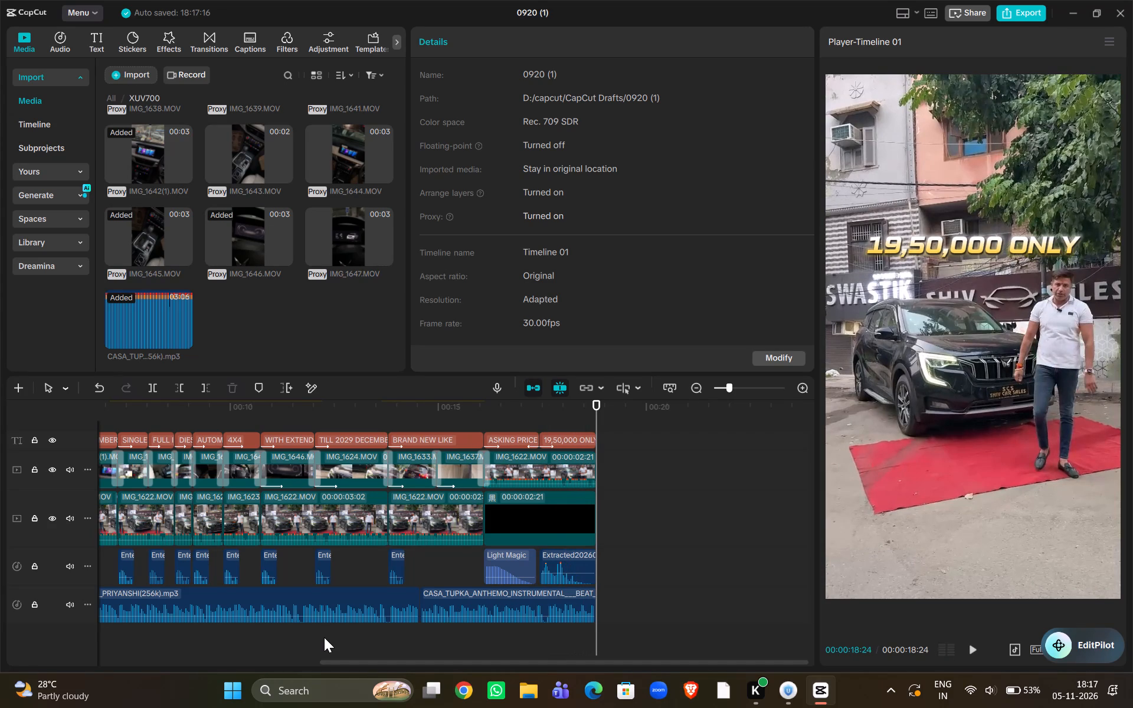
pyautogui.click(345, 637)
pyautogui.moveTo(345, 637); pyautogui.dragTo(280, 637)
pyautogui.press('space')
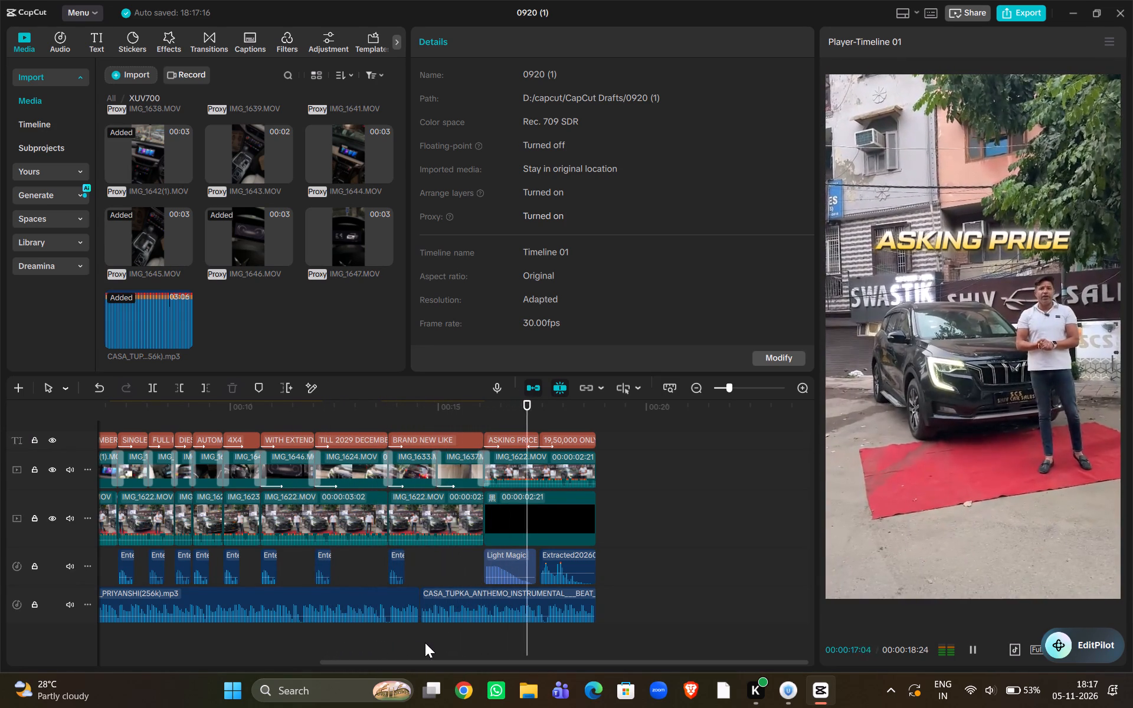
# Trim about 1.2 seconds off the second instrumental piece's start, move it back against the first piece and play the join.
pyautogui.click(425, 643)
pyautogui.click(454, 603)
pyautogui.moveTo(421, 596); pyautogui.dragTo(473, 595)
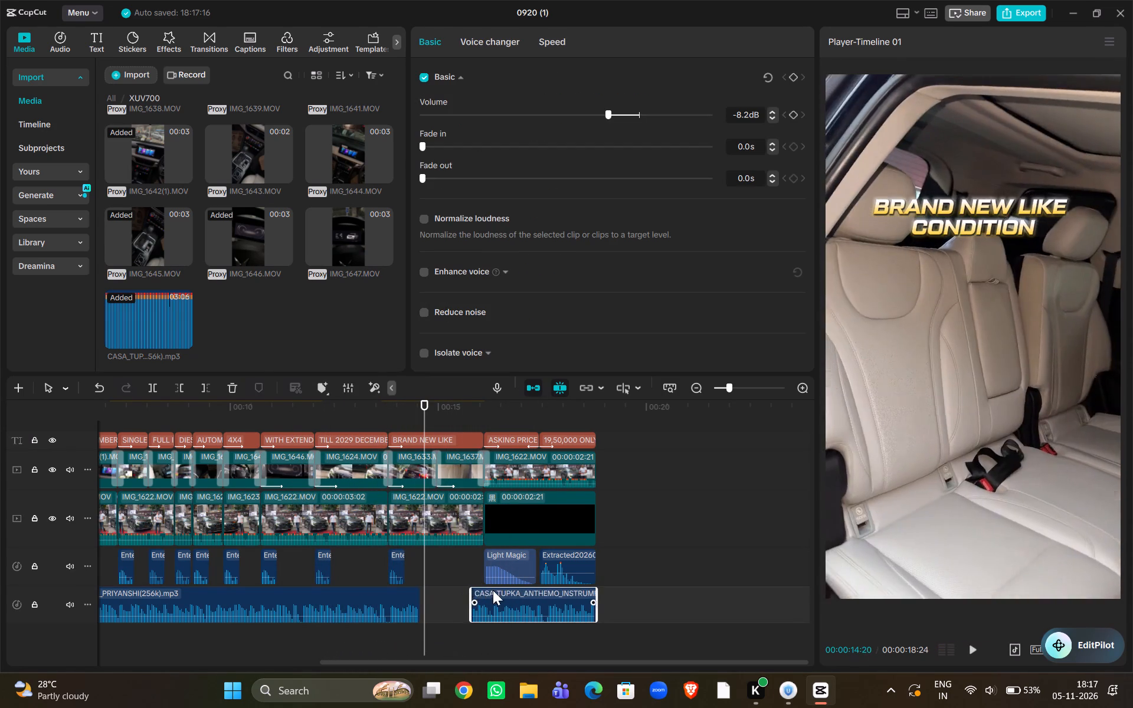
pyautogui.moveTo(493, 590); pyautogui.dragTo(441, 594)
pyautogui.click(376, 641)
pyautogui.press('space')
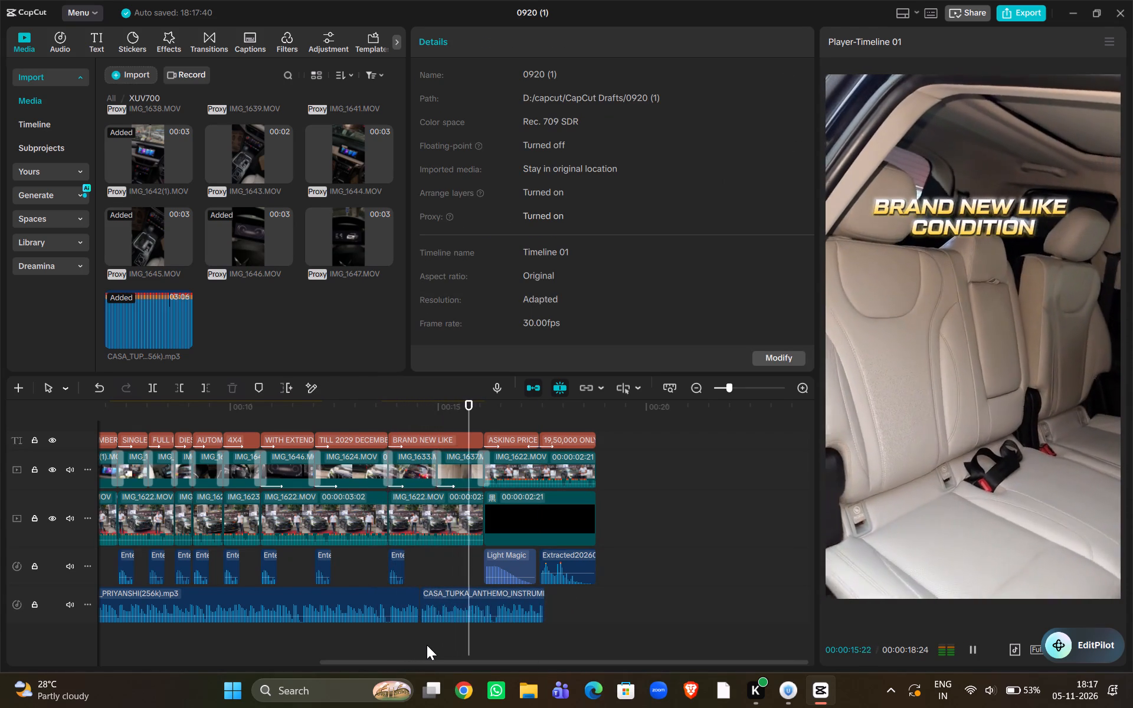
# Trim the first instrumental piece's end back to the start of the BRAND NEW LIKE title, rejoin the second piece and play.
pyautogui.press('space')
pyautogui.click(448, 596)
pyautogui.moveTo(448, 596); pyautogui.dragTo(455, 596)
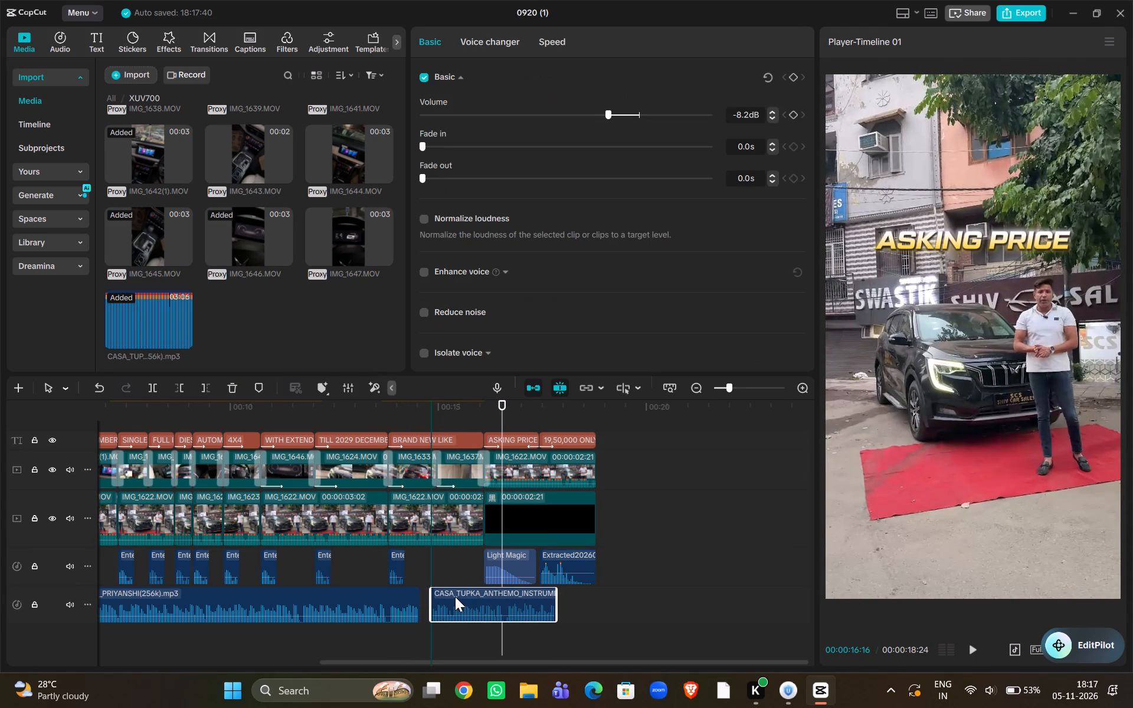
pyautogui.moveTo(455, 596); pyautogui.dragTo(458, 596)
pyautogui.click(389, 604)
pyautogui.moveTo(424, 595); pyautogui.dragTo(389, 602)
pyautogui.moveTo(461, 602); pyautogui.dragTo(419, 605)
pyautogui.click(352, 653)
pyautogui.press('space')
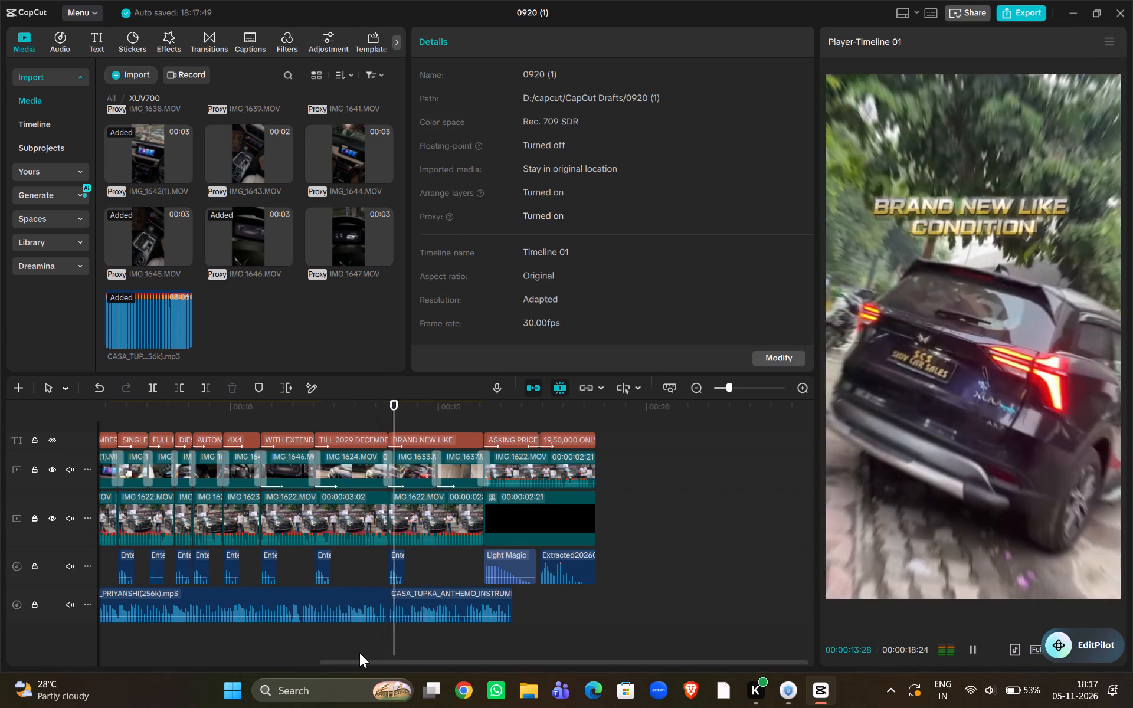
# Stop playback and delete the second instrumental piece.
pyautogui.press('space')
pyautogui.click(430, 597)
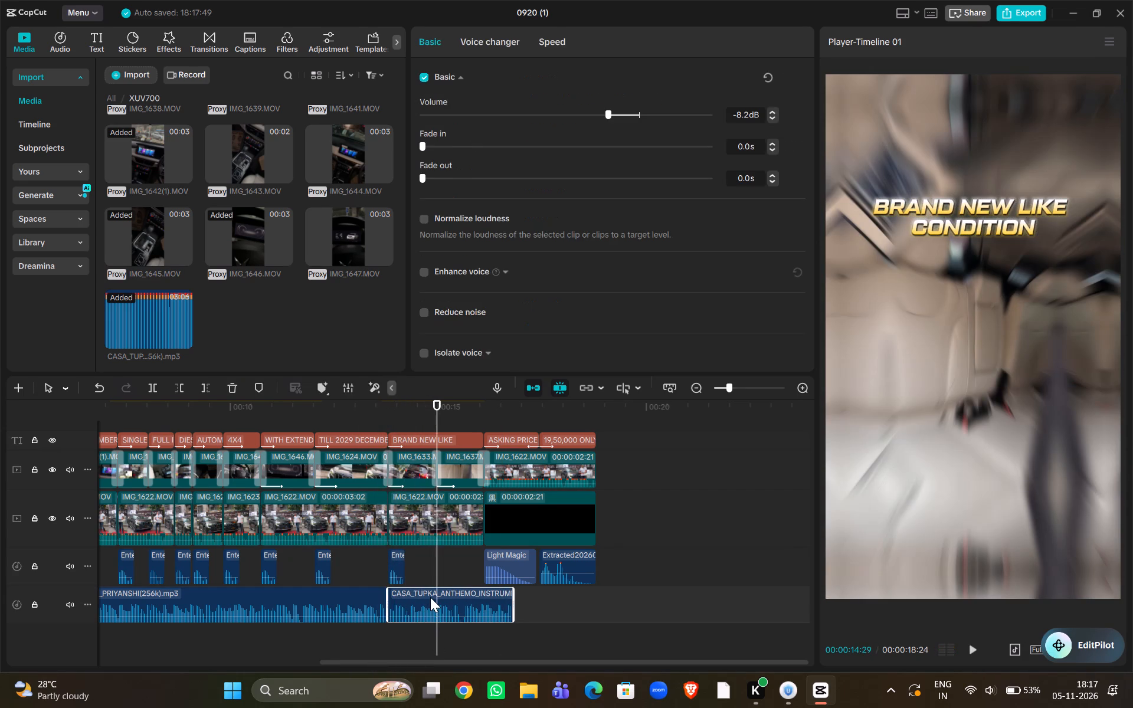
pyautogui.press('BackSpace')
# Extend the remaining instrumental clip's end to the video's end at 00:00:18:24.
pyautogui.click(362, 599)
pyautogui.moveTo(388, 596); pyautogui.dragTo(582, 595)
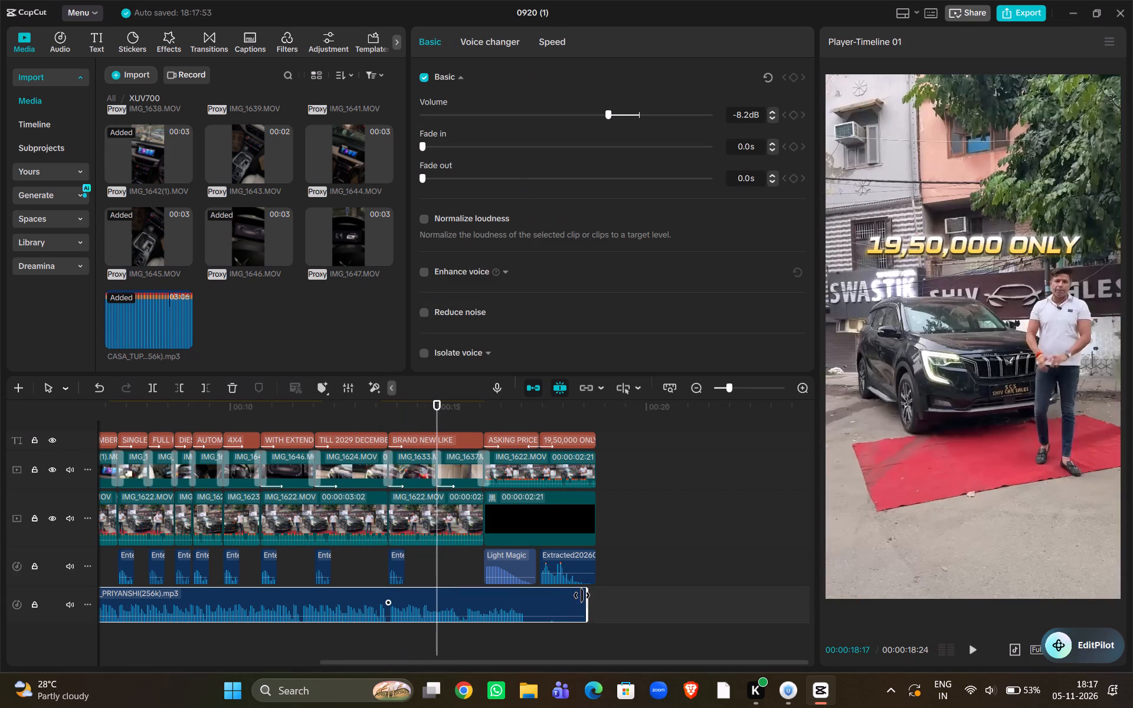
pyautogui.moveTo(582, 595); pyautogui.dragTo(594, 595)
# Shift the instrumental about 1.6 seconds later, trim its end to 00:00:18:24 and extend its start back to the timeline's beginning.
pyautogui.moveTo(509, 595); pyautogui.dragTo(578, 595)
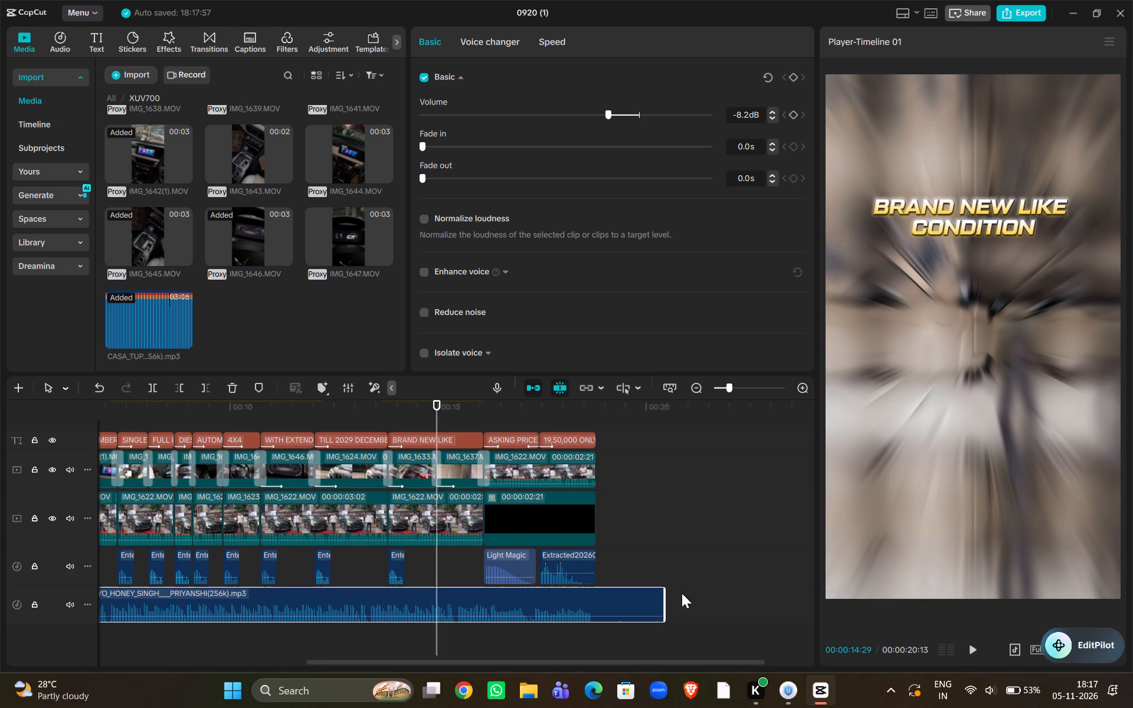
pyautogui.moveTo(666, 593); pyautogui.dragTo(597, 596)
pyautogui.hscroll(3, 558, 625)
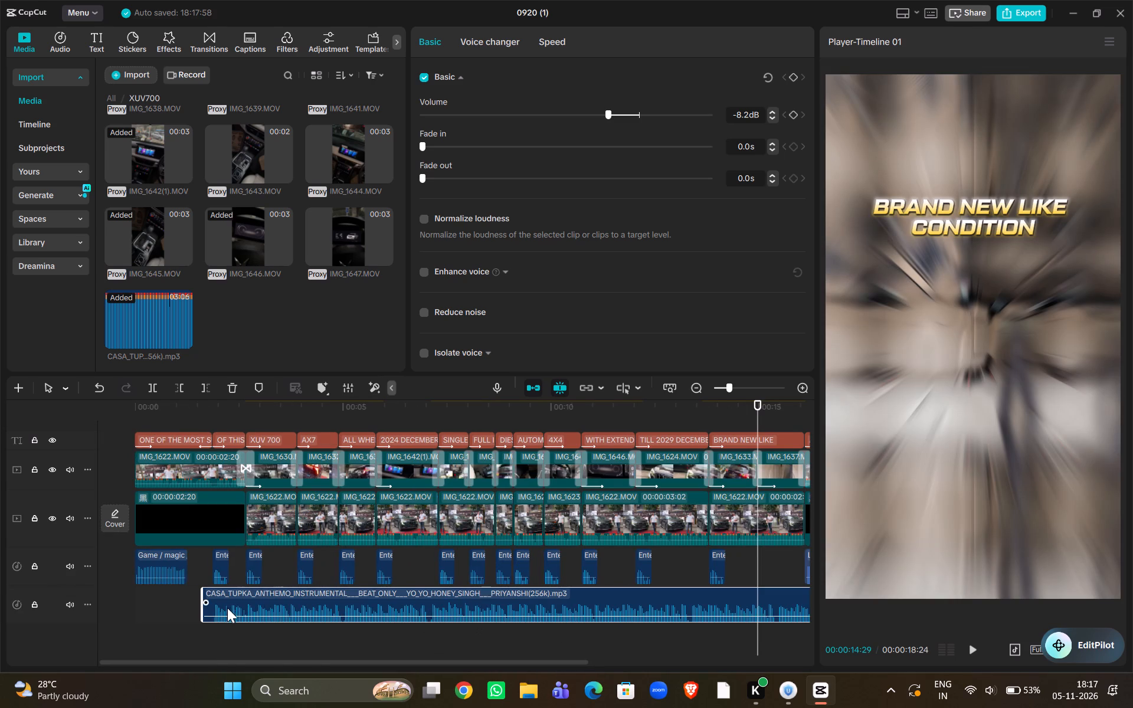
pyautogui.moveTo(202, 596); pyautogui.dragTo(54, 594)
# Play the video from the beginning to check the instrumental's new opening section.
pyautogui.click(154, 634)
pyautogui.moveTo(154, 634); pyautogui.dragTo(99, 634)
pyautogui.press('space')
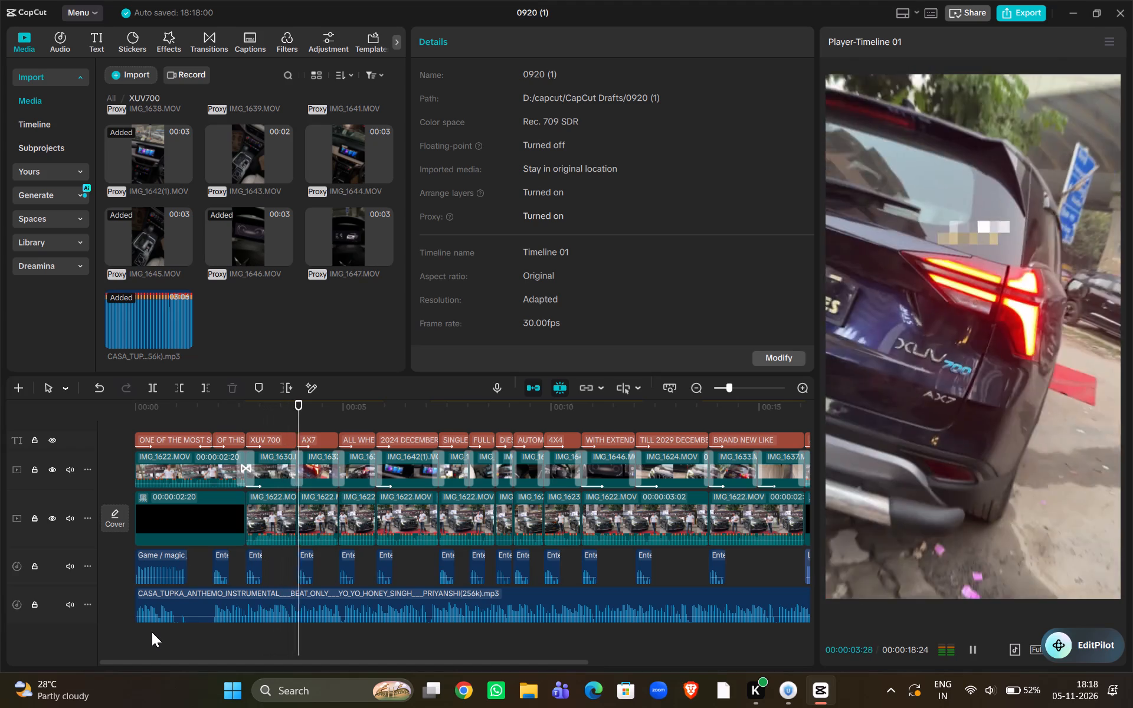
pyautogui.press('space')
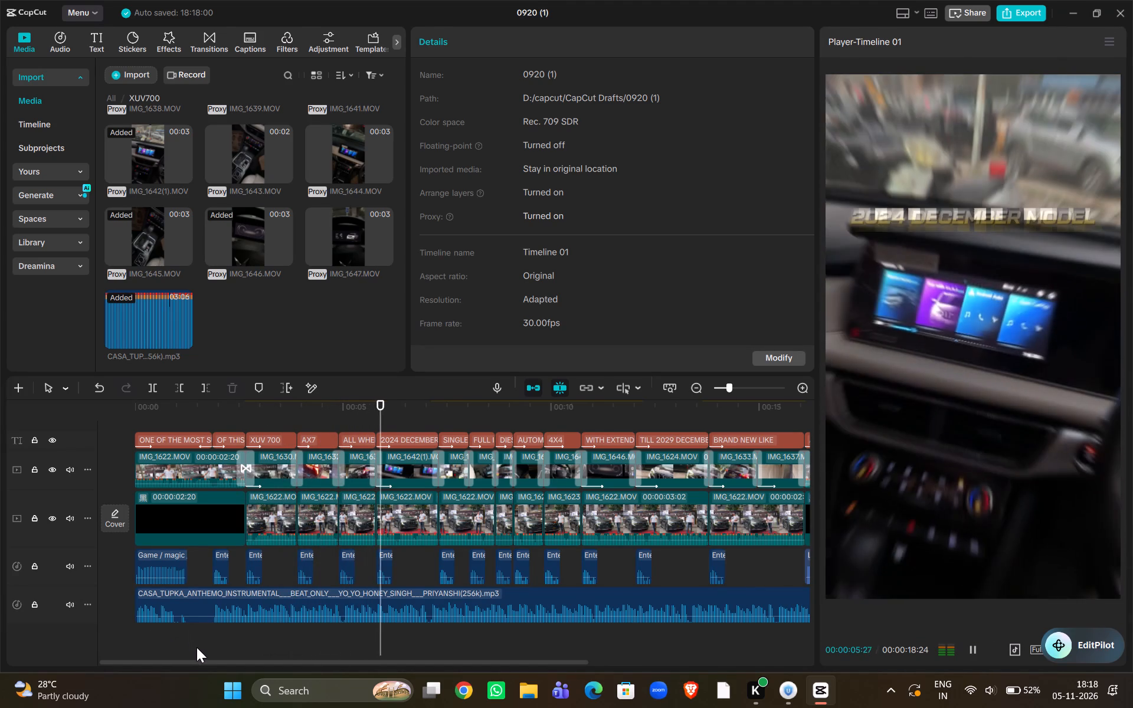
# Split the instrumental at 00:00:01:08, where the opening Game / magic sound effect ends.
pyautogui.click(197, 647)
pyautogui.click(201, 602)
pyautogui.click(196, 631)
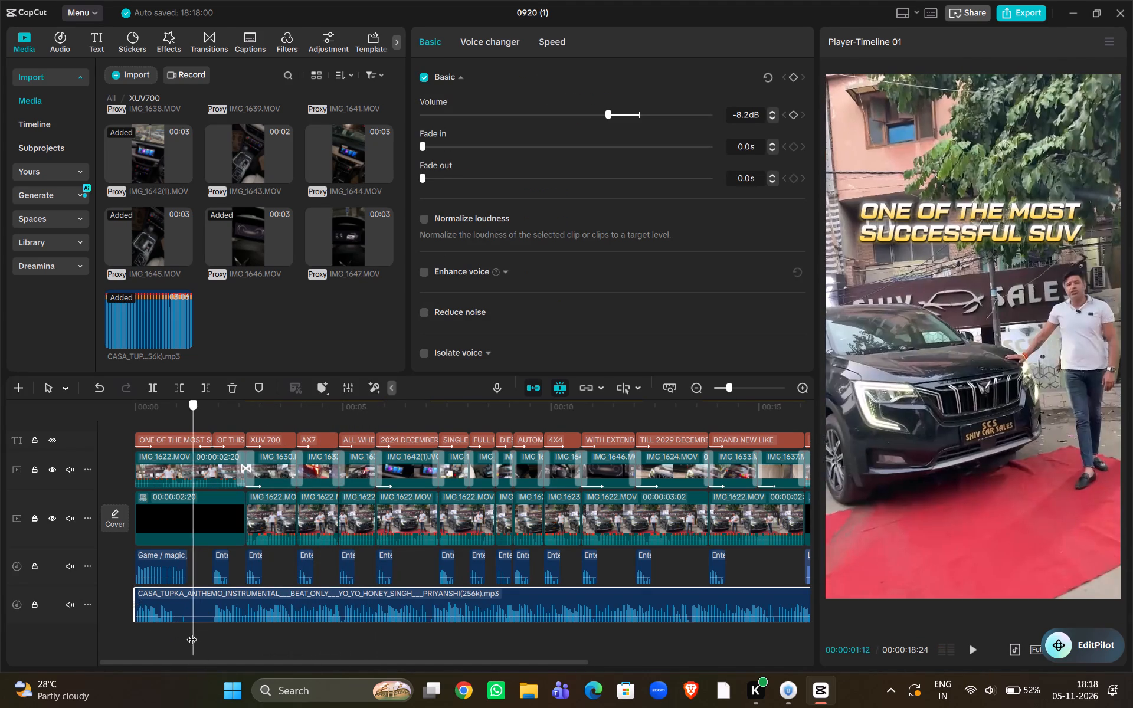
pyautogui.click(199, 605)
pyautogui.hotkey('ctrl', 'v')
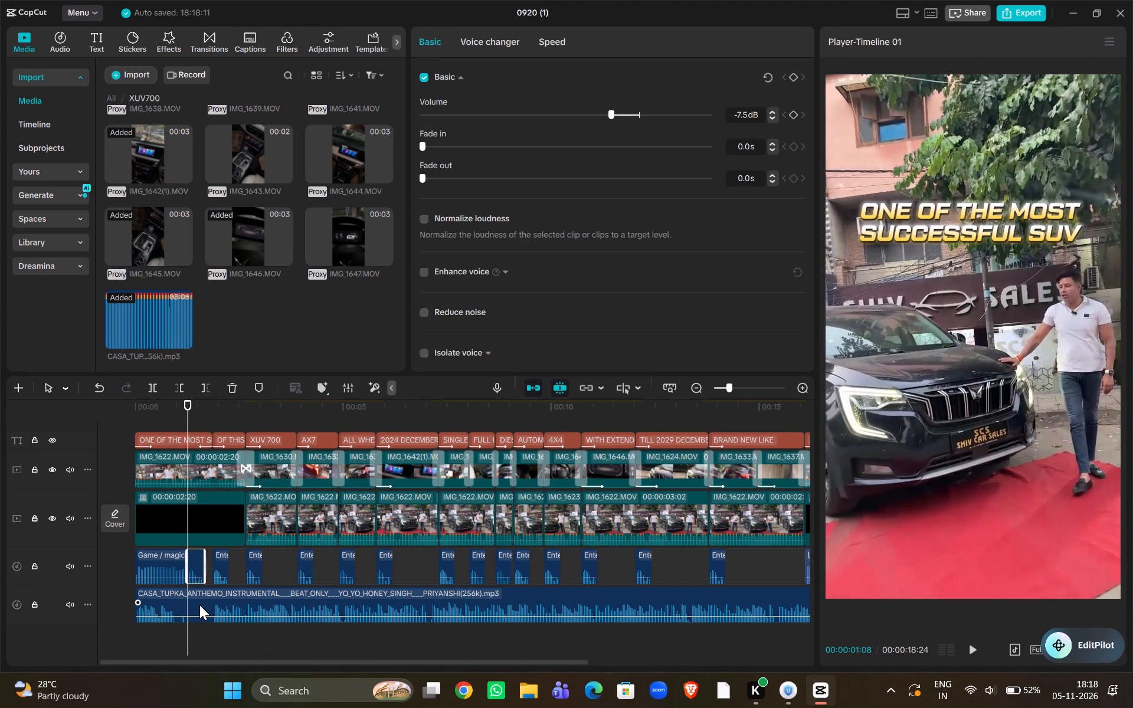
pyautogui.hotkey('ctrl', 'z')
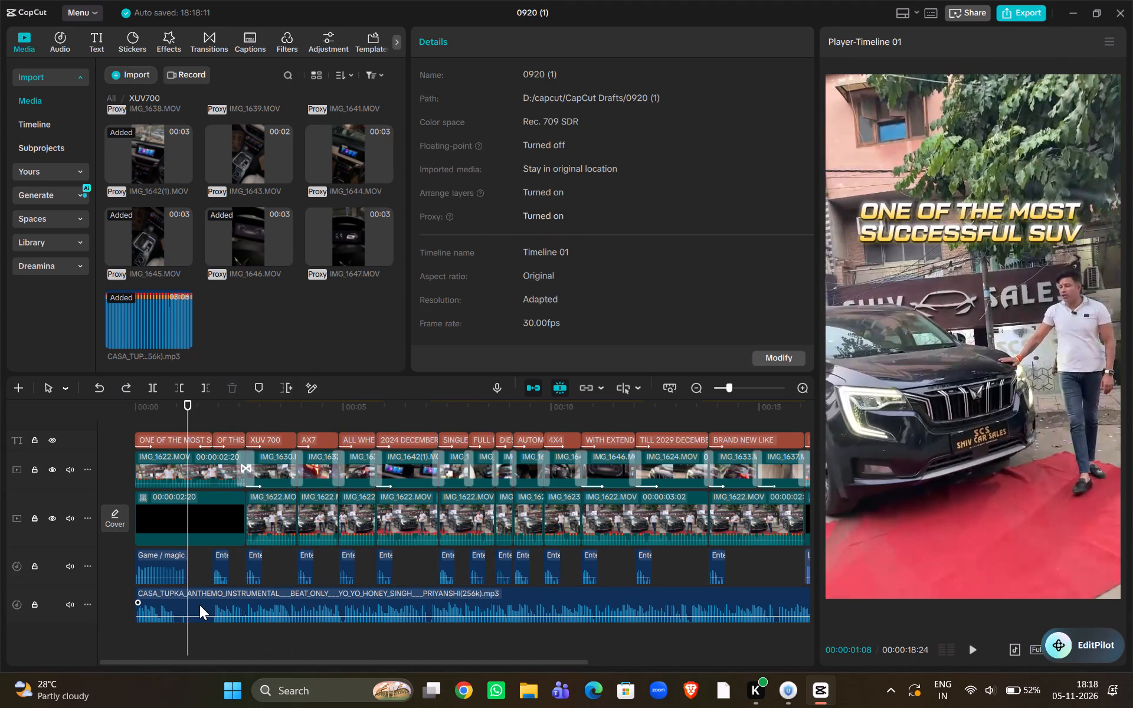
pyautogui.keyDown('ctrl'); pyautogui.click(199, 605); pyautogui.keyUp('ctrl')
pyautogui.hotkey('ctrl', 'b')
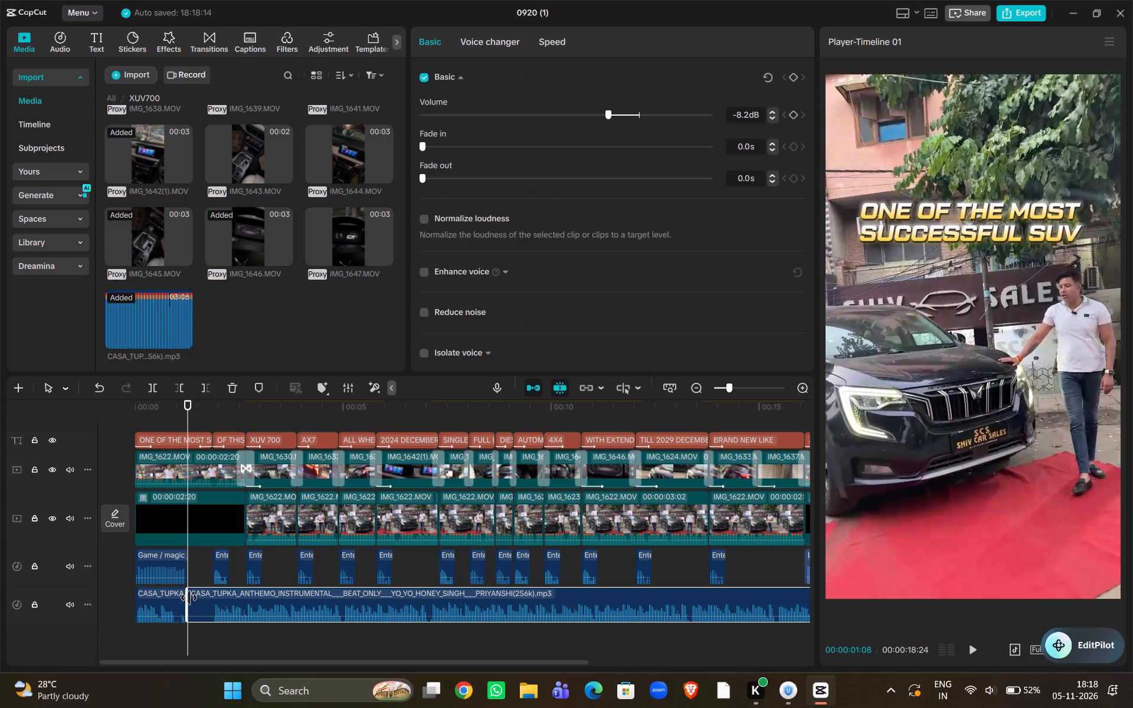
# Trim the quiet gap from the longer piece's start up to the OF THIS title, and move the short opening piece against it.
pyautogui.click(189, 598)
pyautogui.moveTo(189, 594); pyautogui.dragTo(211, 594)
pyautogui.moveTo(172, 602); pyautogui.dragTo(198, 607)
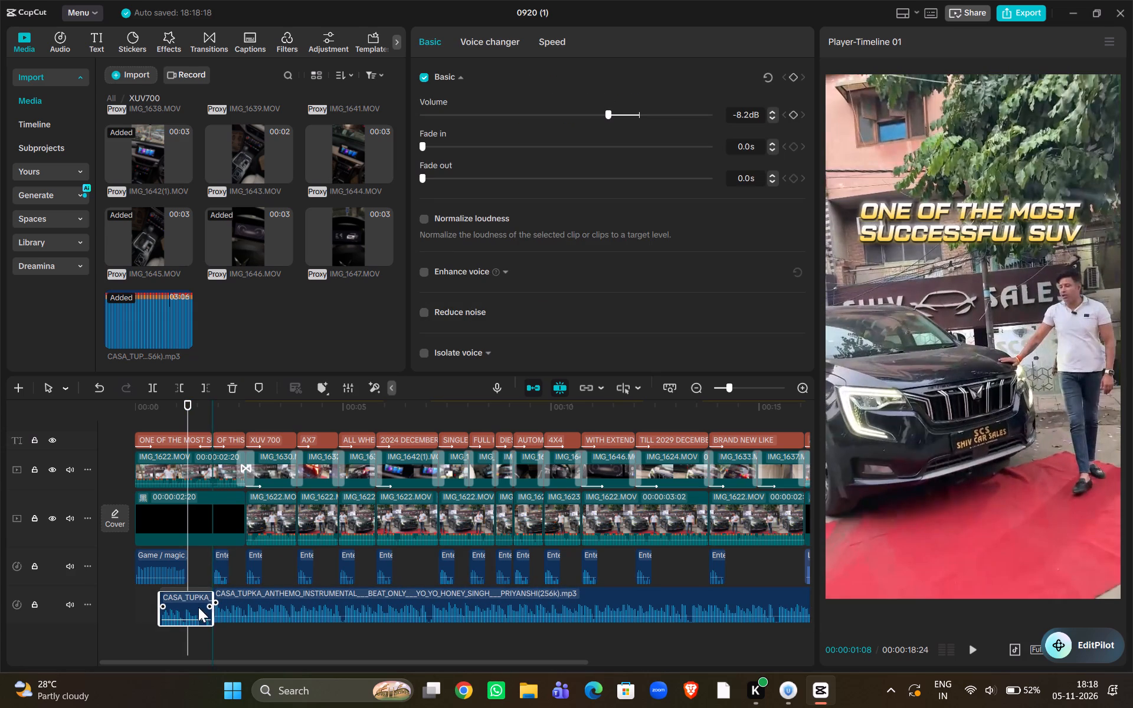
# Extend the short opening piece of the instrumental back to the timeline's beginning, keeping it against the longer piece.
pyautogui.moveTo(198, 607); pyautogui.dragTo(200, 607)
pyautogui.moveTo(160, 593); pyautogui.dragTo(121, 593)
# Play the whole video from the beginning to check the rejoined instrumental pieces.
pyautogui.doubleClick(145, 628)
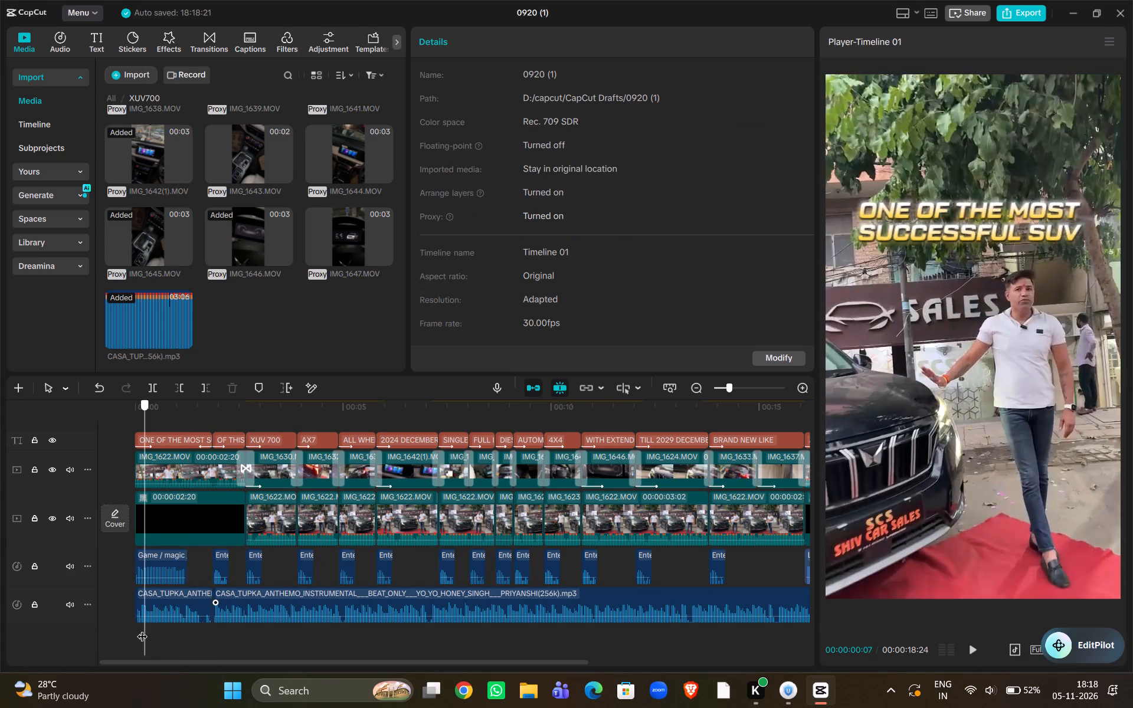
pyautogui.moveTo(142, 629); pyautogui.dragTo(117, 632)
pyautogui.press('space')
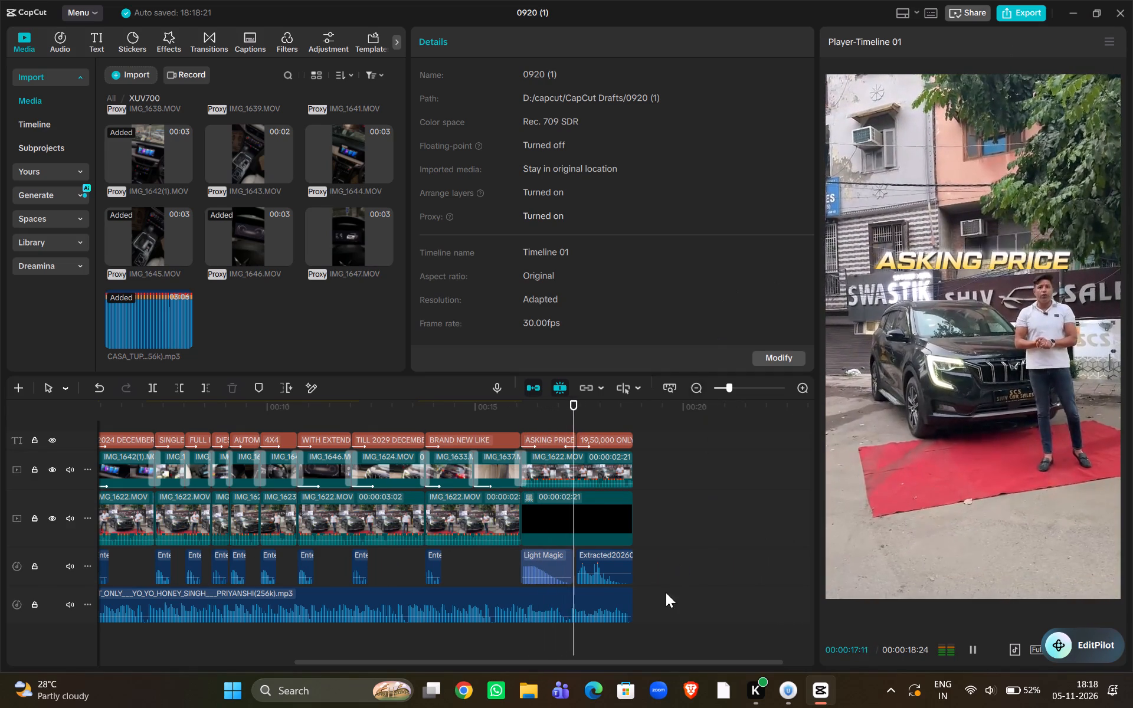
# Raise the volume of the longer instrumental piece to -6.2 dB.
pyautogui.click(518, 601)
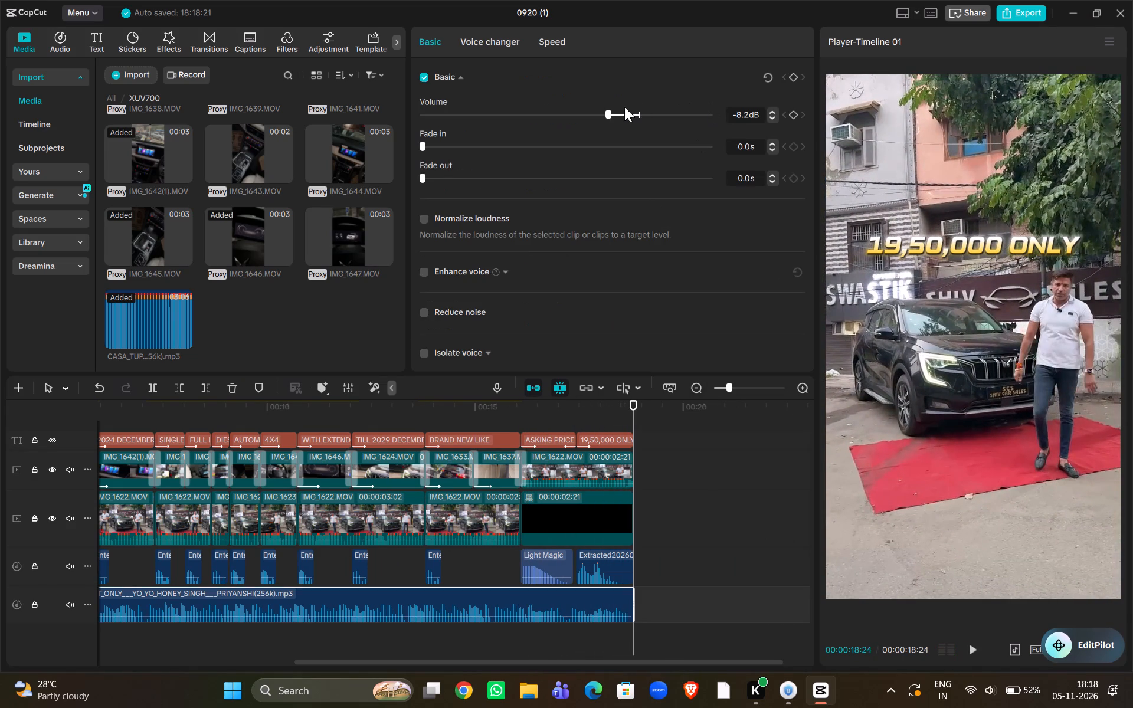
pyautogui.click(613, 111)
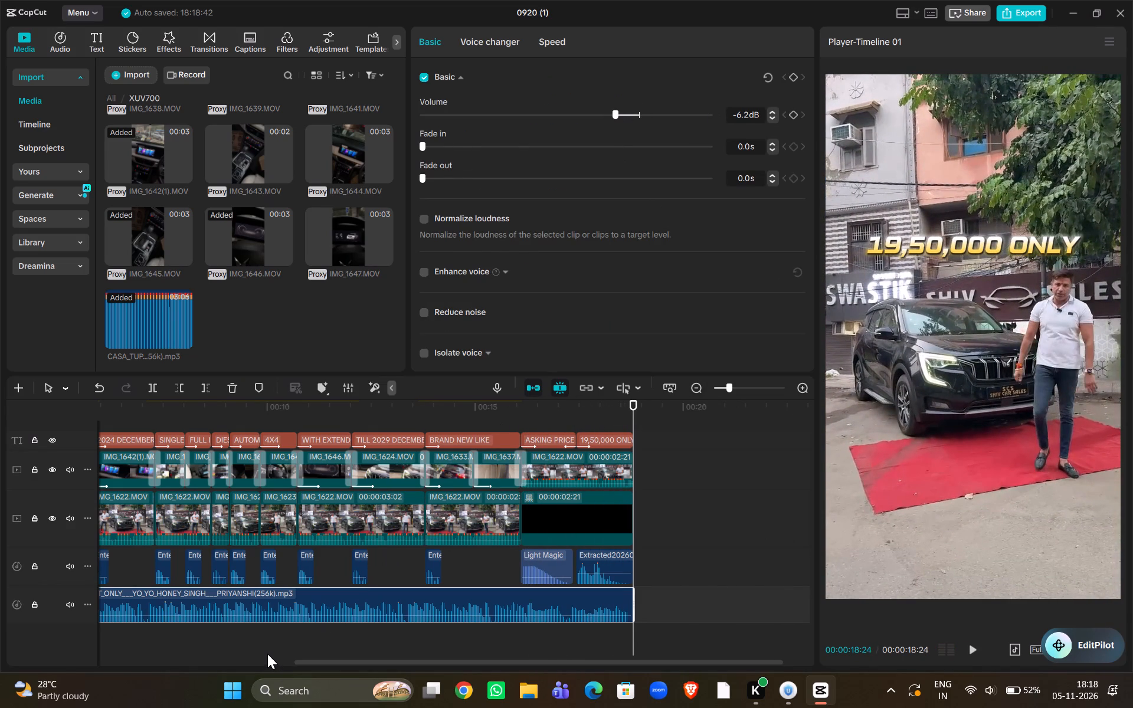
# Play the video's opening from the beginning to check the instrumental's level across the joined pieces.
pyautogui.moveTo(267, 654); pyautogui.dragTo(260, 654)
pyautogui.moveTo(258, 651); pyautogui.dragTo(0, 643)
pyautogui.press('space')
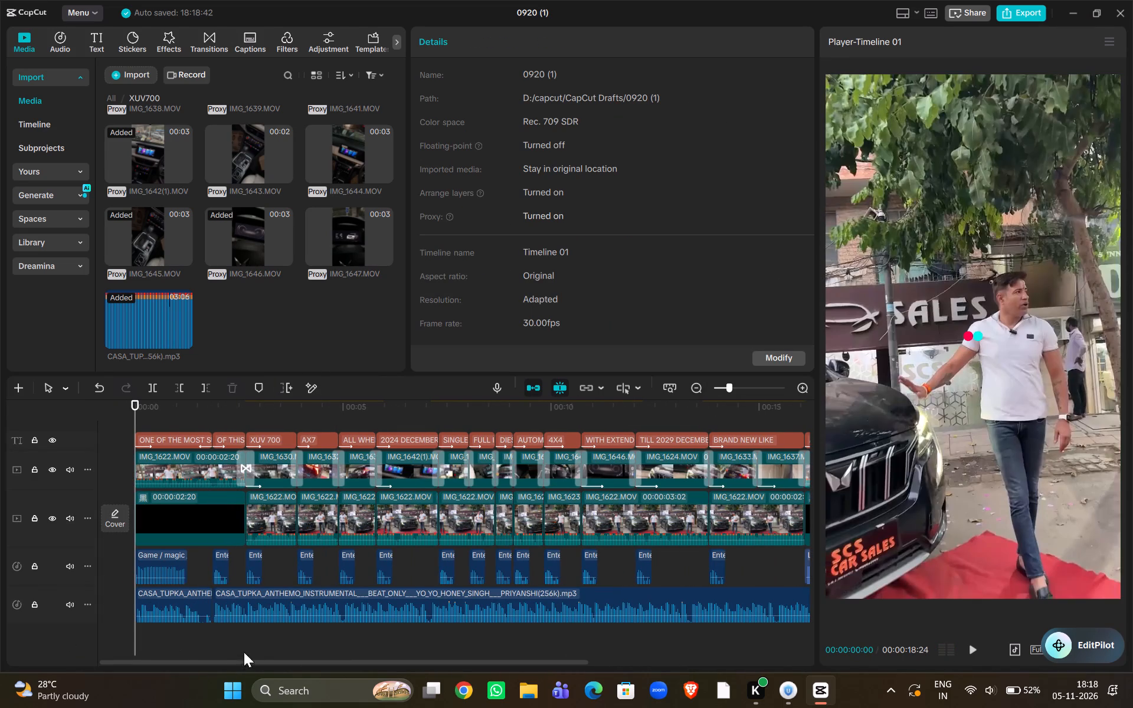
pyautogui.press('space')
pyautogui.click(1014, 8)
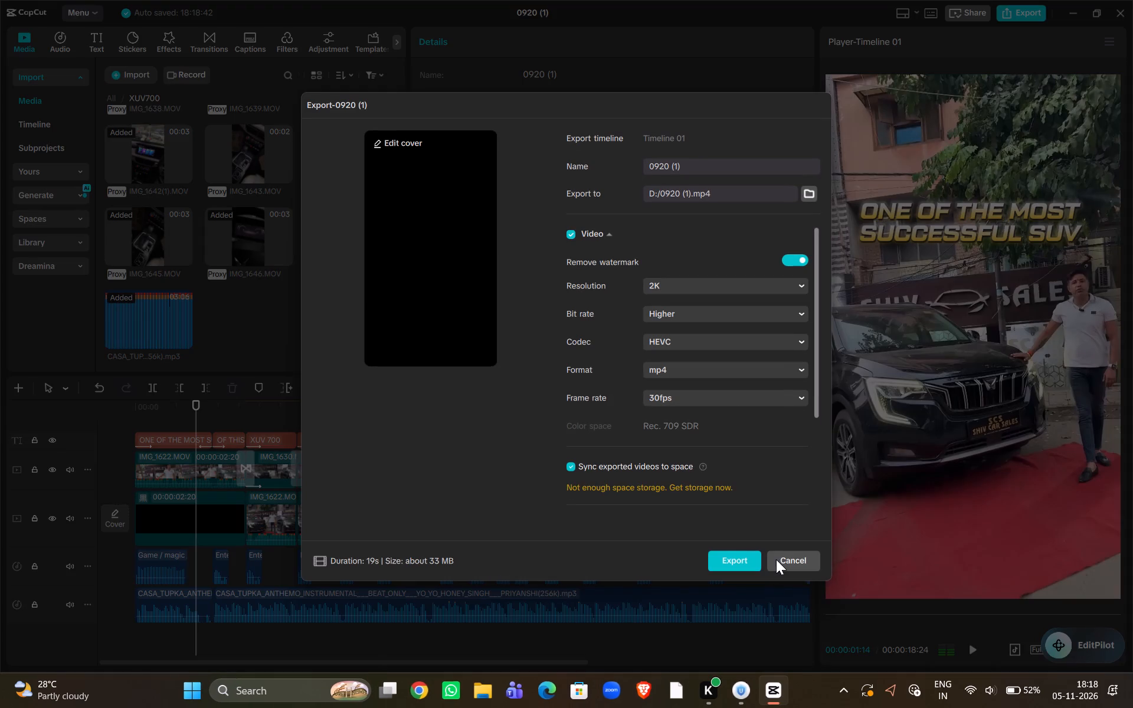
pyautogui.click(776, 559)
pyautogui.press('space')
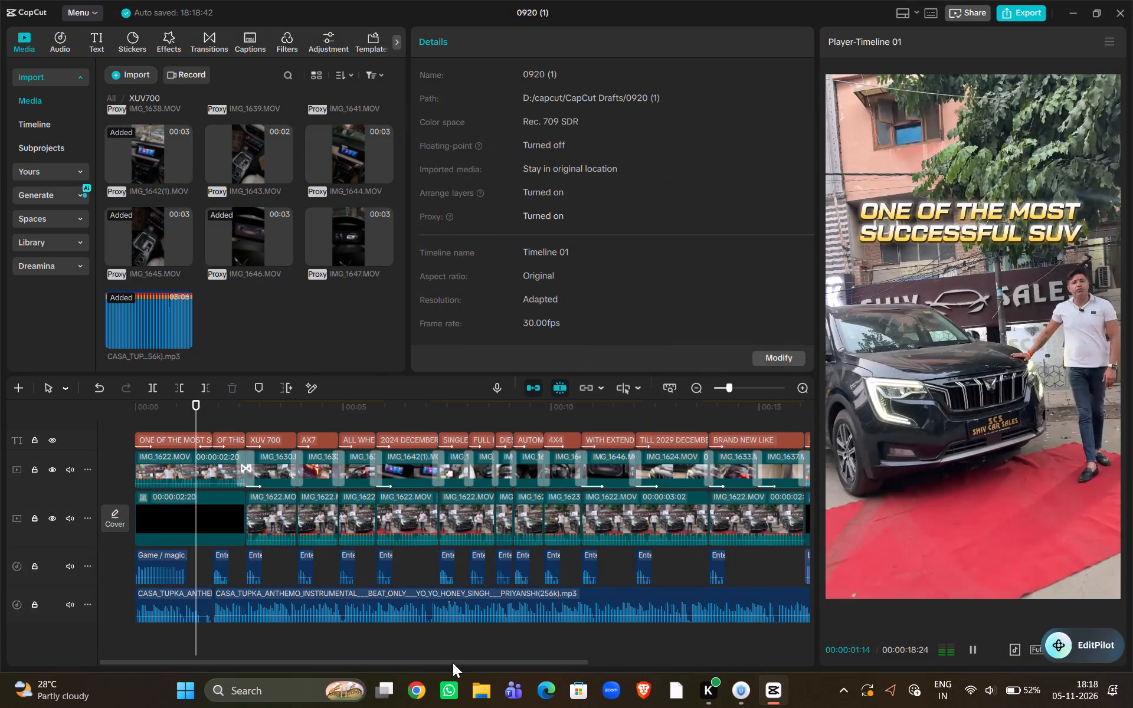
# Set the volume of the longer instrumental piece to -8.0 dB.
pyautogui.click(359, 609)
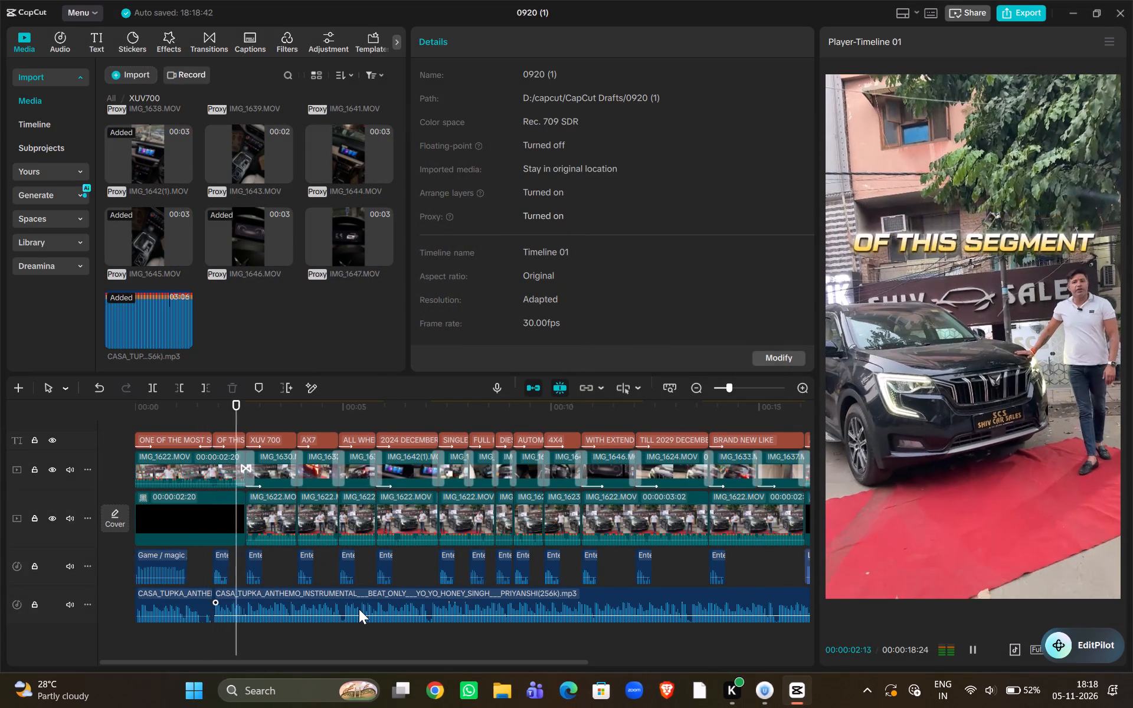
pyautogui.tripleClick(771, 120)
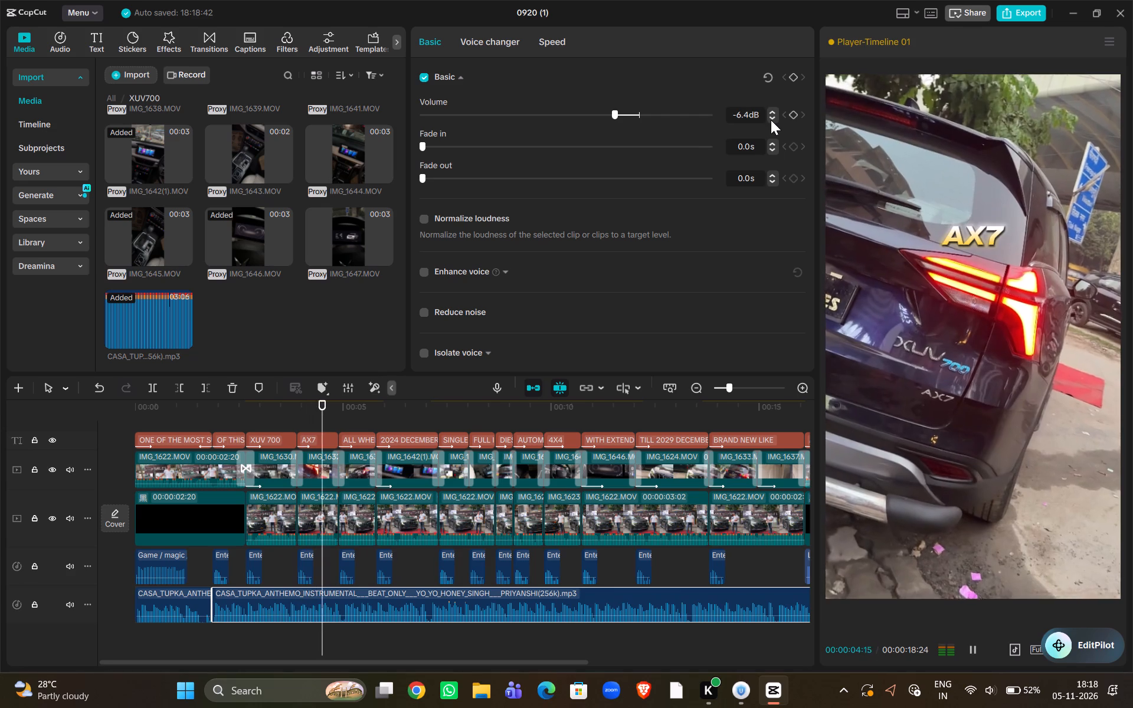
pyautogui.tripleClick(771, 120)
pyautogui.tripleClick(771, 120)
pyautogui.doubleClick(771, 120)
pyautogui.tripleClick(771, 120)
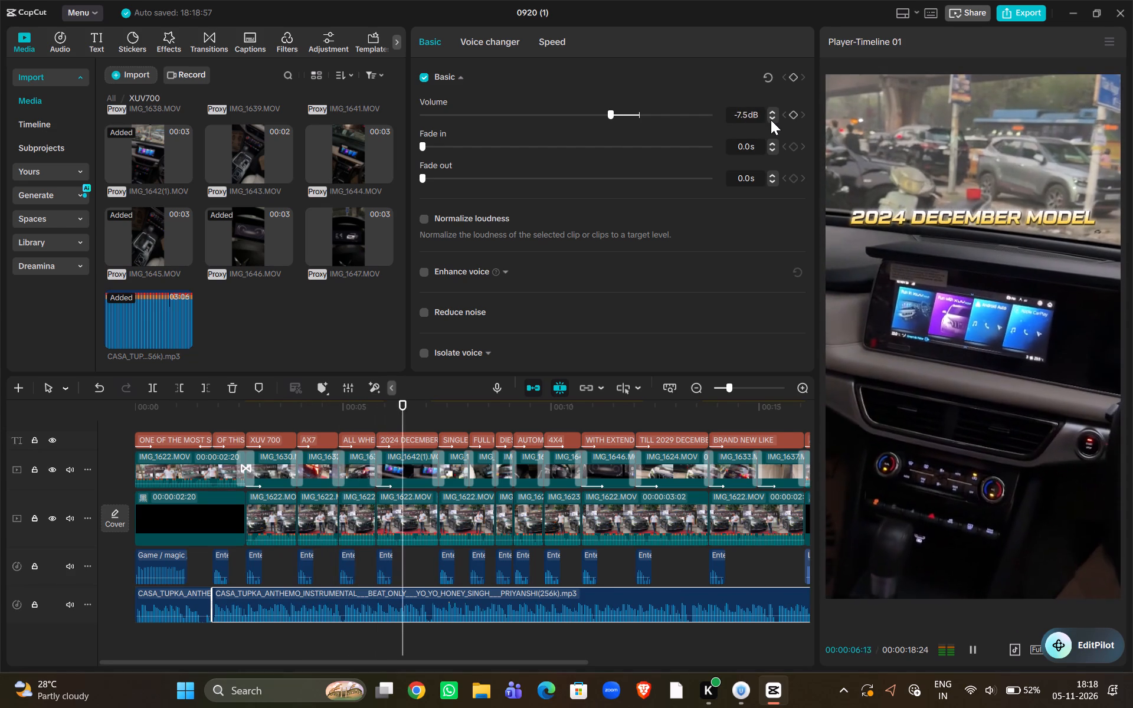
pyautogui.click(771, 120)
pyautogui.doubleClick(771, 120)
pyautogui.click(771, 120)
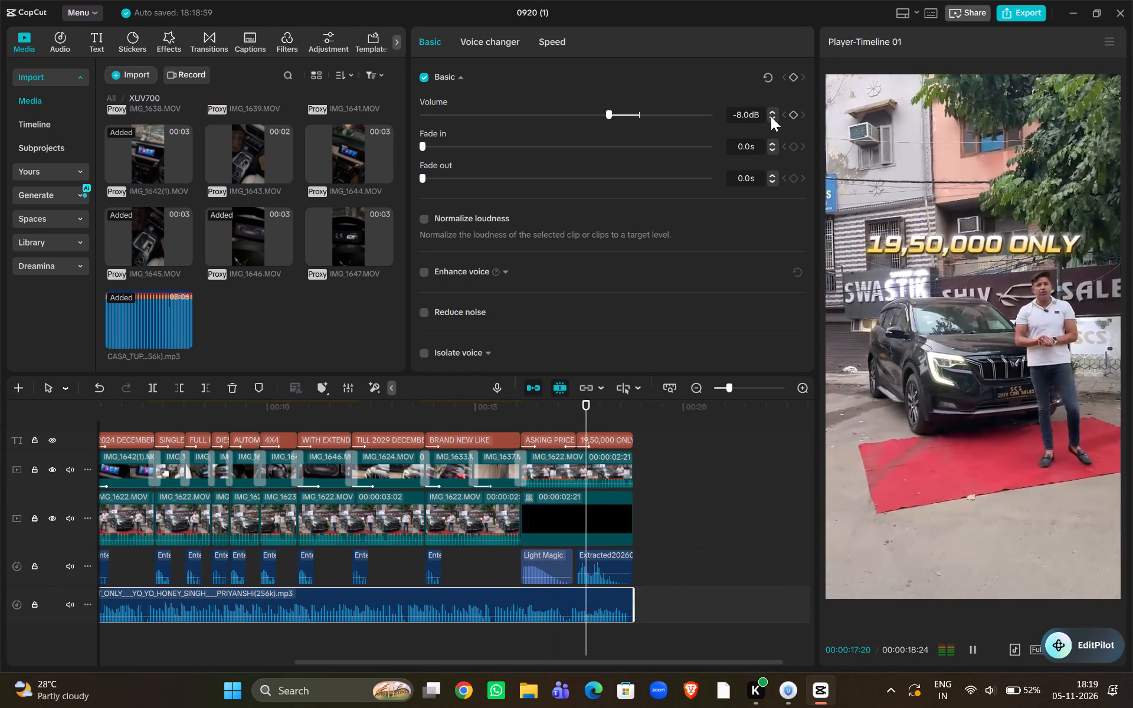
# Export the video under the name xuv with a frame rate of 60 fps.
pyautogui.click(1028, 18)
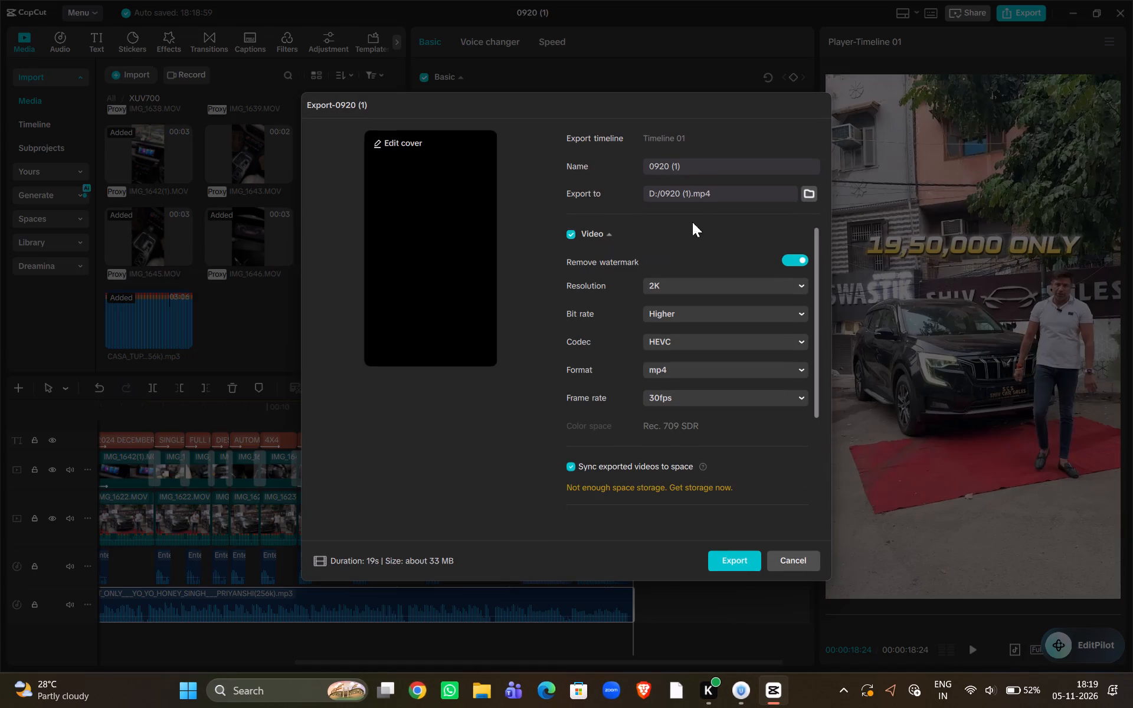
pyautogui.moveTo(686, 165); pyautogui.dragTo(591, 161)
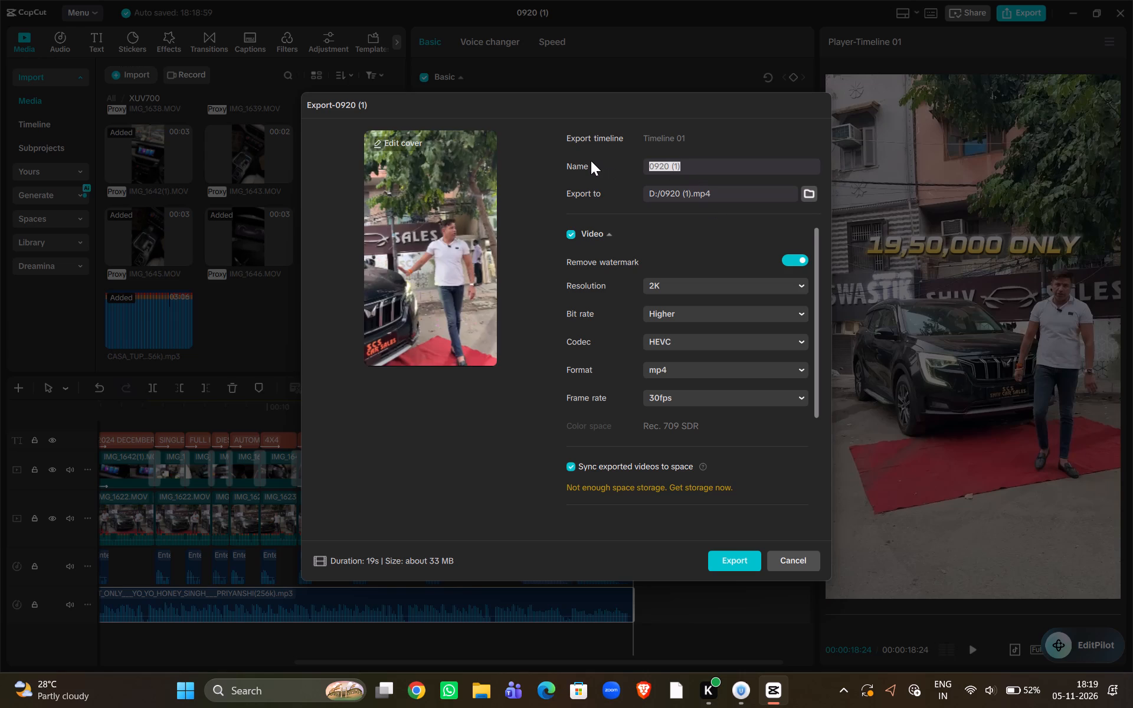
pyautogui.write('xuv')
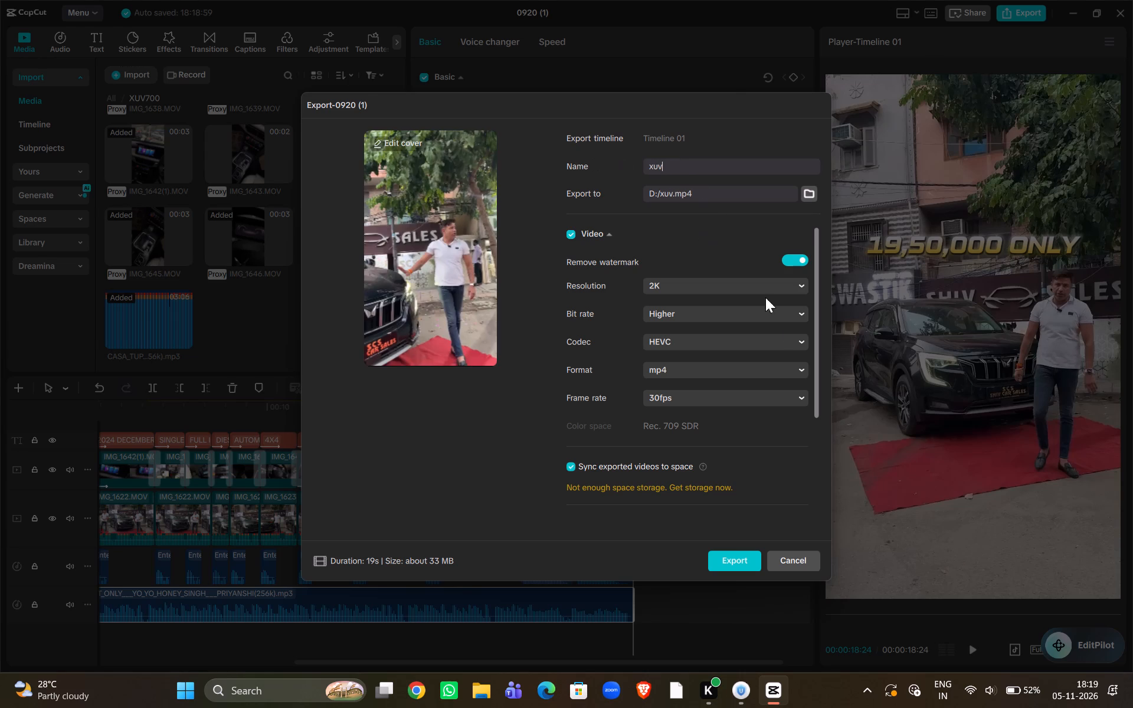
pyautogui.click(689, 392)
pyautogui.click(688, 569)
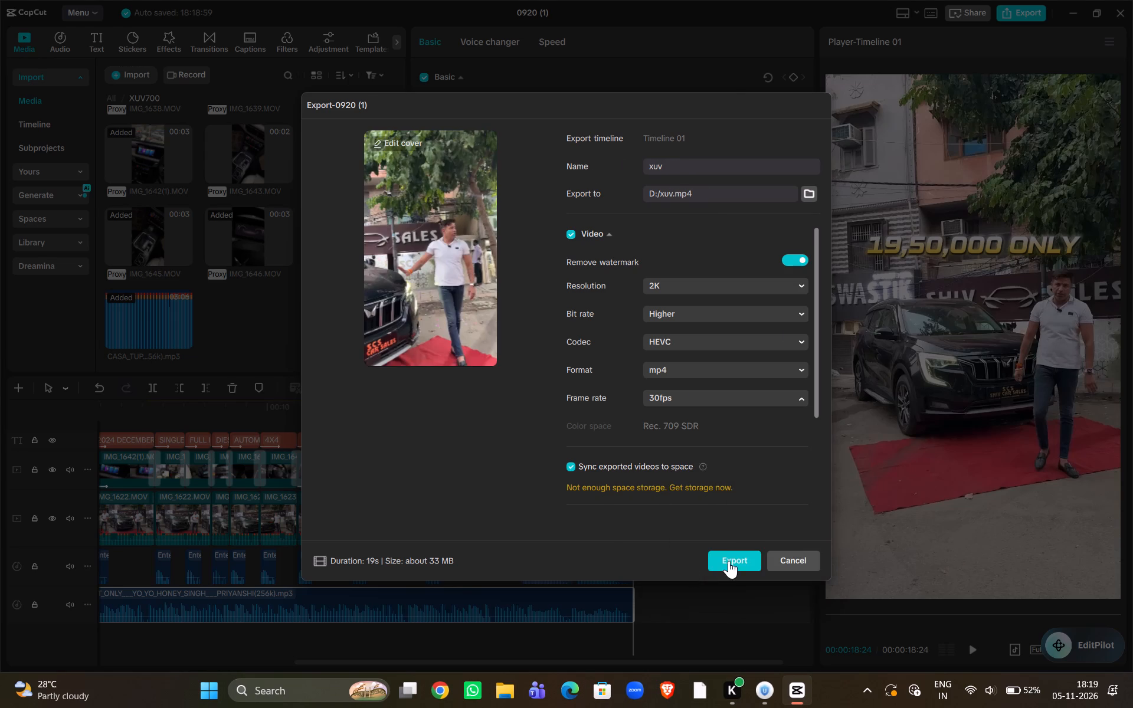
pyautogui.click(734, 559)
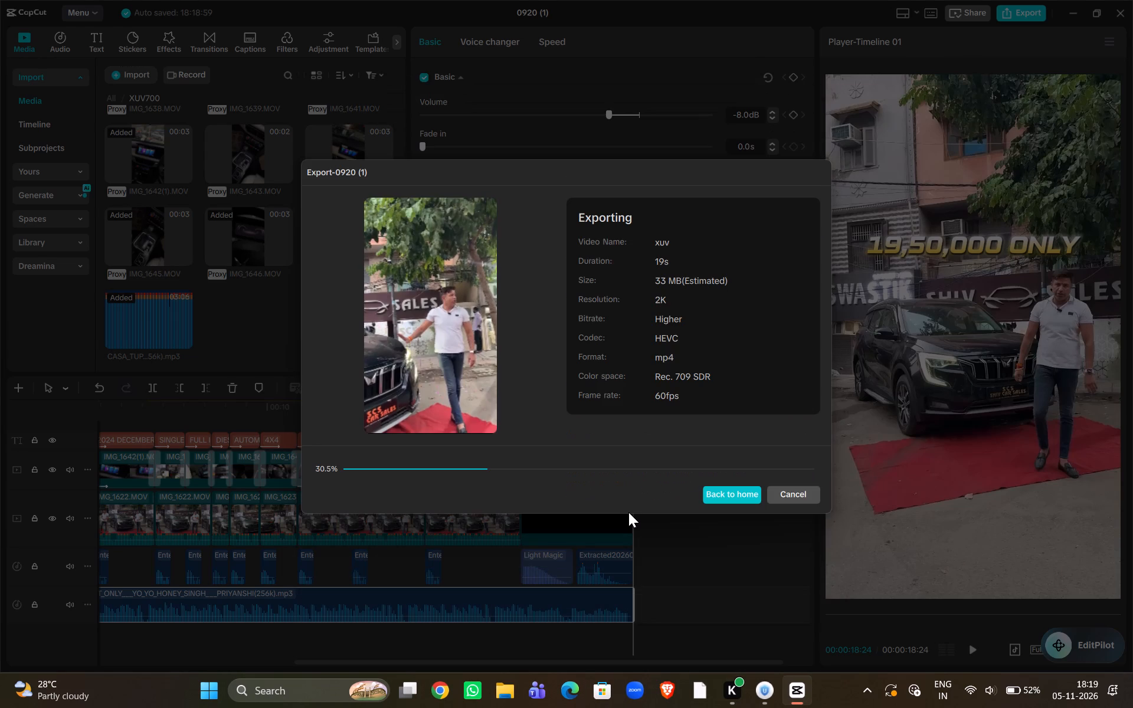
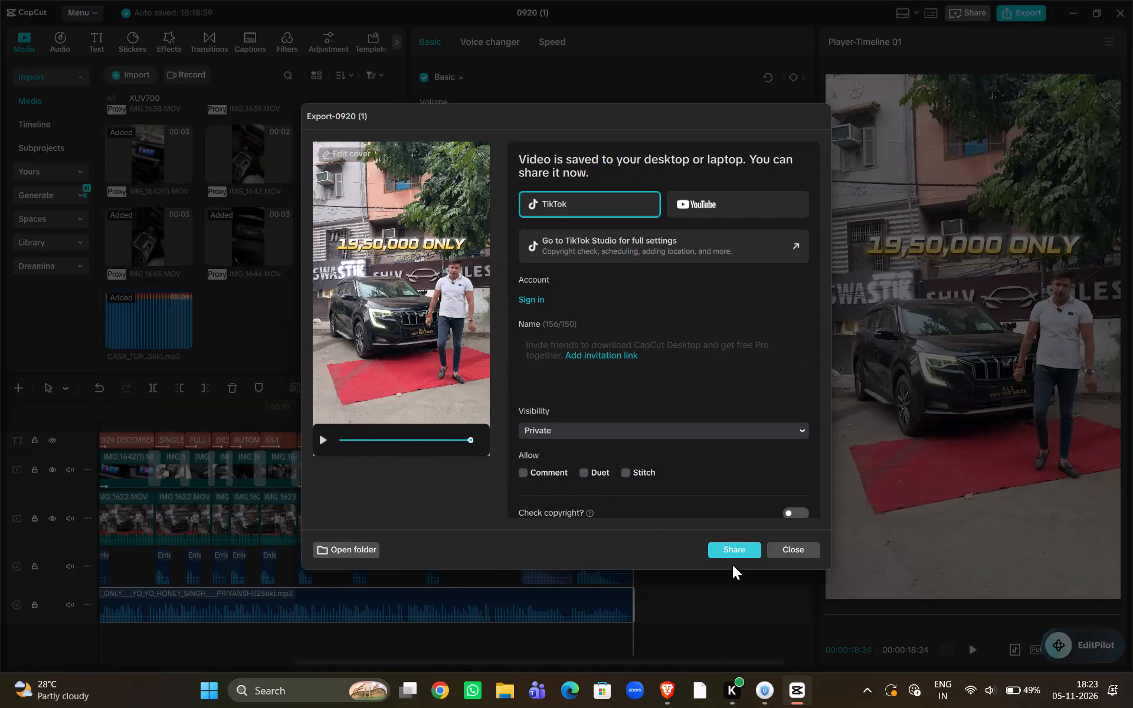
# Close the export window without sharing the saved video.
pyautogui.click(794, 549)
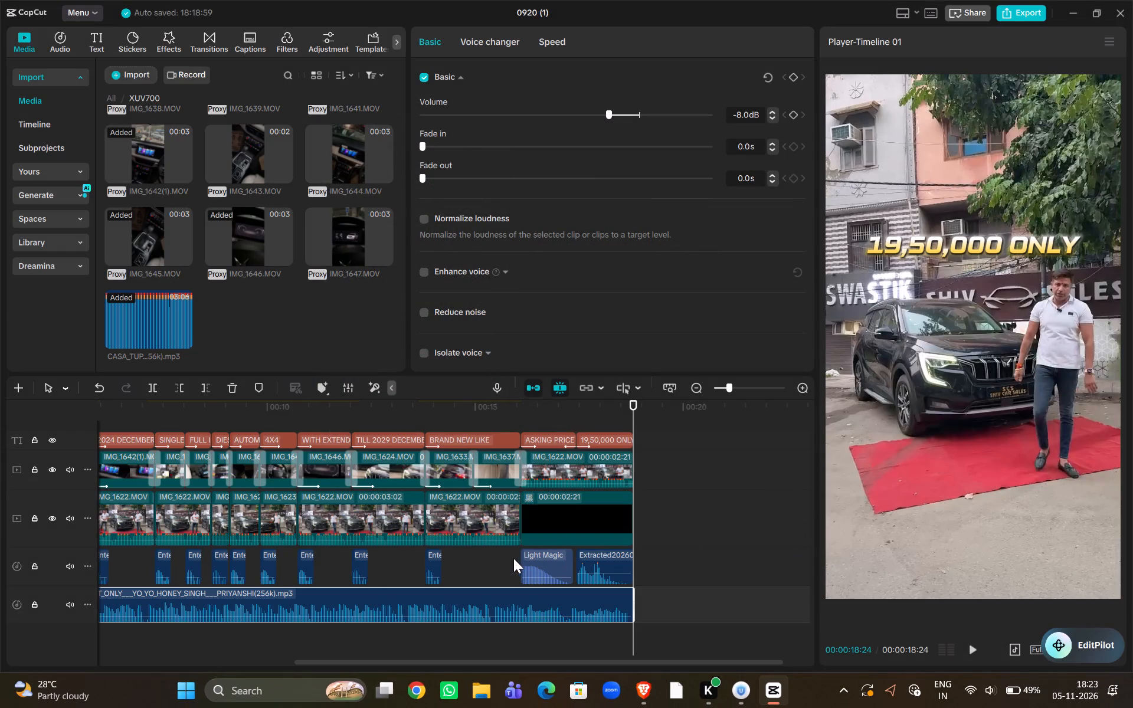
# Scrub through the edited XUV 700 timeline to review its clips, captions and transitions, ending at the video's start.
pyautogui.doubleClick(500, 557)
pyautogui.moveTo(500, 557); pyautogui.dragTo(477, 557)
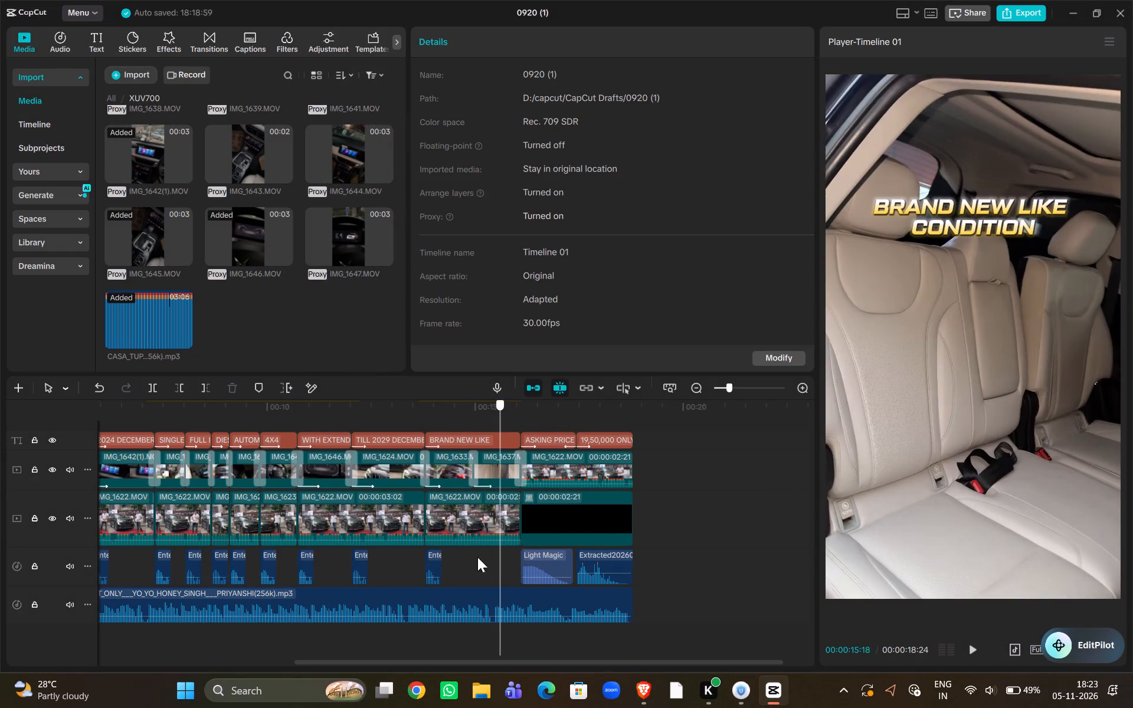
pyautogui.moveTo(477, 557); pyautogui.dragTo(433, 564)
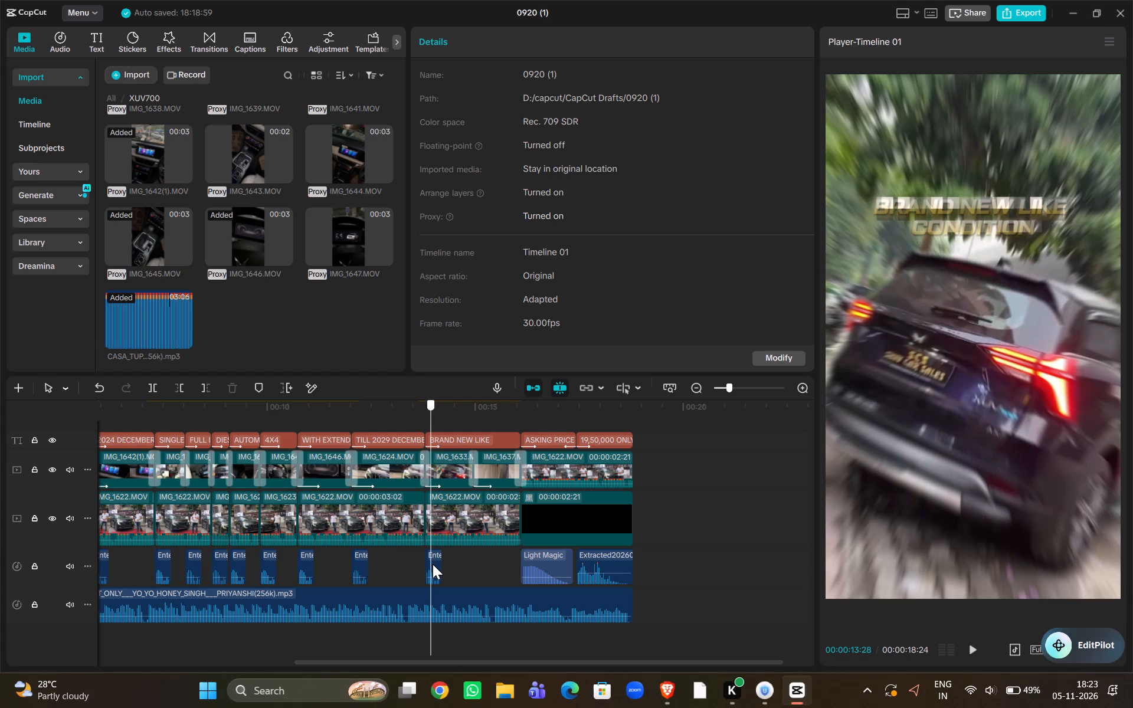
pyautogui.moveTo(433, 564); pyautogui.dragTo(173, 575)
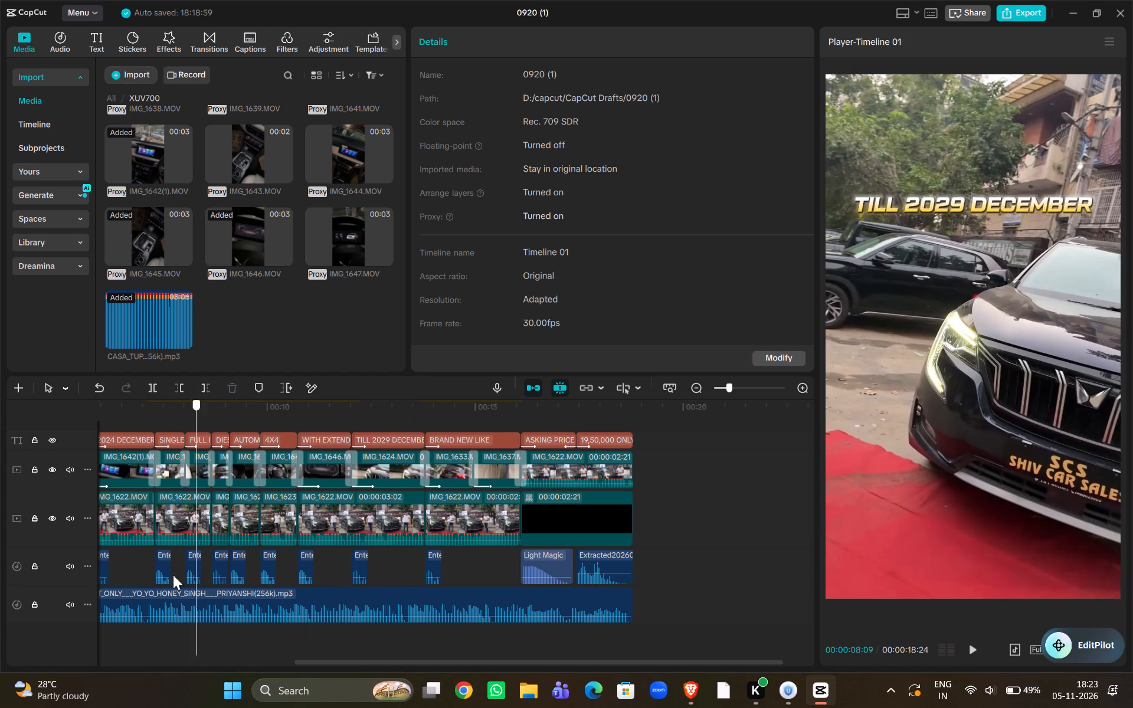
pyautogui.moveTo(173, 575); pyautogui.dragTo(542, 602)
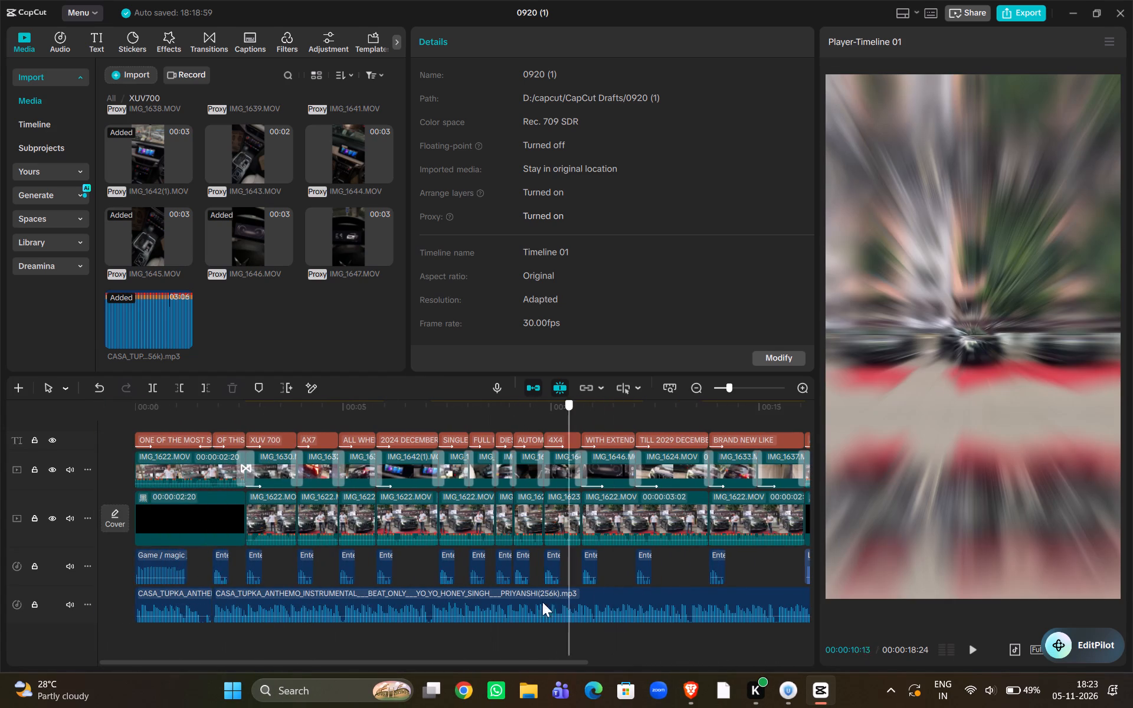
pyautogui.moveTo(542, 602); pyautogui.dragTo(322, 609)
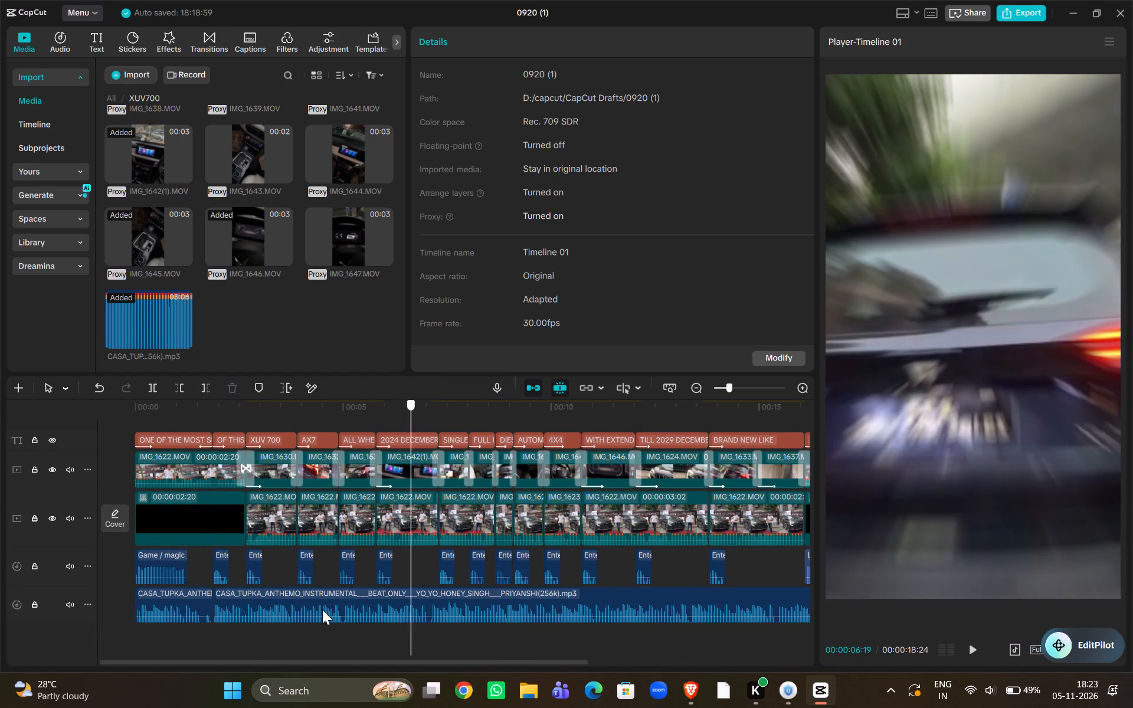
pyautogui.moveTo(322, 609); pyautogui.dragTo(209, 631)
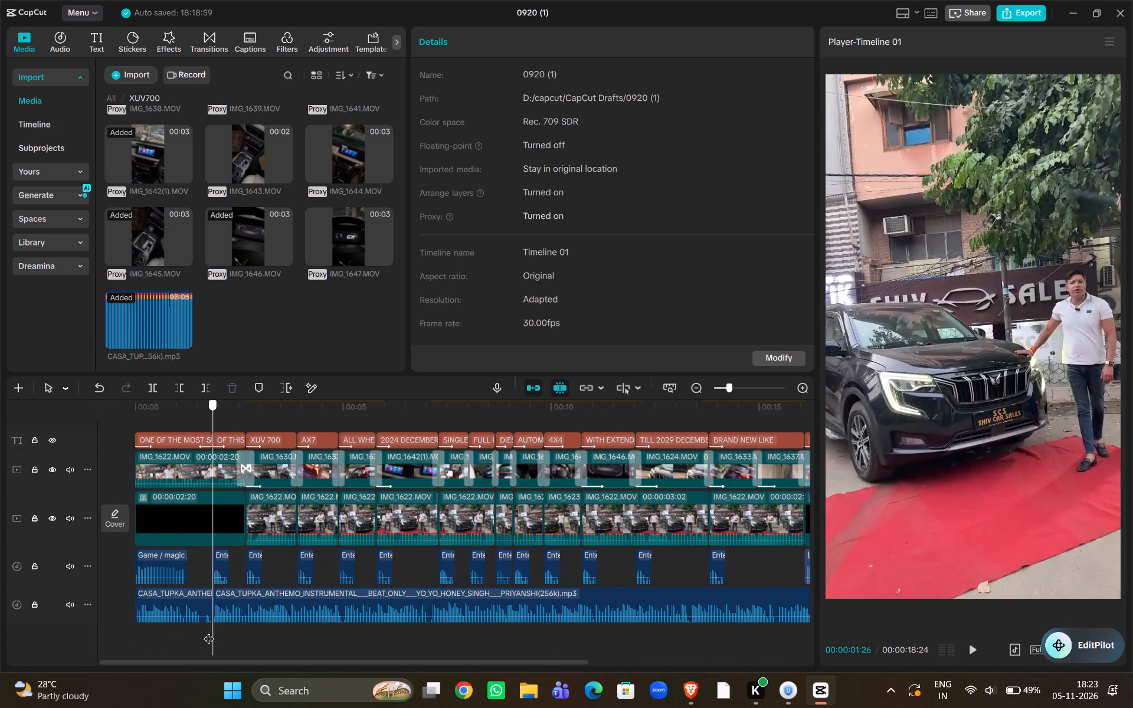
pyautogui.moveTo(209, 631); pyautogui.dragTo(207, 632)
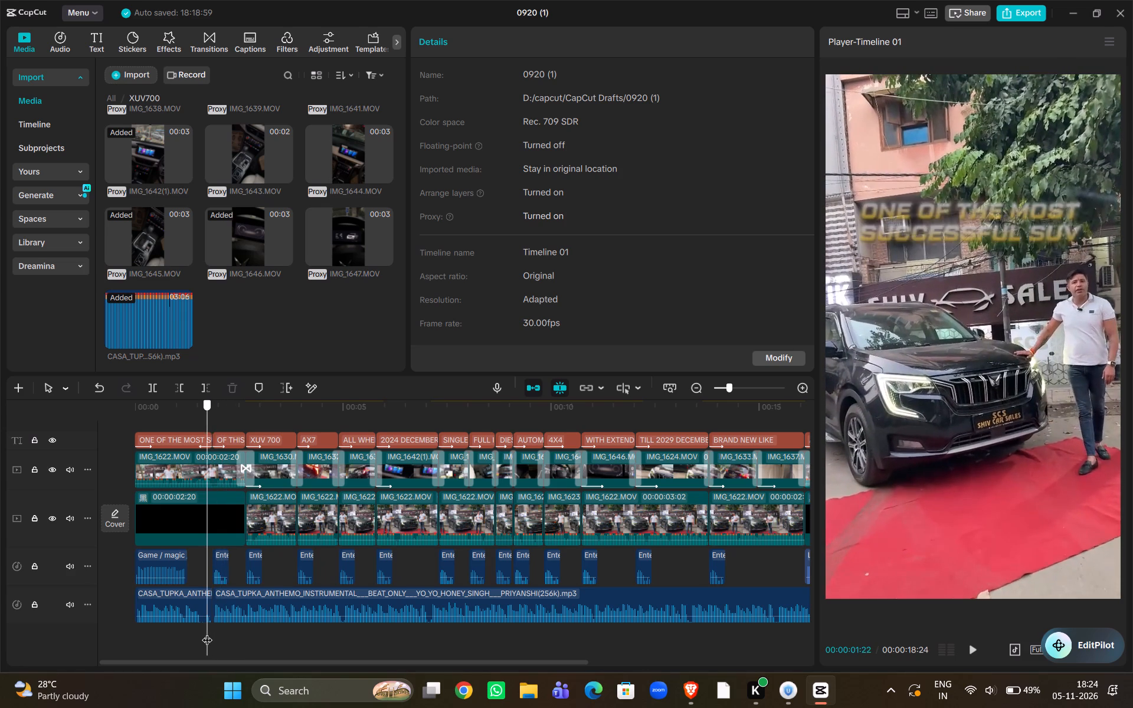
pyautogui.moveTo(207, 632); pyautogui.dragTo(247, 637)
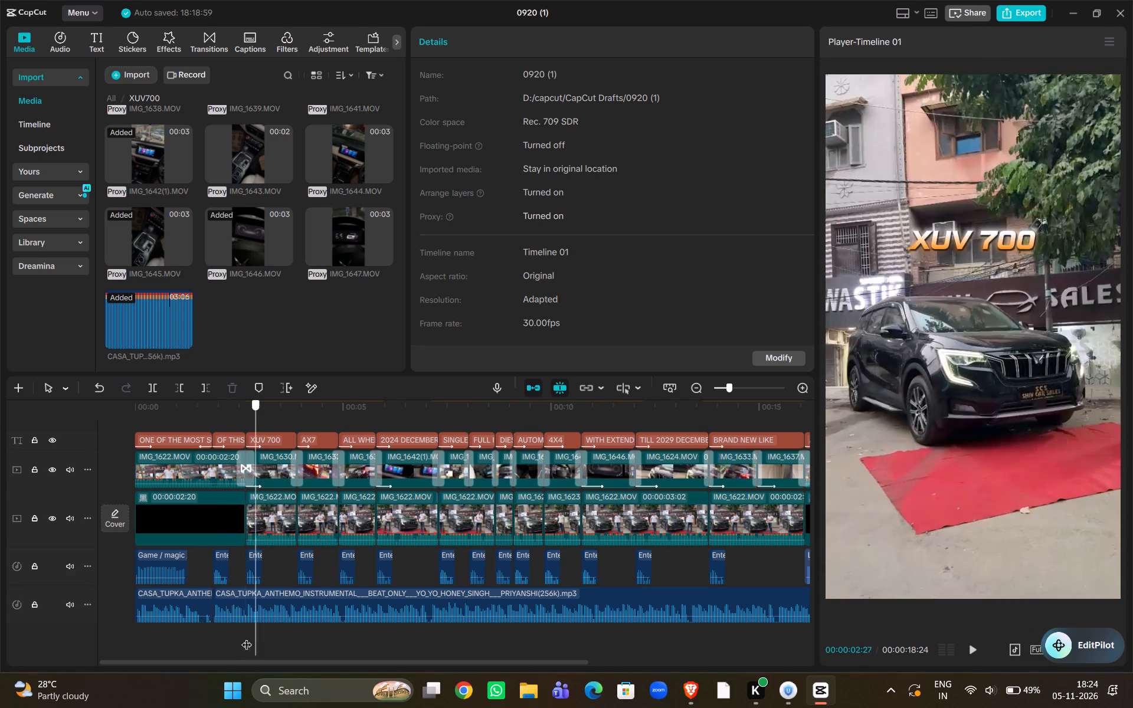
pyautogui.moveTo(247, 637); pyautogui.dragTo(294, 638)
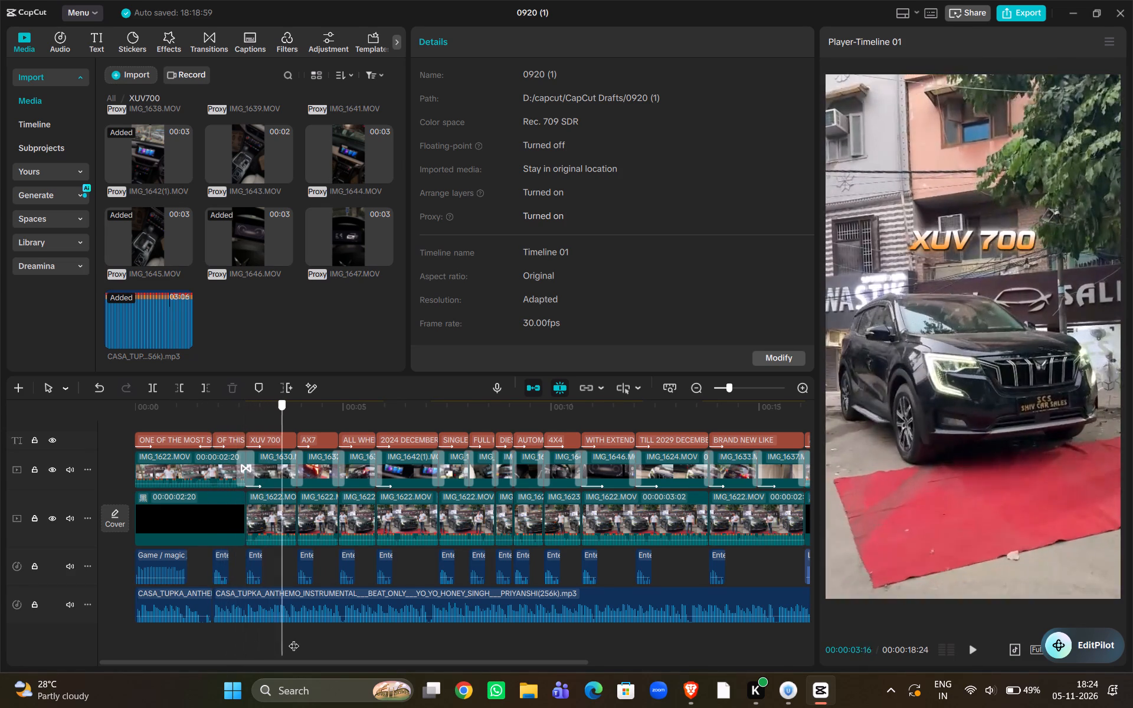
pyautogui.moveTo(294, 638); pyautogui.dragTo(338, 647)
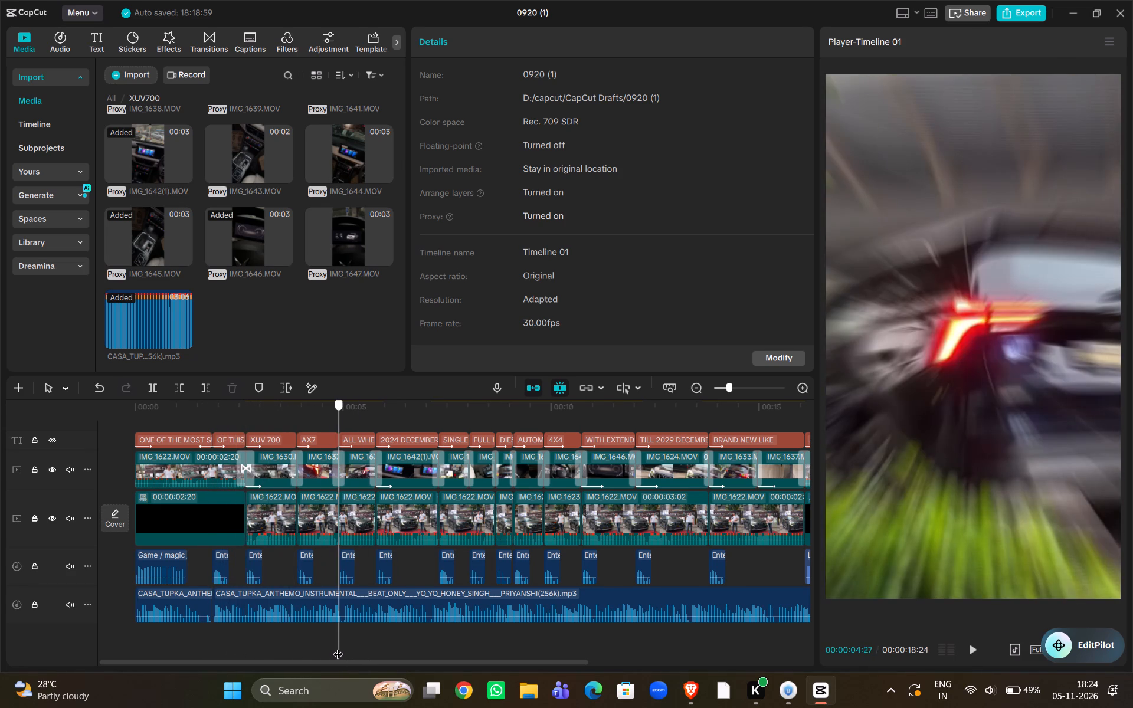
pyautogui.moveTo(338, 647); pyautogui.dragTo(461, 661)
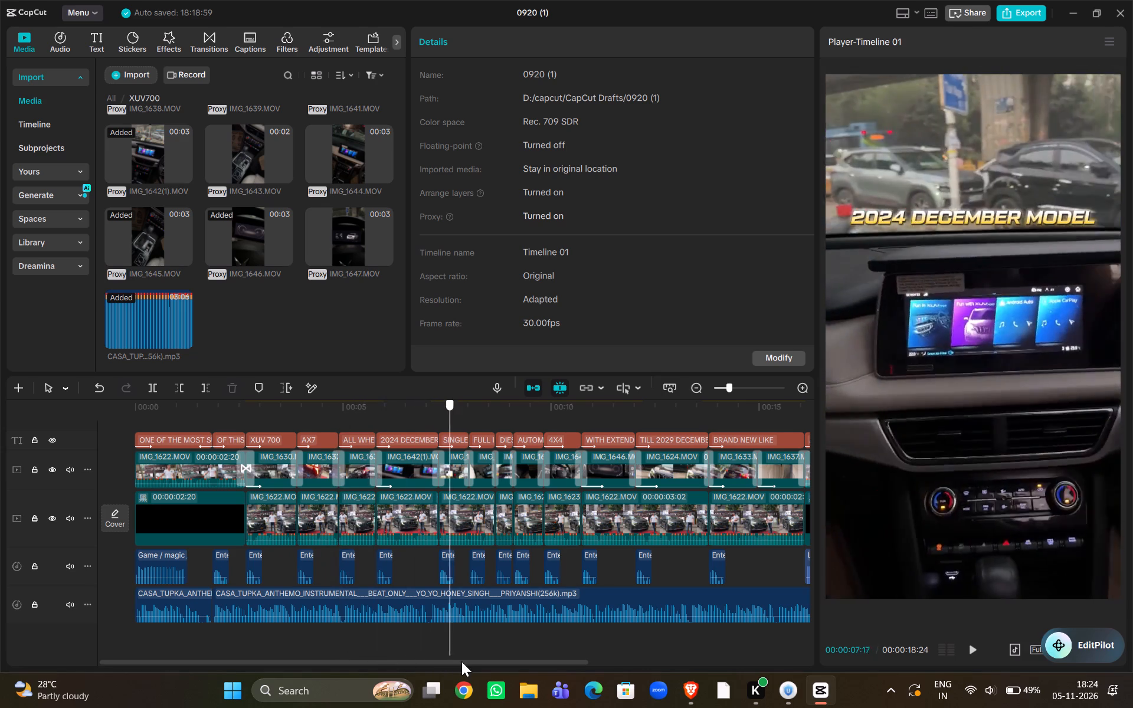
pyautogui.moveTo(461, 661); pyautogui.dragTo(95, 559)
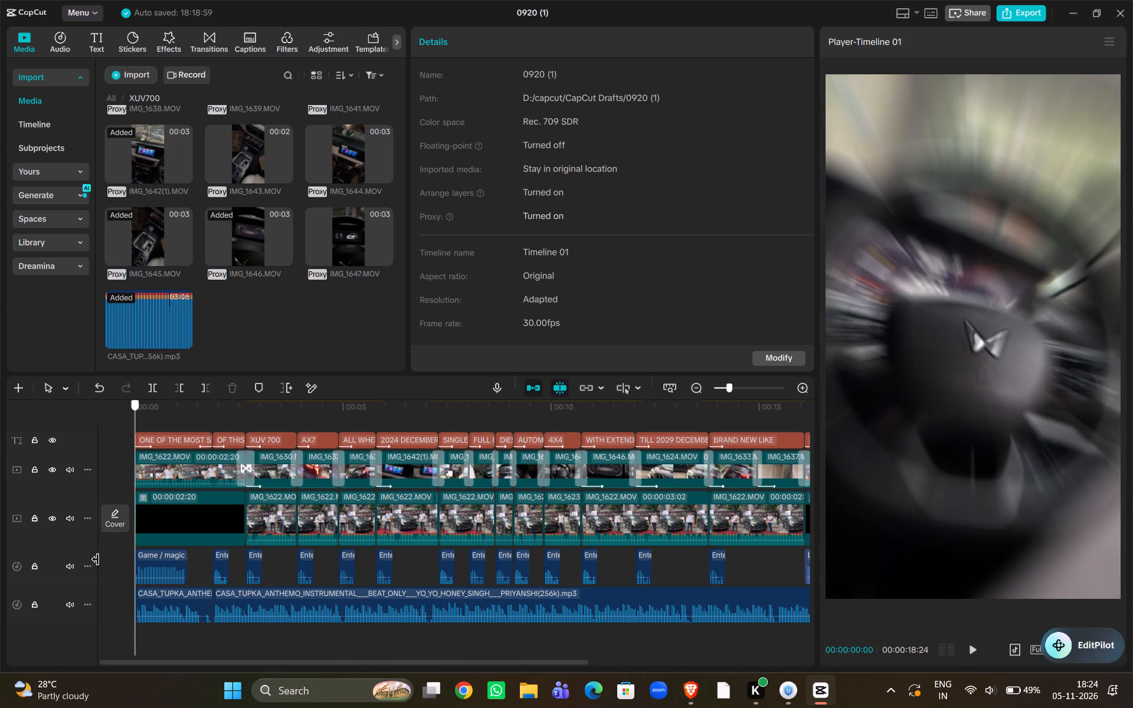
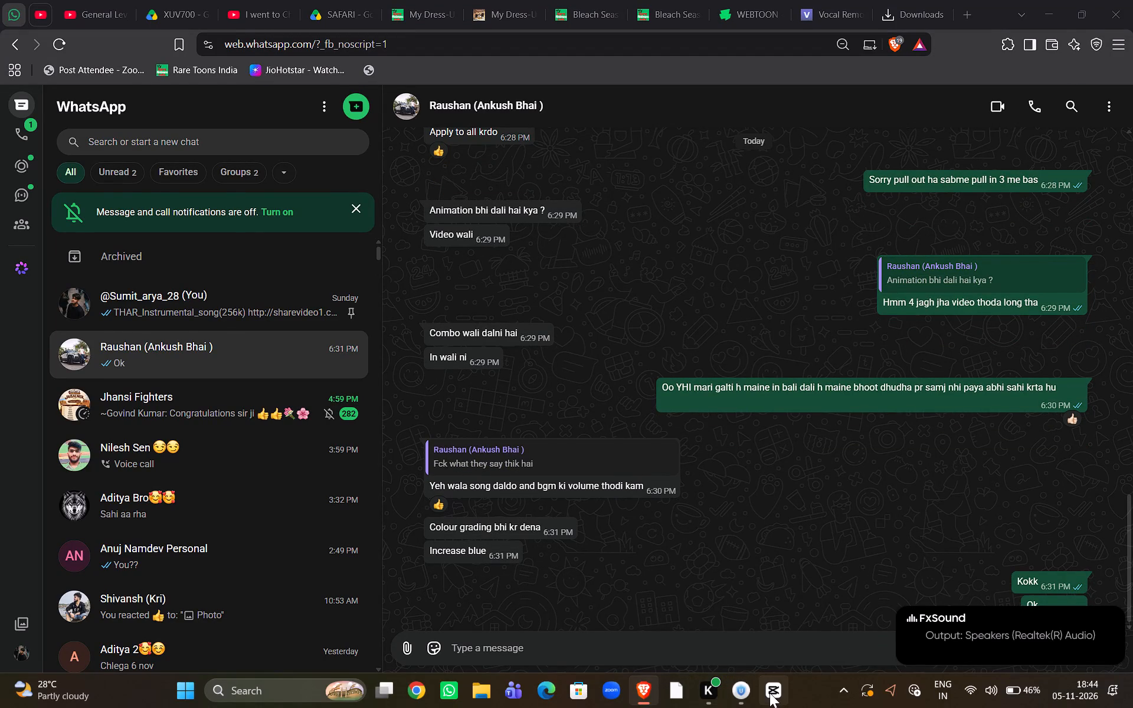
# In CapCut, move the playhead to 00:00:01:21 in the opening clip and open the transitions library.
pyautogui.click(246, 642)
pyautogui.moveTo(246, 642); pyautogui.dragTo(166, 643)
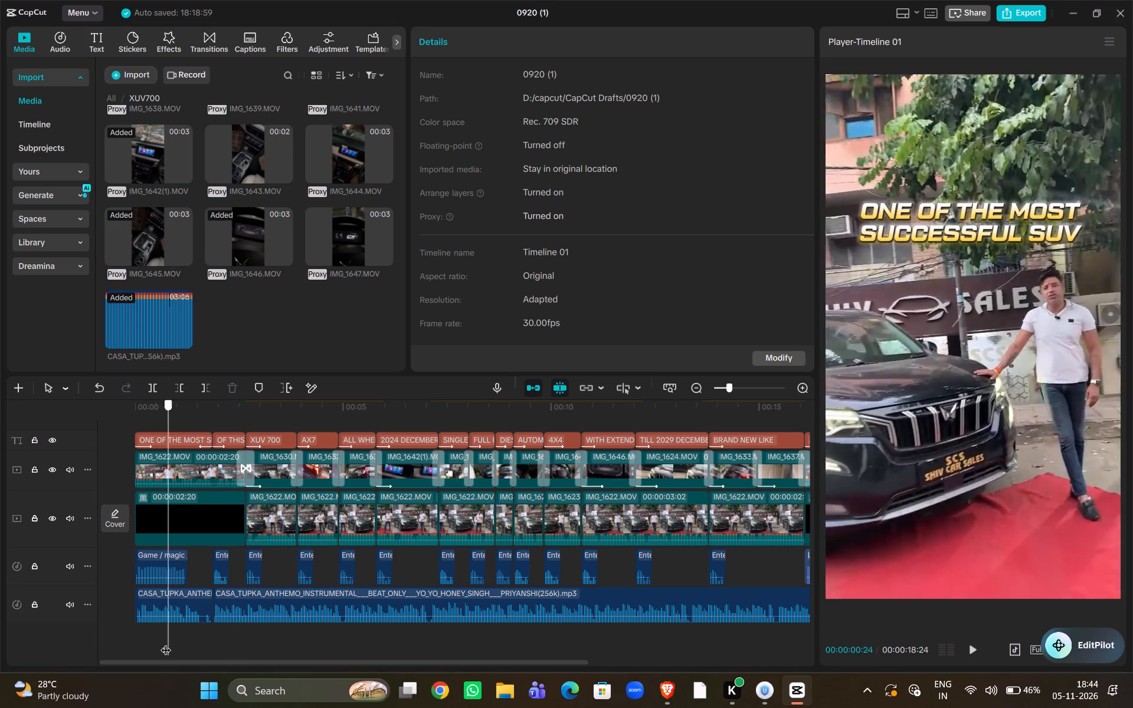
pyautogui.moveTo(166, 643); pyautogui.dragTo(205, 643)
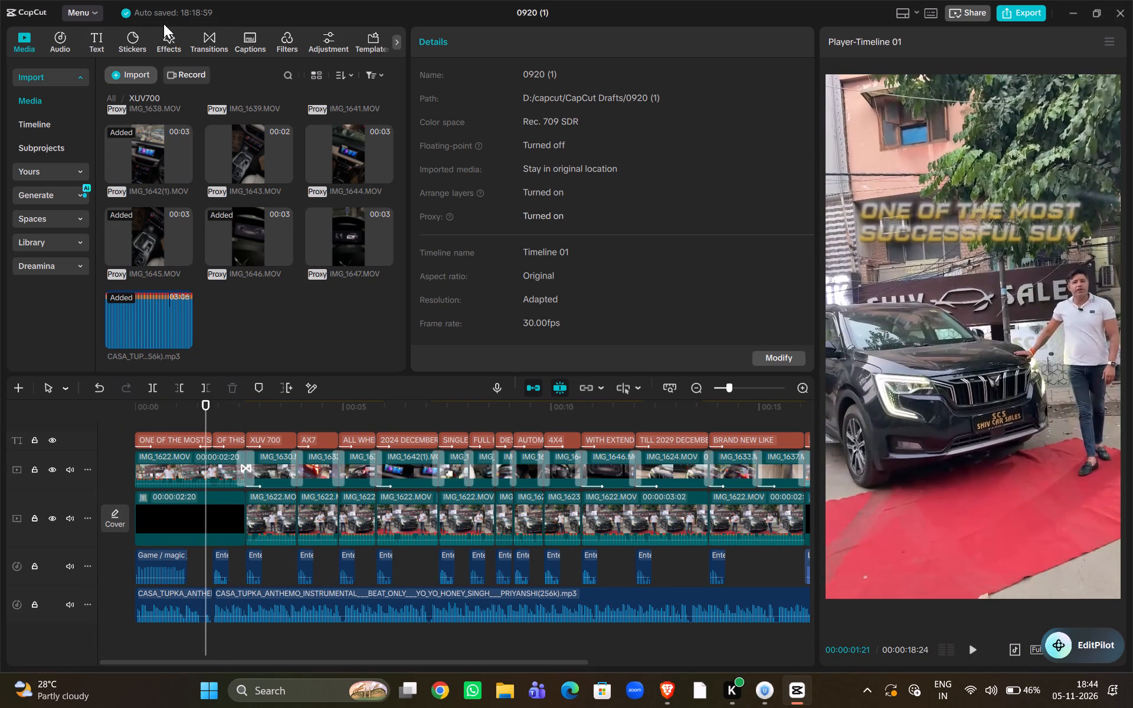
pyautogui.click(211, 31)
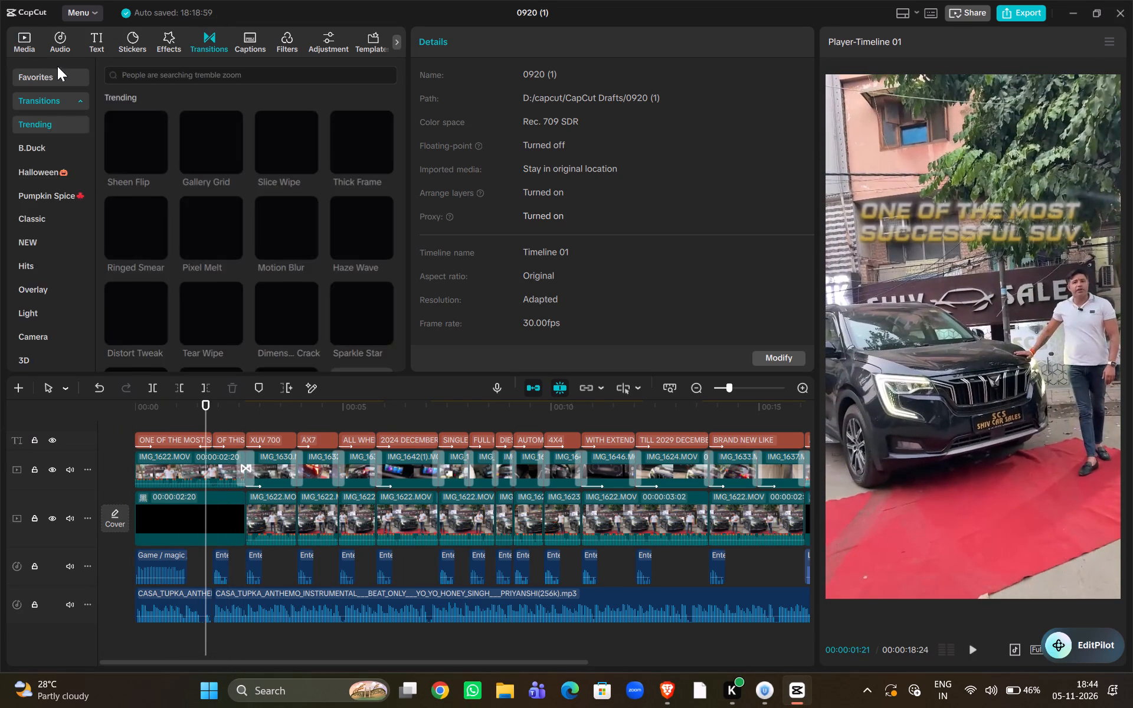
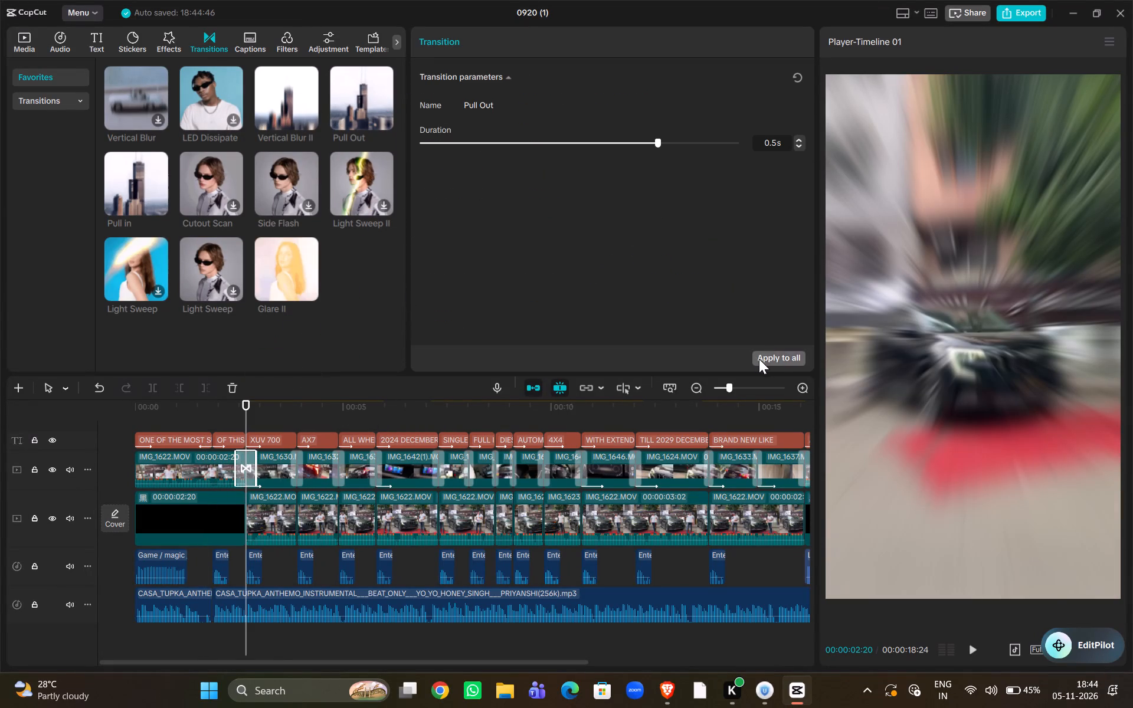
# Apply the selected 0.5 s Pull Out transition to all clips in the timeline.
pyautogui.click(765, 360)
# Set the first Pull Out transition on the lower video track to 0.3 s and apply it to all clips.
pyautogui.click(241, 520)
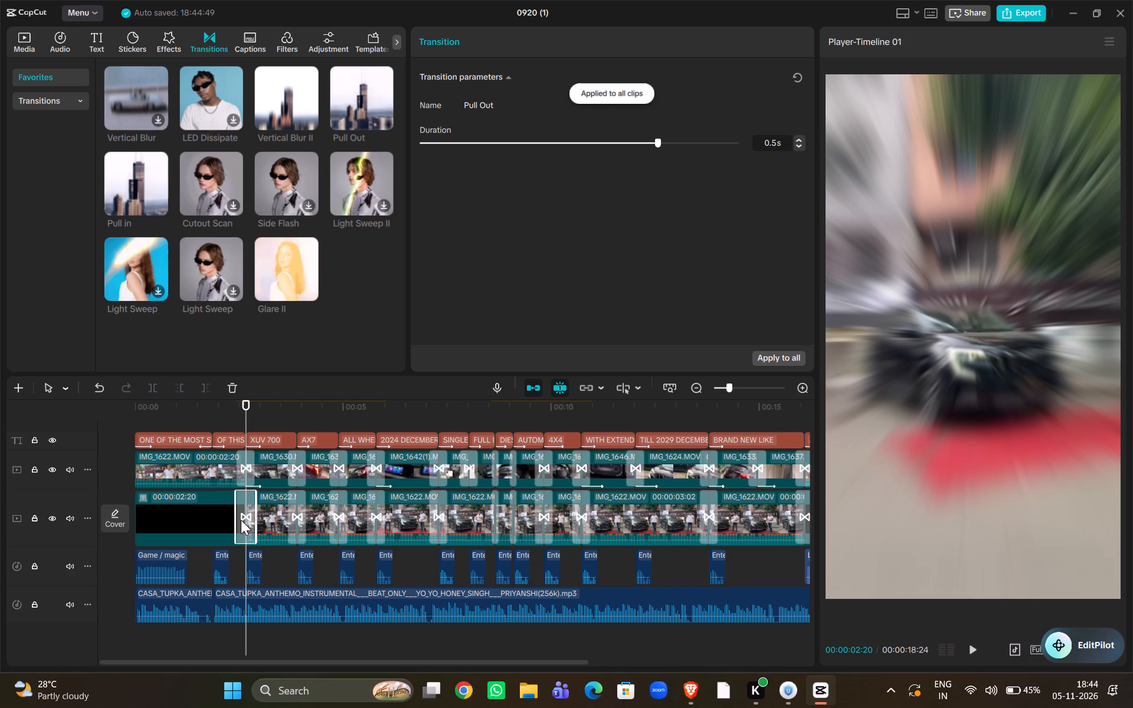
pyautogui.click(572, 144)
pyautogui.click(796, 359)
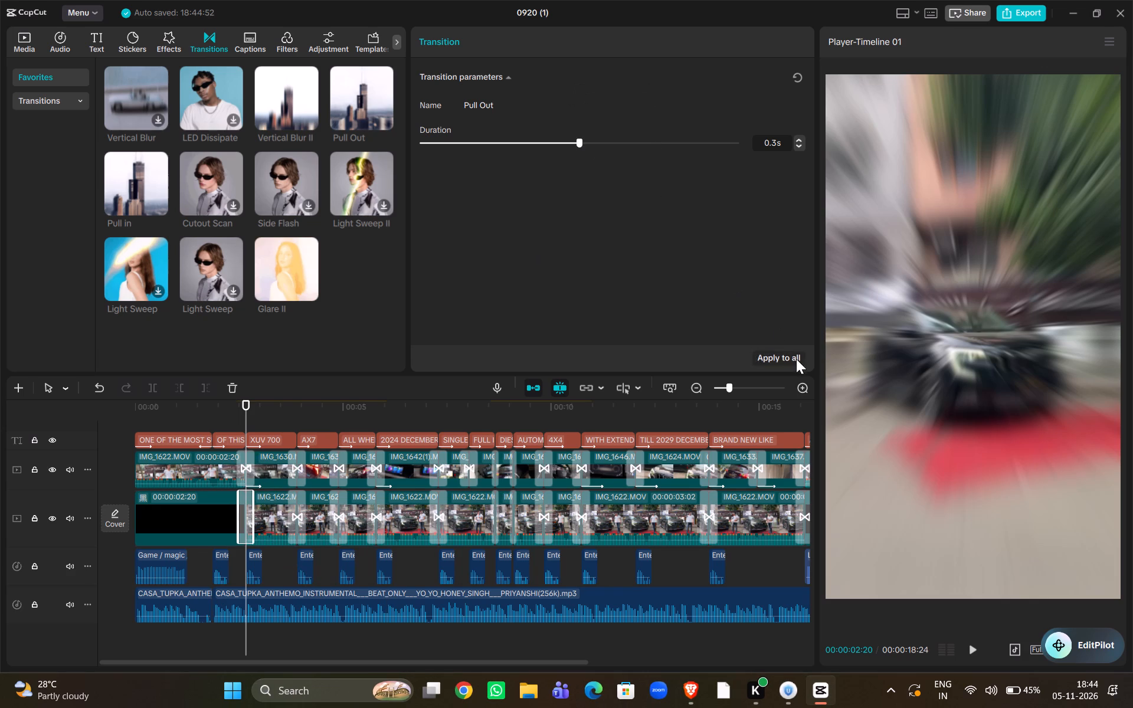
# Remove the Pull Out transitions between the lower video track's clips, from the XUV 700 caption through the start of the diesel caption.
pyautogui.click(244, 527)
pyautogui.press('Delete')
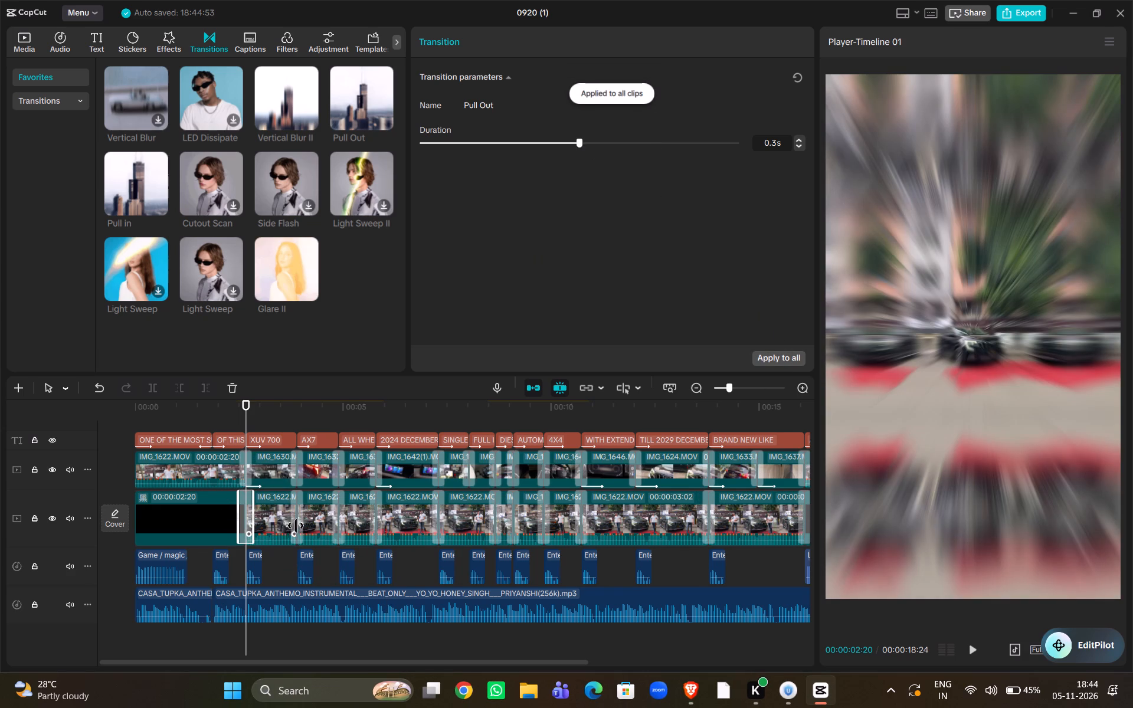
pyautogui.click(293, 529)
pyautogui.press('Delete')
pyautogui.click(339, 525)
pyautogui.press('Delete')
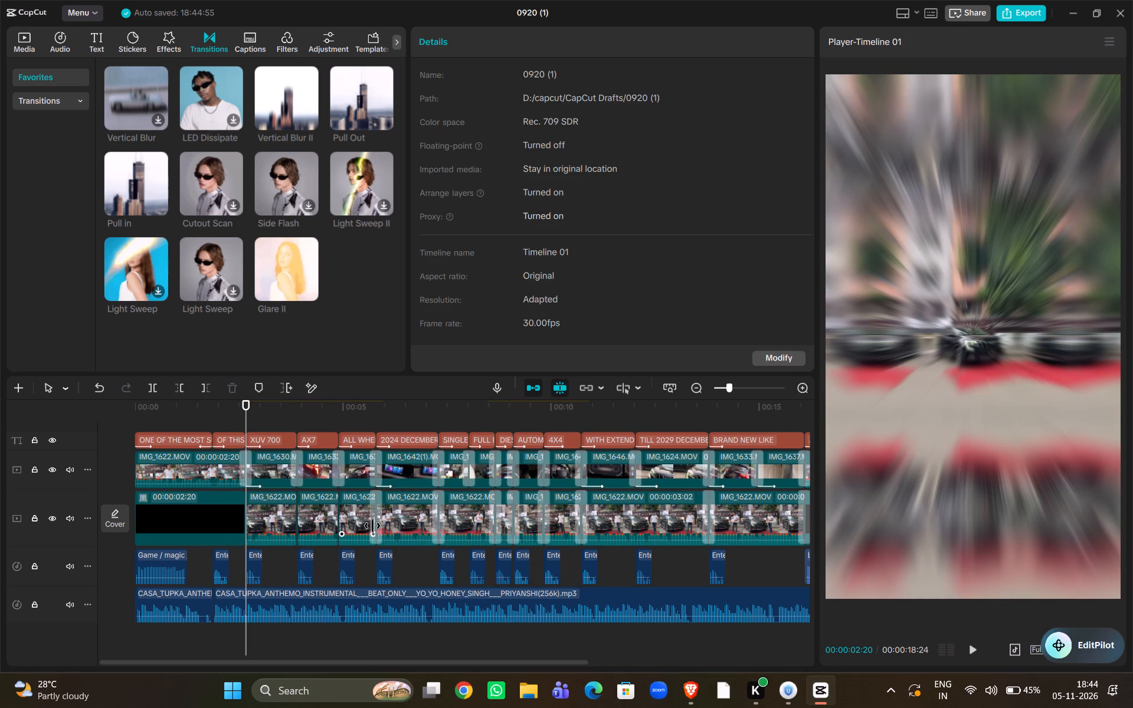
pyautogui.click(376, 526)
pyautogui.press('Delete')
pyautogui.click(440, 523)
pyautogui.press('Delete')
pyautogui.click(496, 520)
pyautogui.press('Delete')
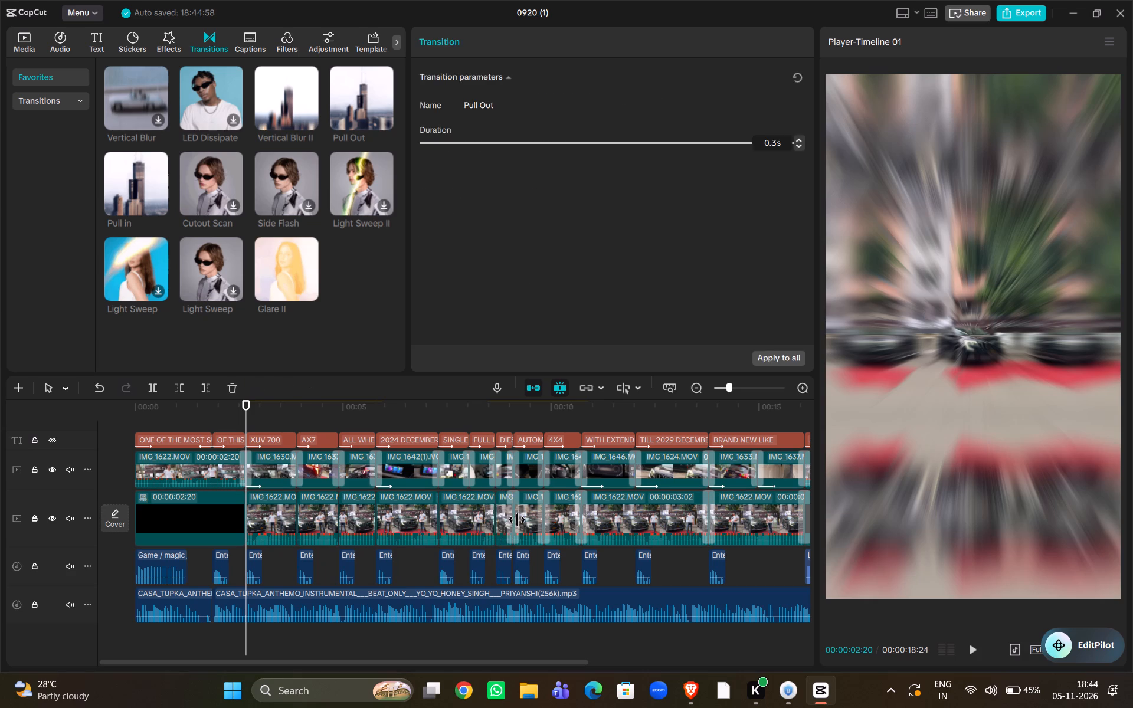
# Remove the remaining Pull Out transitions from the lower video track, through the cut where the ASKING PRICE caption begins.
pyautogui.click(519, 520)
pyautogui.press('Delete')
pyautogui.click(541, 523)
pyautogui.press('Delete')
pyautogui.click(577, 529)
pyautogui.press('Delete')
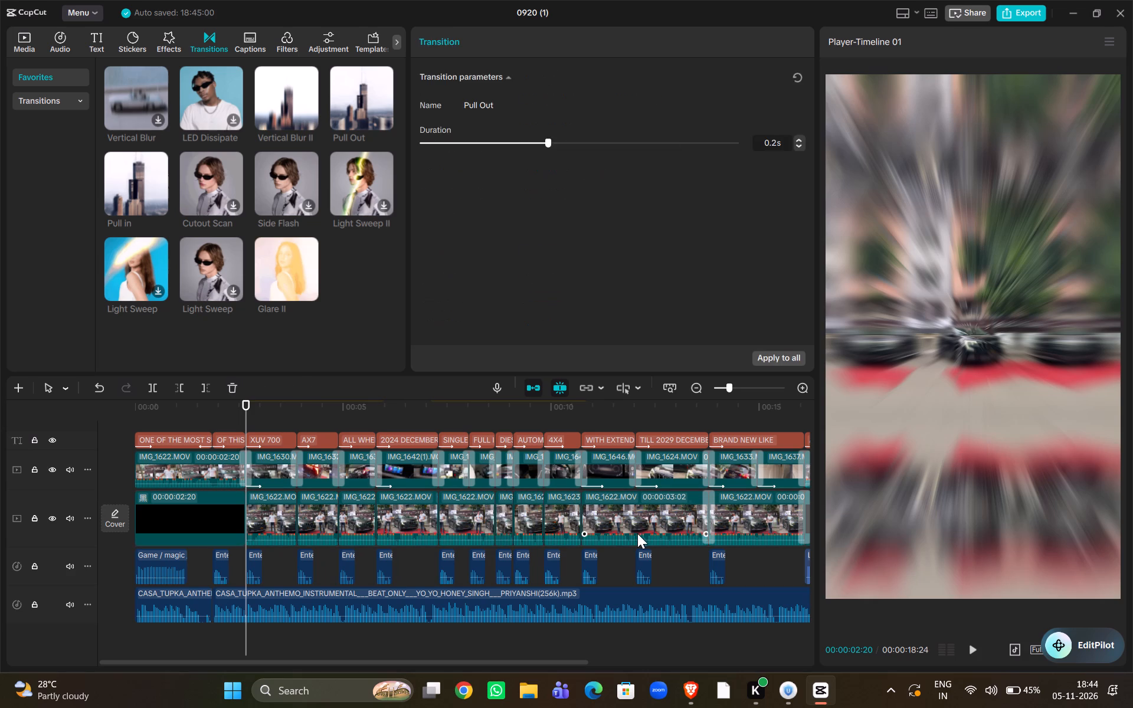
pyautogui.click(707, 525)
pyautogui.press('Delete')
pyautogui.hscroll(-1, 706, 525)
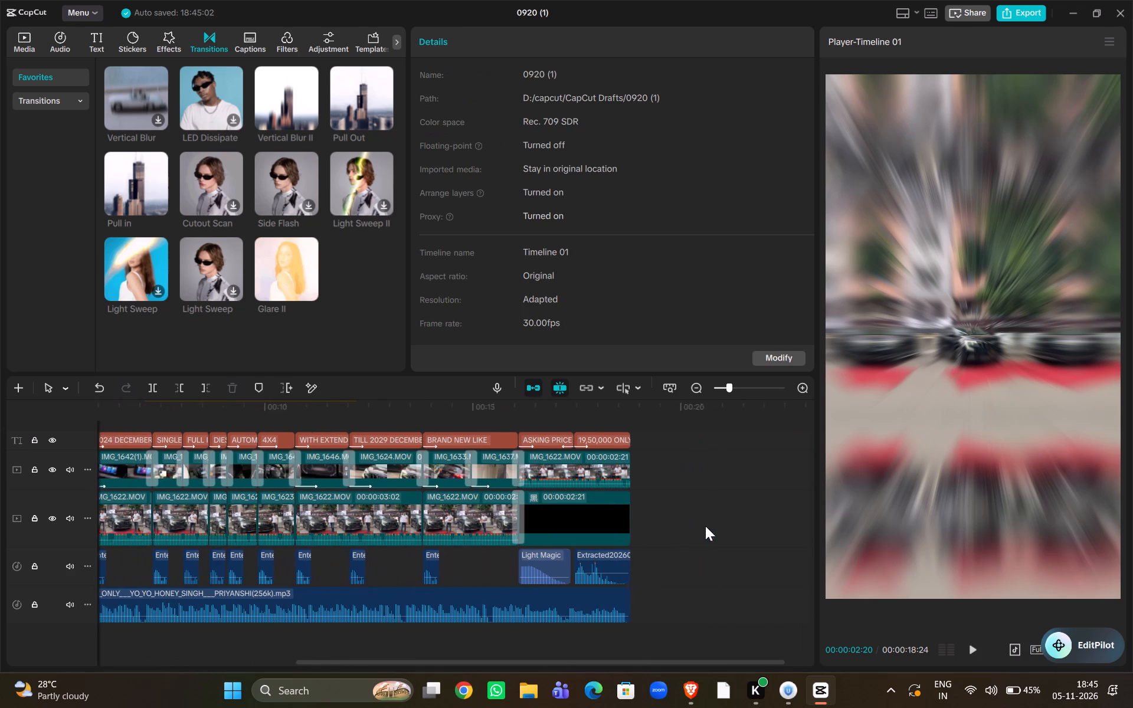
pyautogui.hscroll(-1, 705, 526)
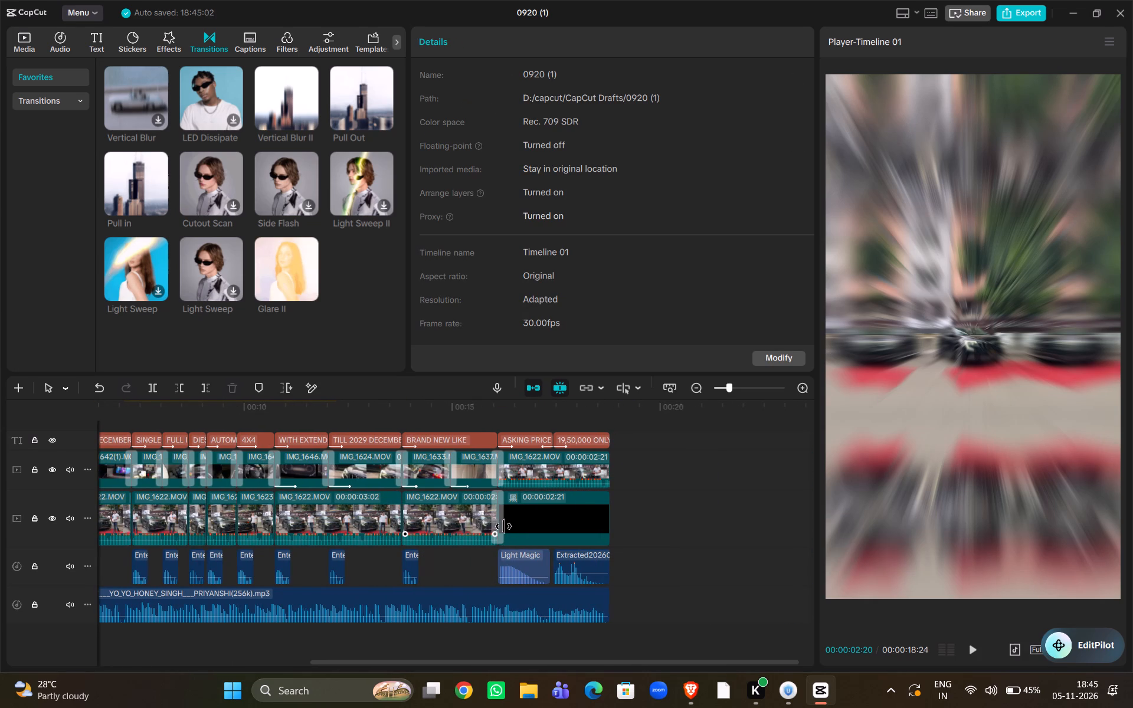
pyautogui.click(496, 529)
pyautogui.press('Delete')
# Switch the sound output to Headphones (Realtek(R) Audio) for previewing the video from its start.
pyautogui.click(450, 565)
pyautogui.moveTo(450, 565); pyautogui.dragTo(100, 556)
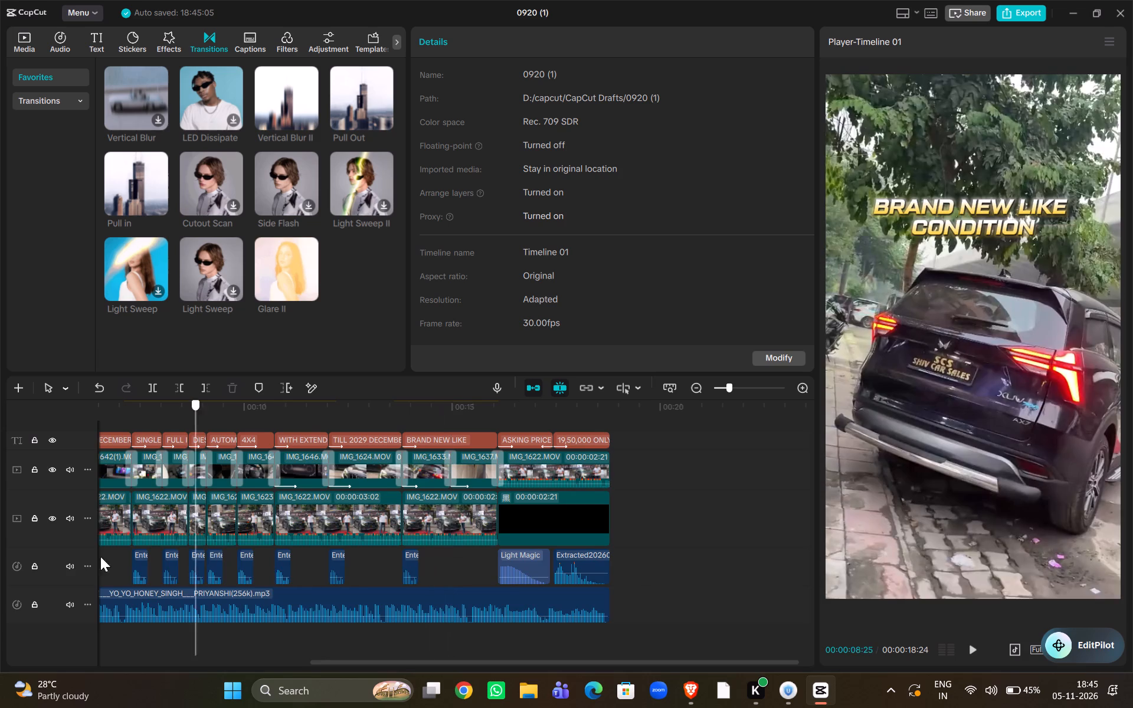
pyautogui.moveTo(100, 556); pyautogui.dragTo(19, 556)
pyautogui.press('space')
pyautogui.press('space')
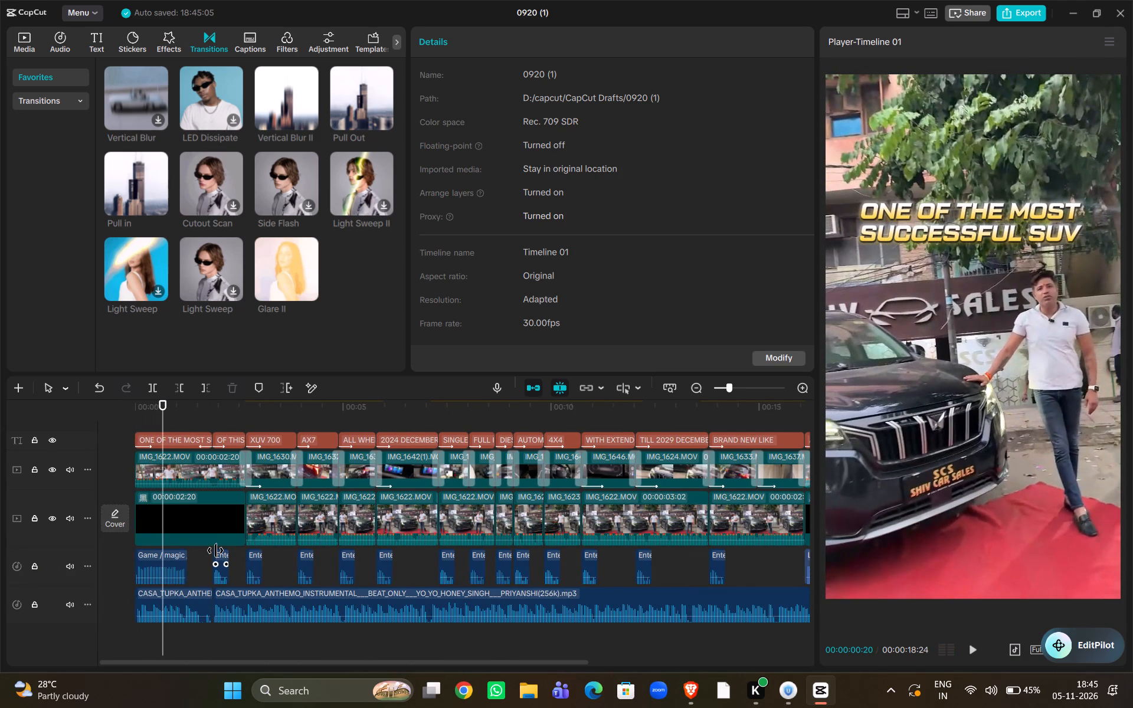
pyautogui.press('ctrl+super+v')
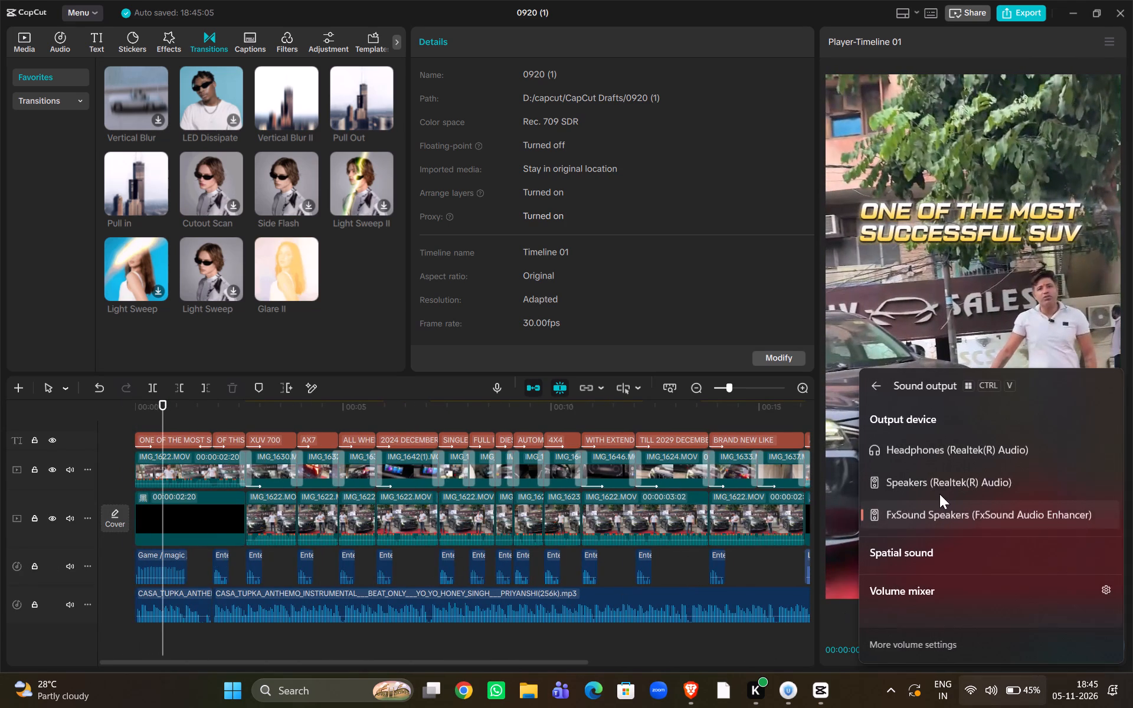
pyautogui.click(929, 453)
# Preview the video from its start and delete both Casa Tupka Anthemo instrumental segments from the audio track.
pyautogui.click(158, 422)
pyautogui.moveTo(157, 422); pyautogui.dragTo(123, 421)
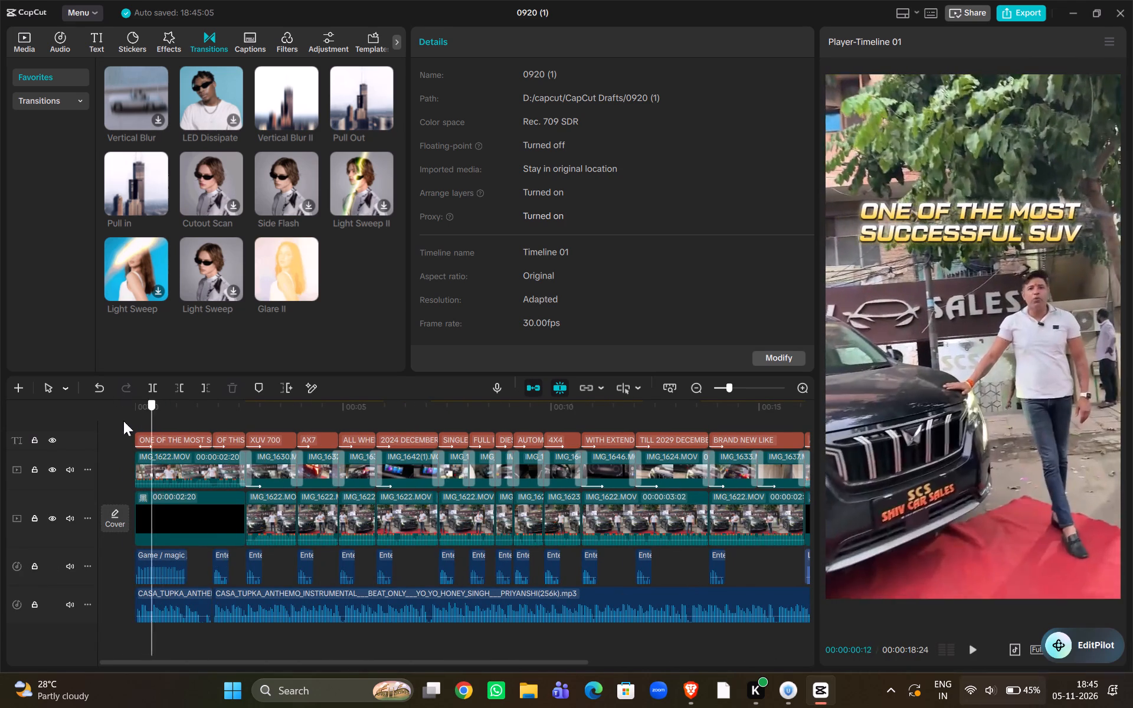
pyautogui.moveTo(123, 421); pyautogui.dragTo(103, 421)
pyautogui.press('space')
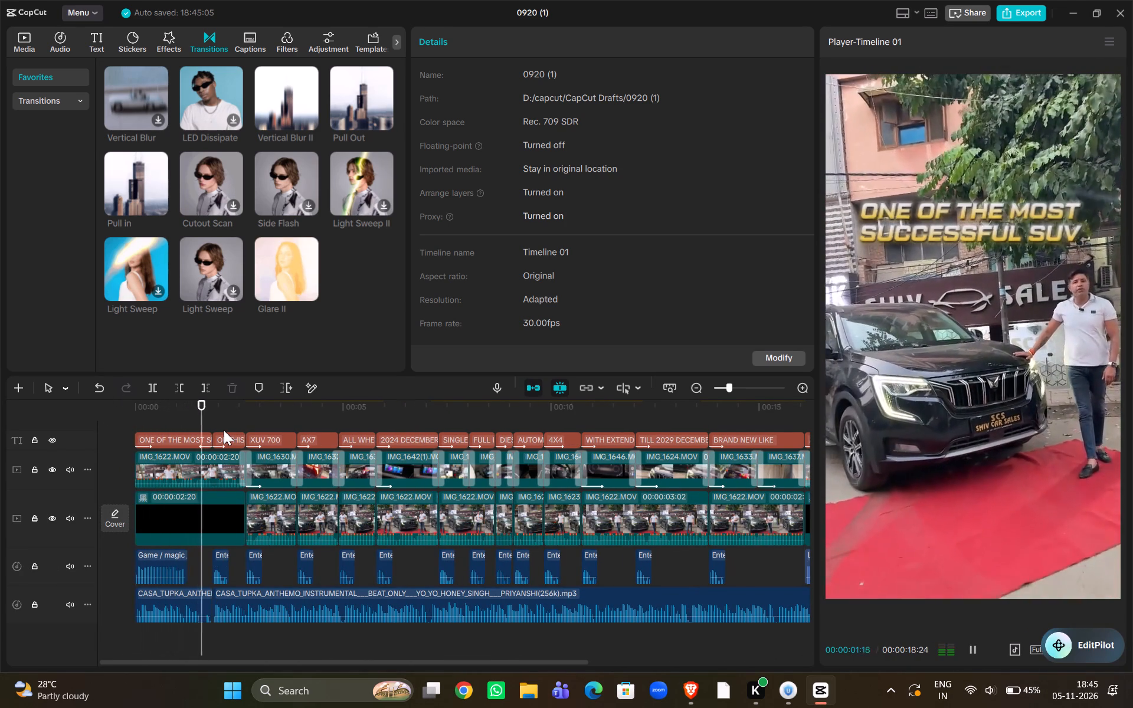
pyautogui.click(381, 612)
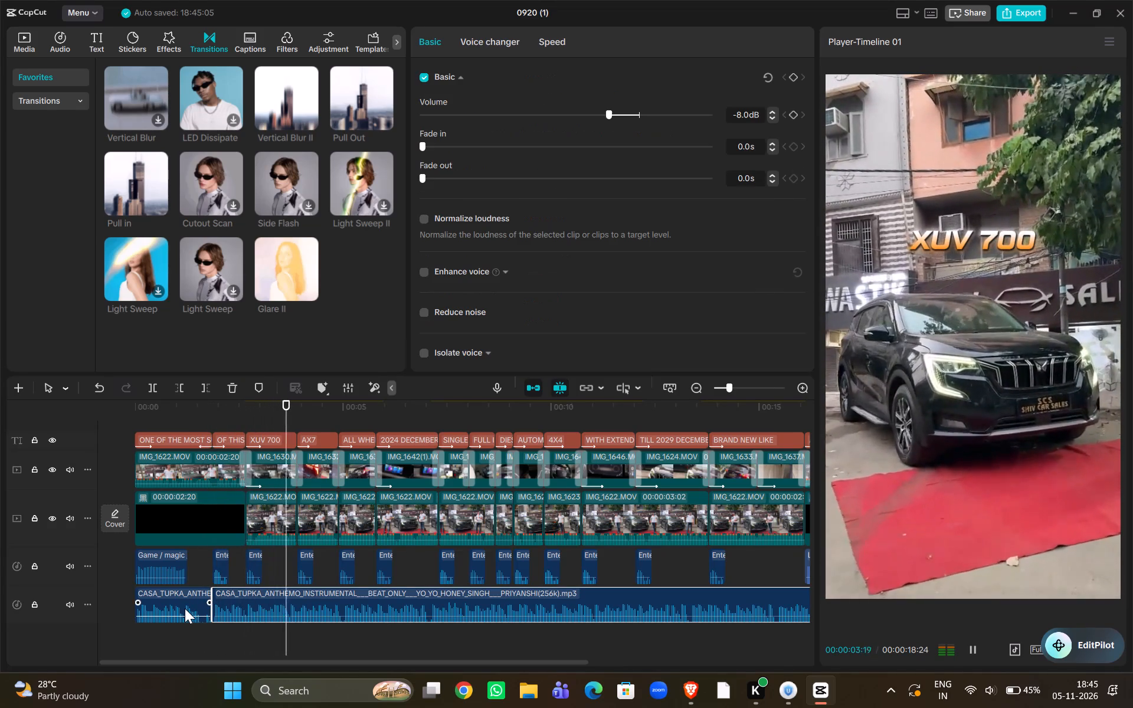
pyautogui.keyDown('ctrl'); pyautogui.click(185, 608); pyautogui.keyUp('ctrl')
pyautogui.press('BackSpace')
# Play and scrub through the video to check it without the background music.
pyautogui.press('space')
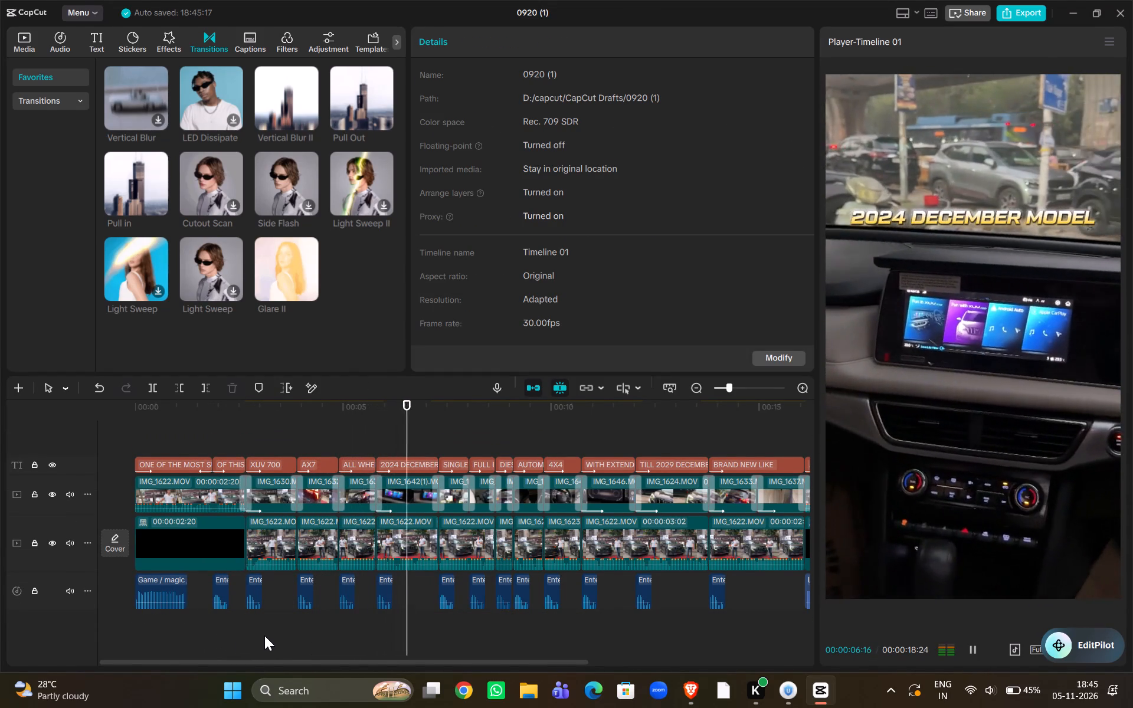
pyautogui.click(455, 631)
pyautogui.moveTo(455, 631); pyautogui.dragTo(441, 635)
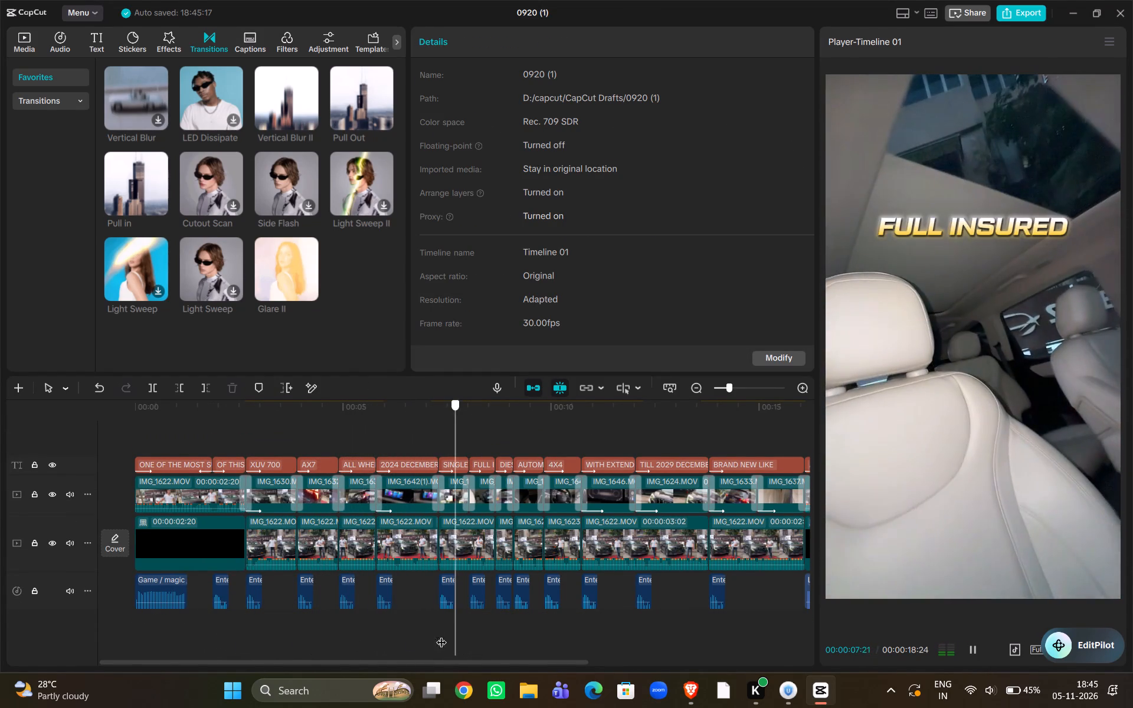
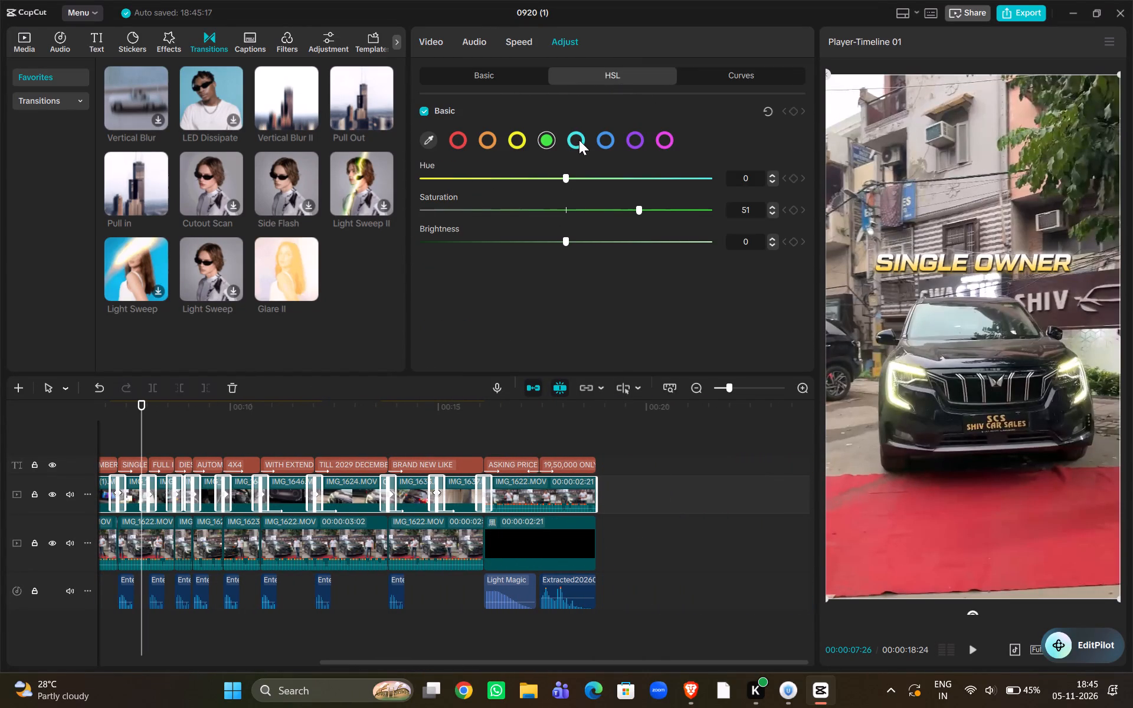
# Raise the cyan HSL saturation of the selected upper-track video clips to 54.
pyautogui.click(579, 140)
pyautogui.click(642, 207)
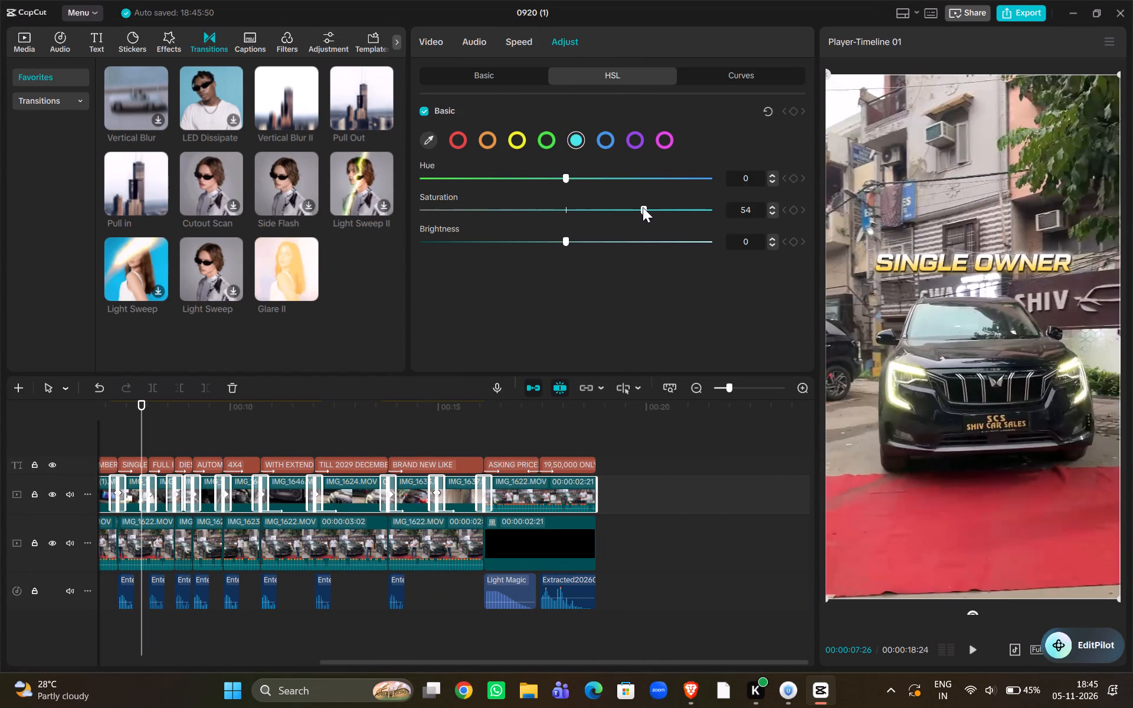
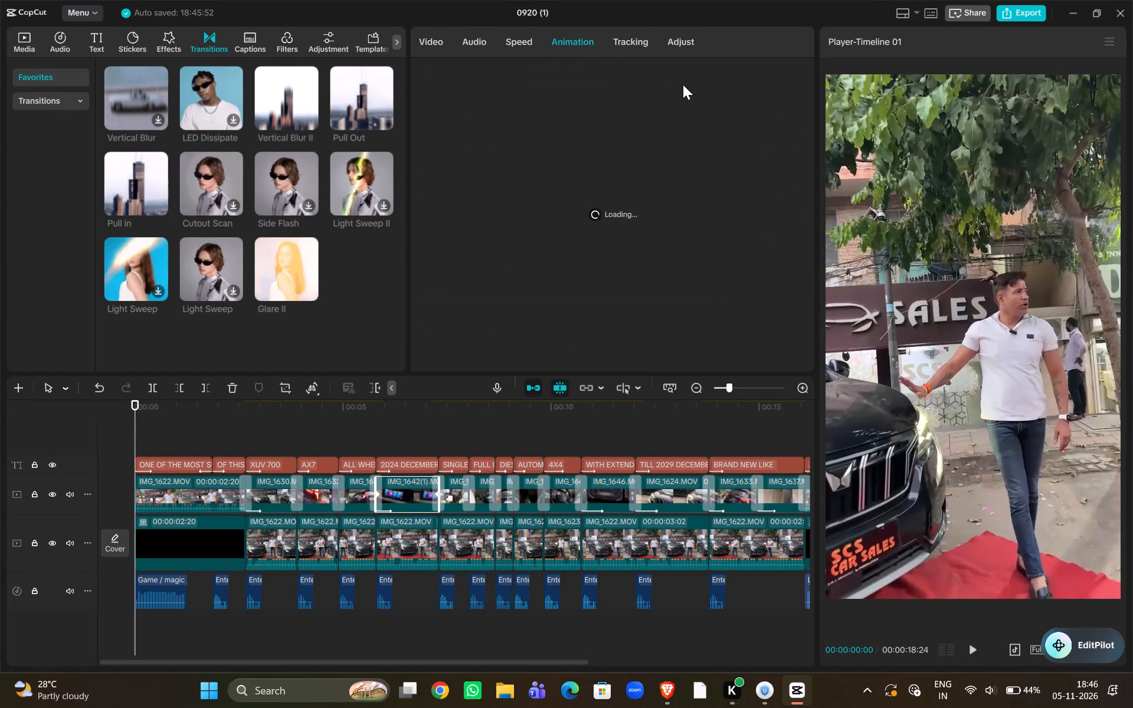
# Mark the Zoom 1 and Zoom 2 combo animations as favourites.
pyautogui.click(731, 67)
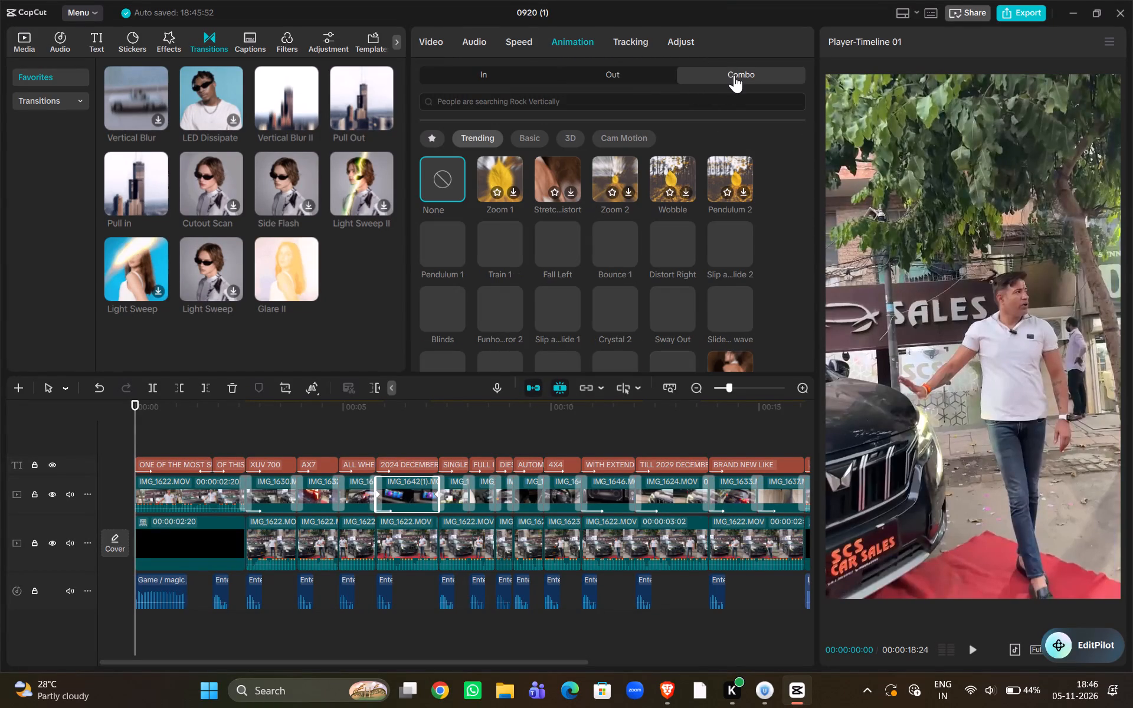
pyautogui.click(734, 75)
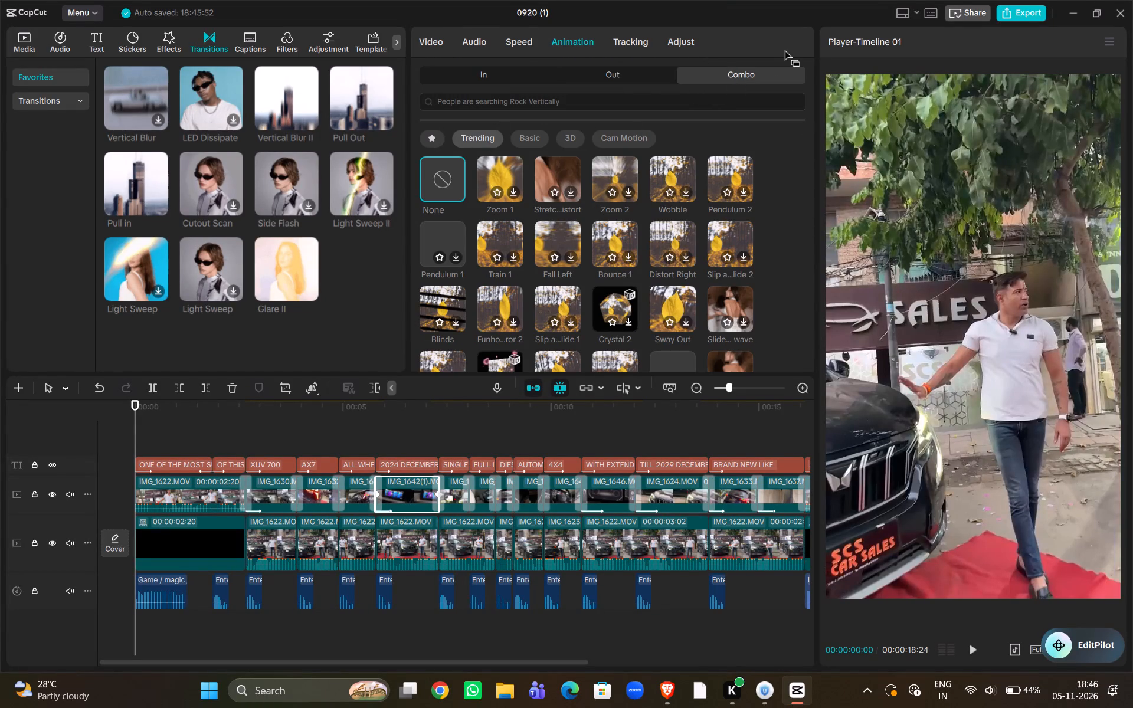
pyautogui.click(495, 191)
pyautogui.click(670, 189)
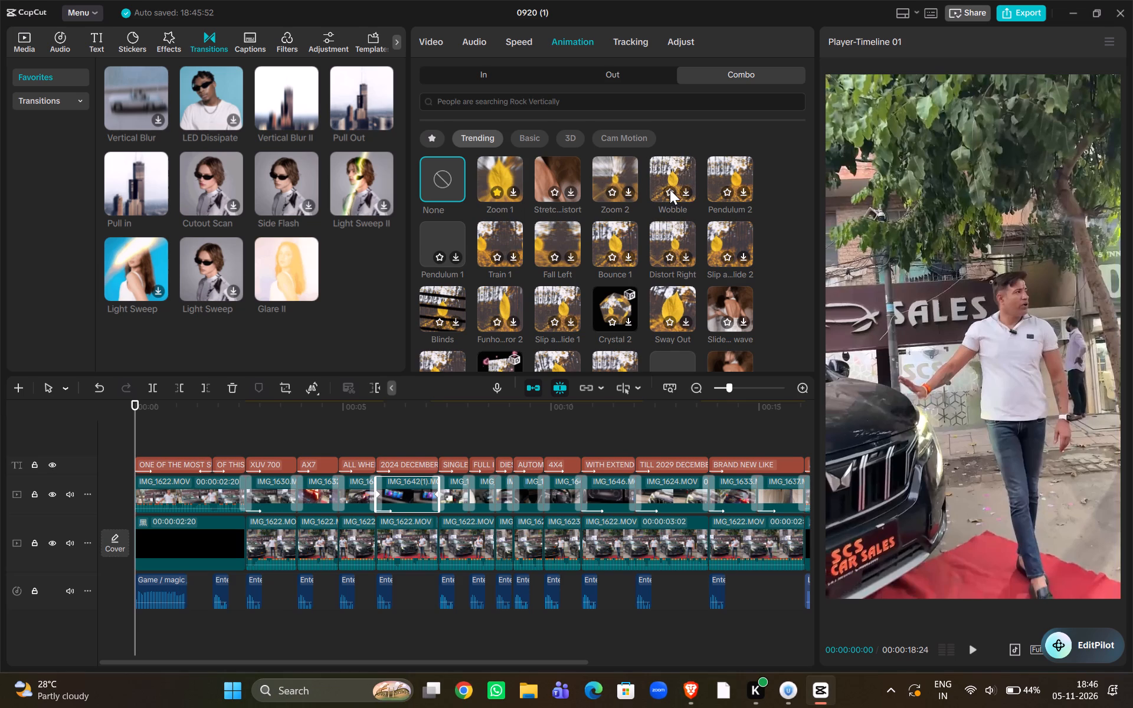
pyautogui.click(670, 189)
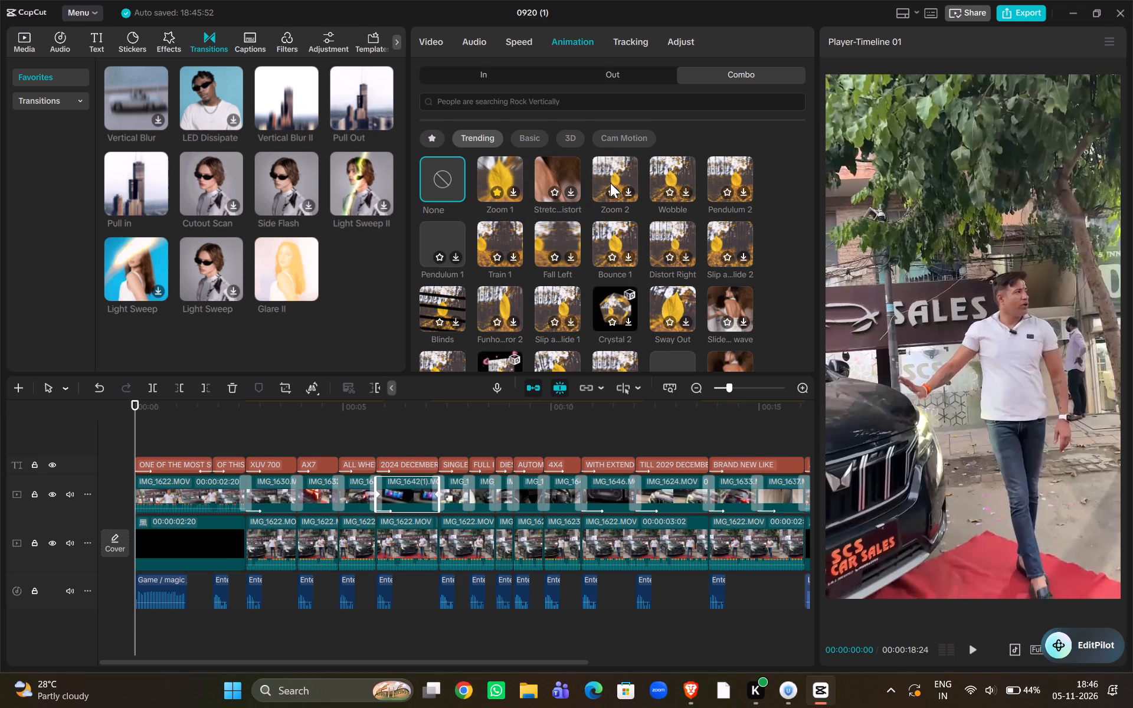
pyautogui.click(614, 192)
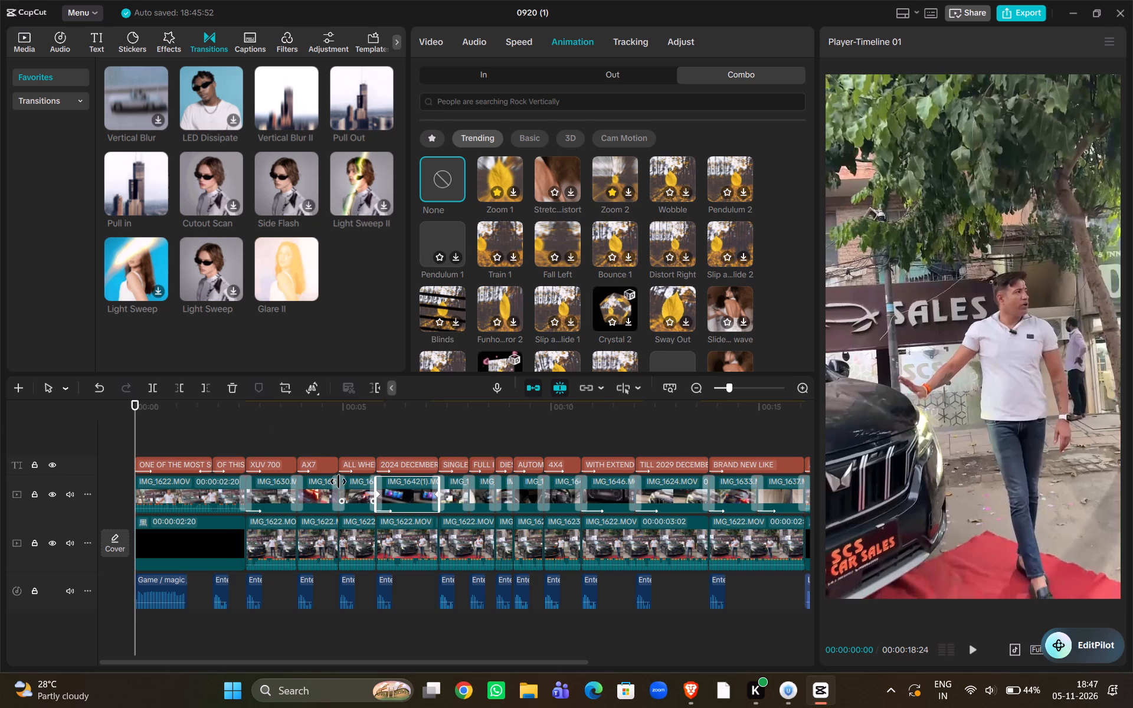
# Apply the Zoom 1 combo animation to the IMG_1642(1) clip under the 2024 DECEMBER caption.
pyautogui.click(359, 448)
pyautogui.press('space')
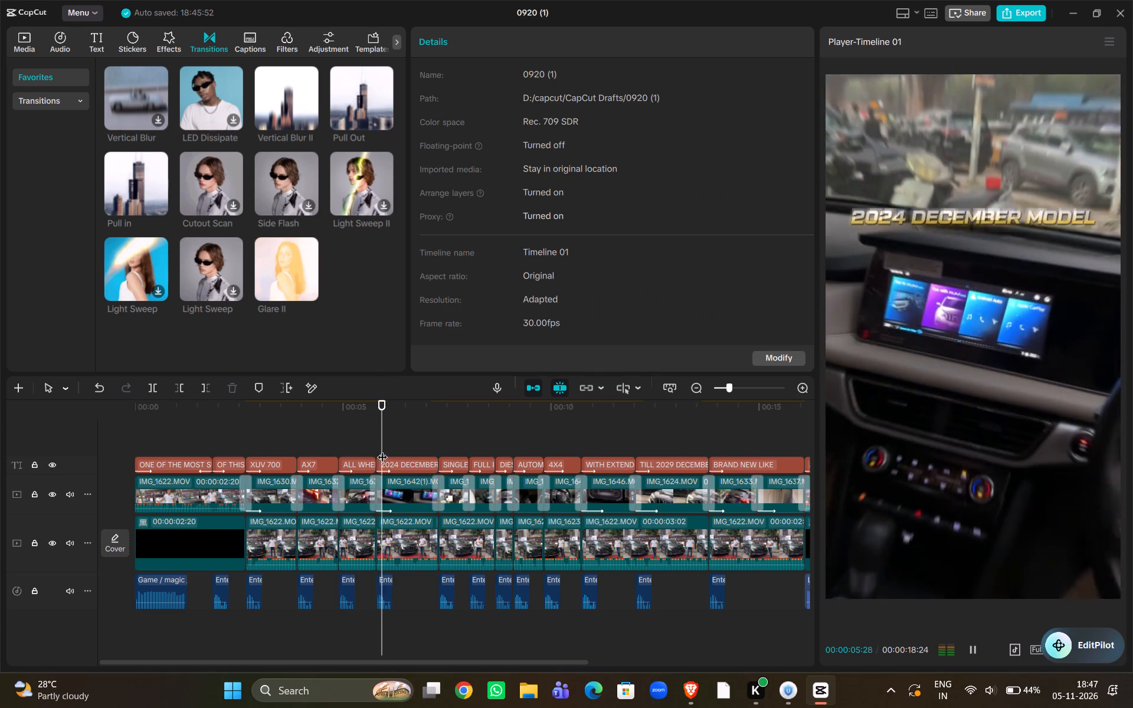
pyautogui.press('space')
pyautogui.click(407, 506)
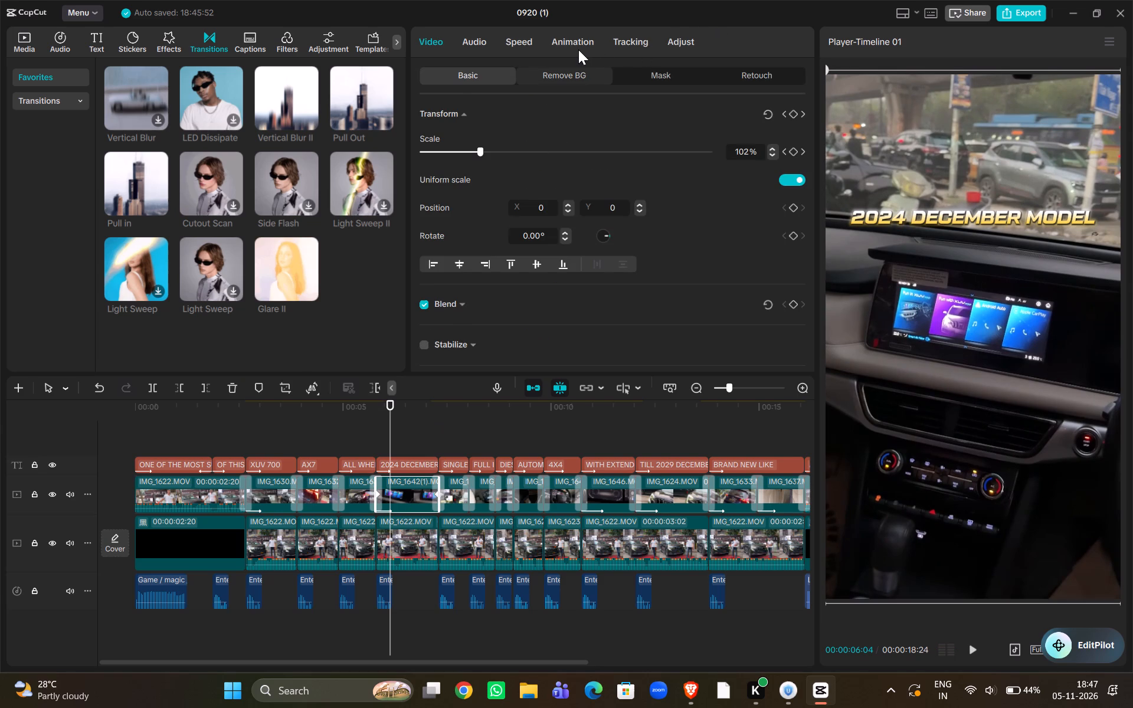
pyautogui.click(572, 45)
pyautogui.click(512, 171)
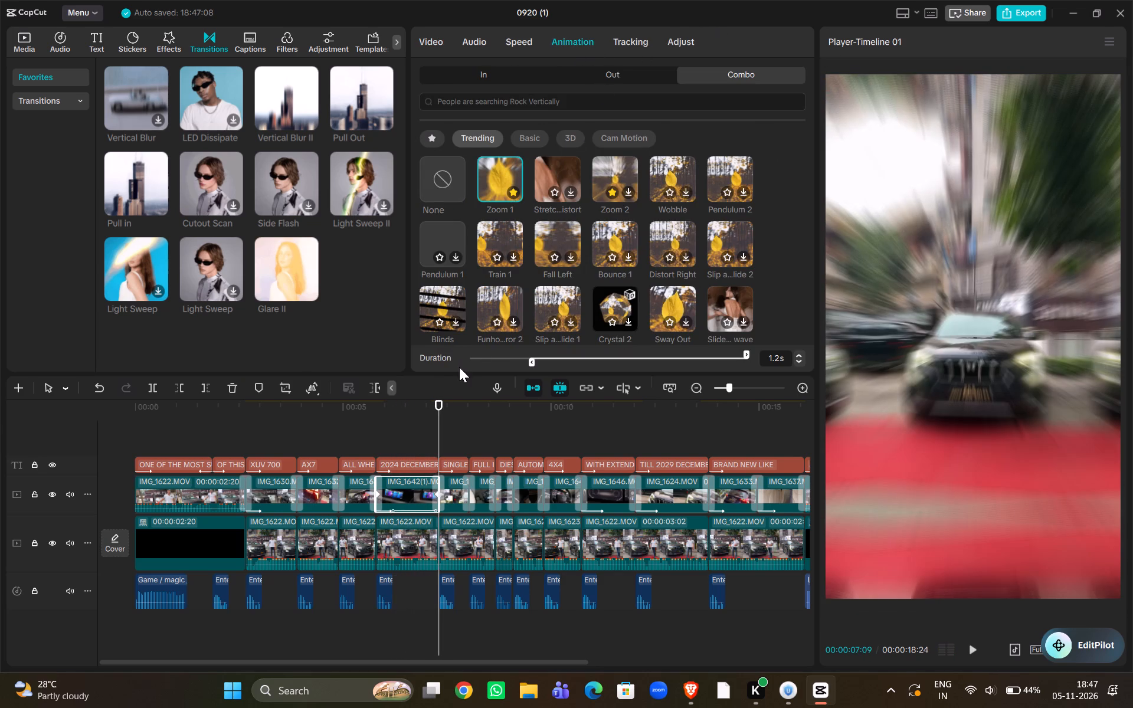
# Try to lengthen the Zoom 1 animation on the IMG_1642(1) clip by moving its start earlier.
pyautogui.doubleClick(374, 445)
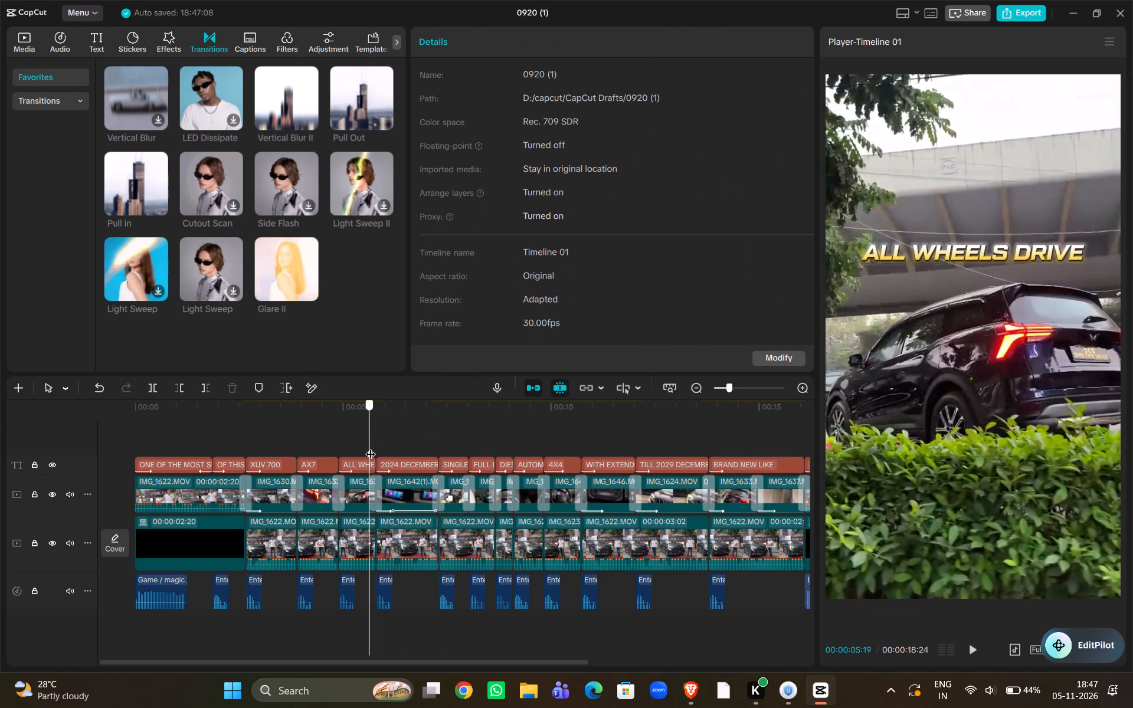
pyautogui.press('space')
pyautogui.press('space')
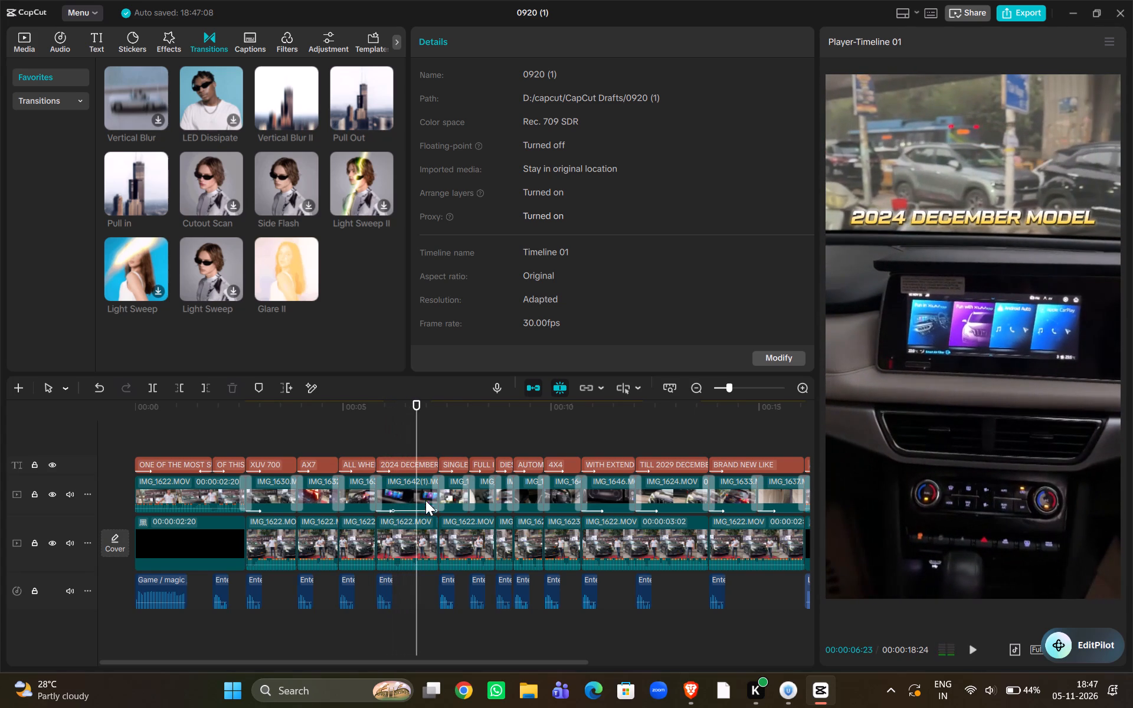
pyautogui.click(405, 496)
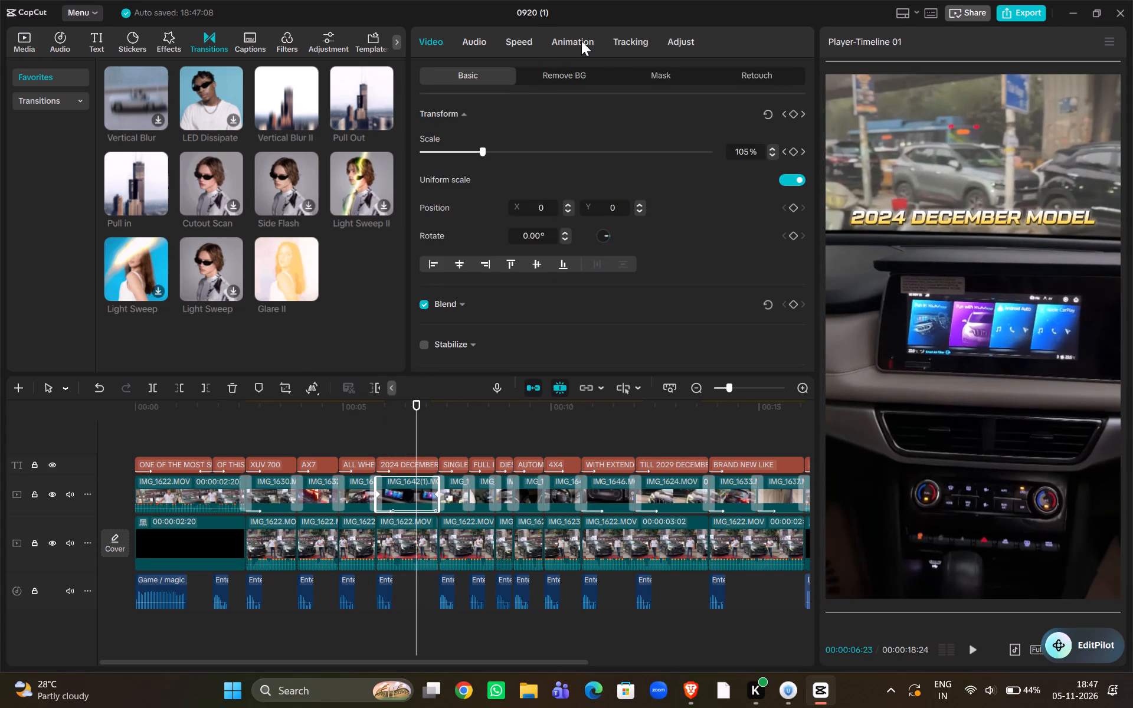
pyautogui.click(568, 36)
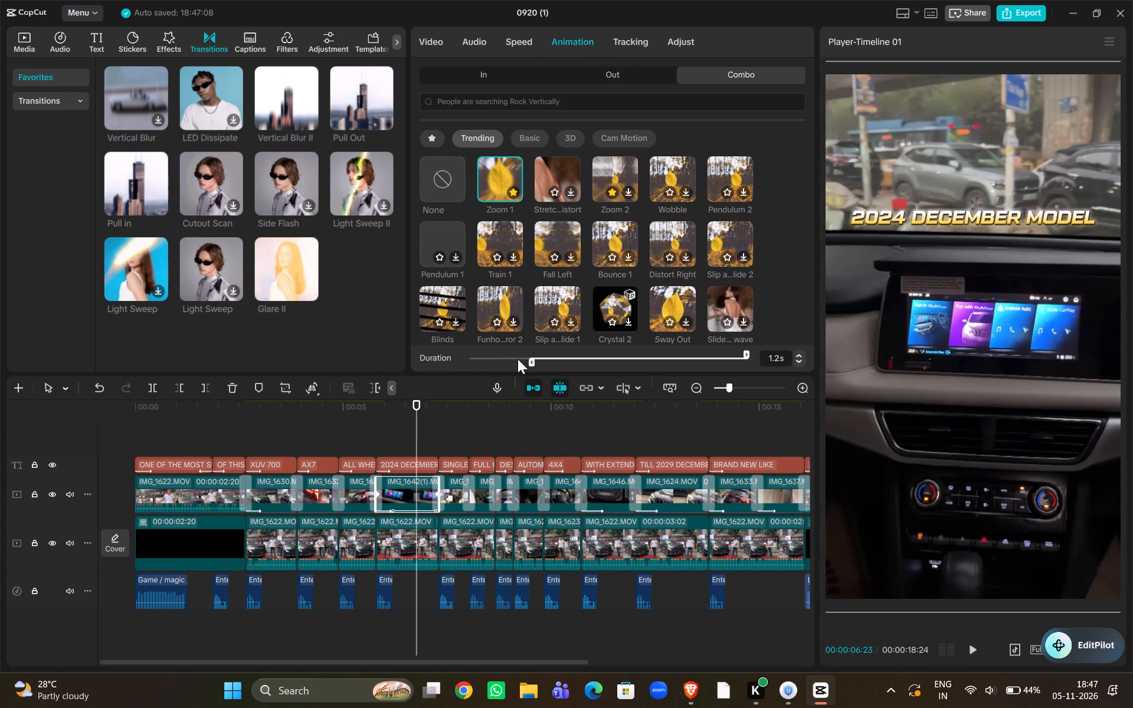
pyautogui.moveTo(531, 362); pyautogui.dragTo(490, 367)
# Play back the cut into the IMG_1642(1) clip to check how the animation and transition look together.
pyautogui.click(374, 444)
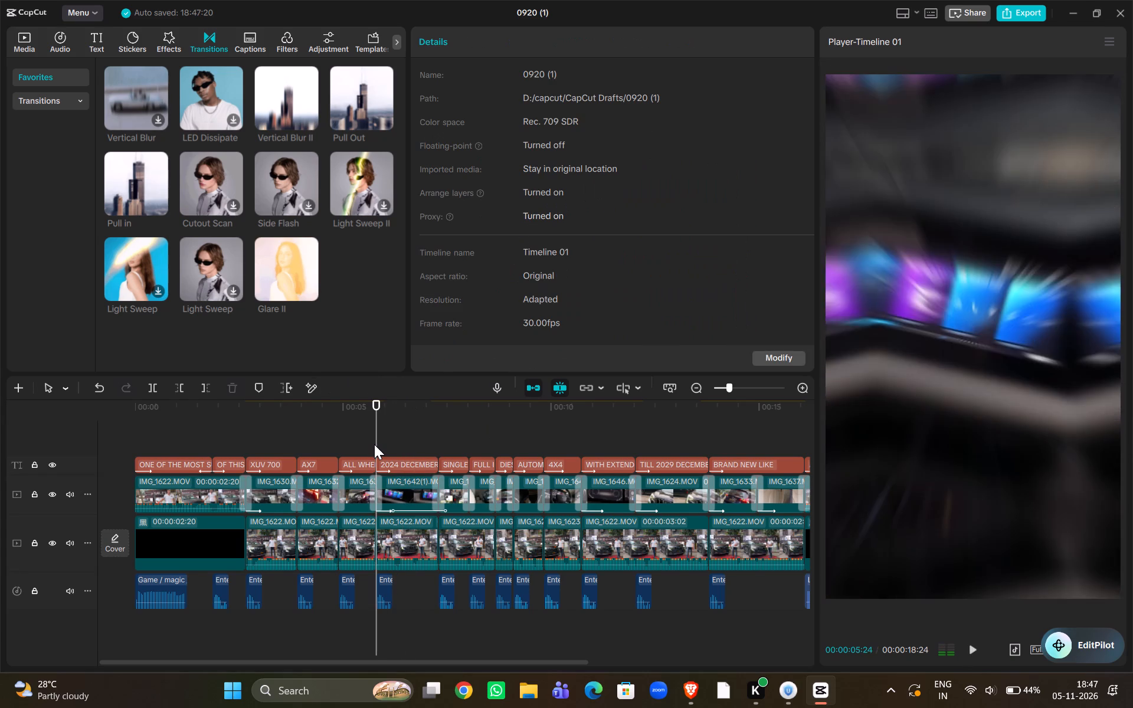
pyautogui.press('space')
pyautogui.click(374, 444)
pyautogui.moveTo(374, 444); pyautogui.dragTo(361, 445)
pyautogui.press('space')
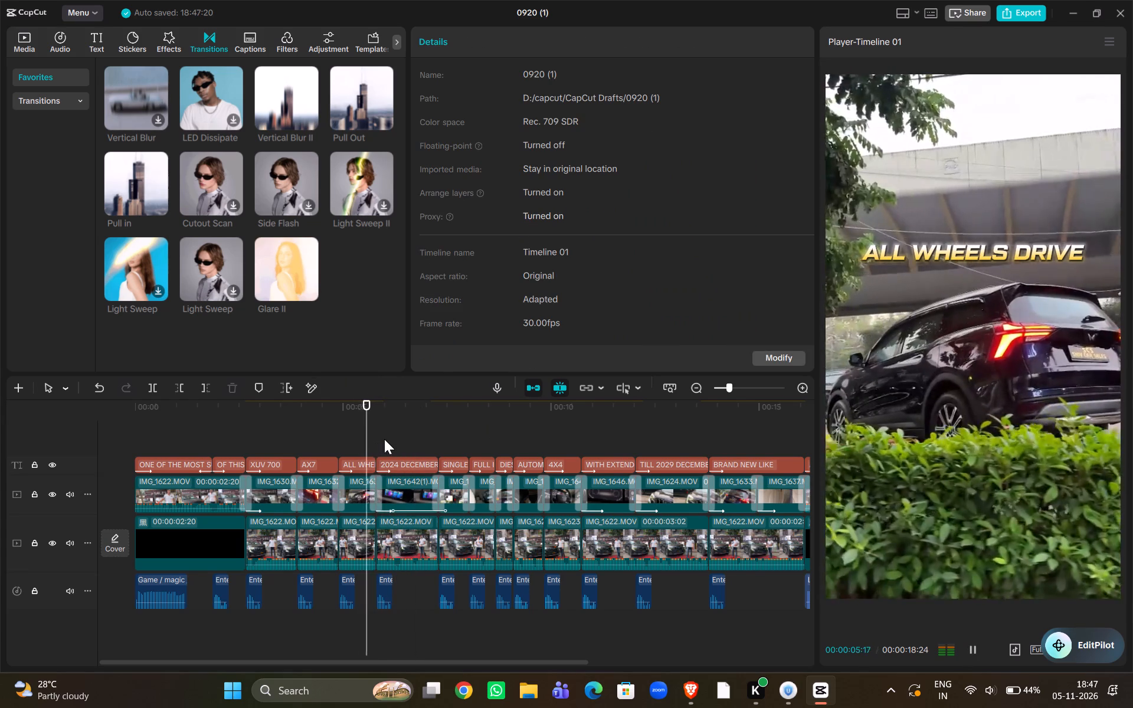
pyautogui.click(384, 439)
pyautogui.moveTo(384, 439); pyautogui.dragTo(368, 441)
pyautogui.press('space')
pyautogui.press('space')
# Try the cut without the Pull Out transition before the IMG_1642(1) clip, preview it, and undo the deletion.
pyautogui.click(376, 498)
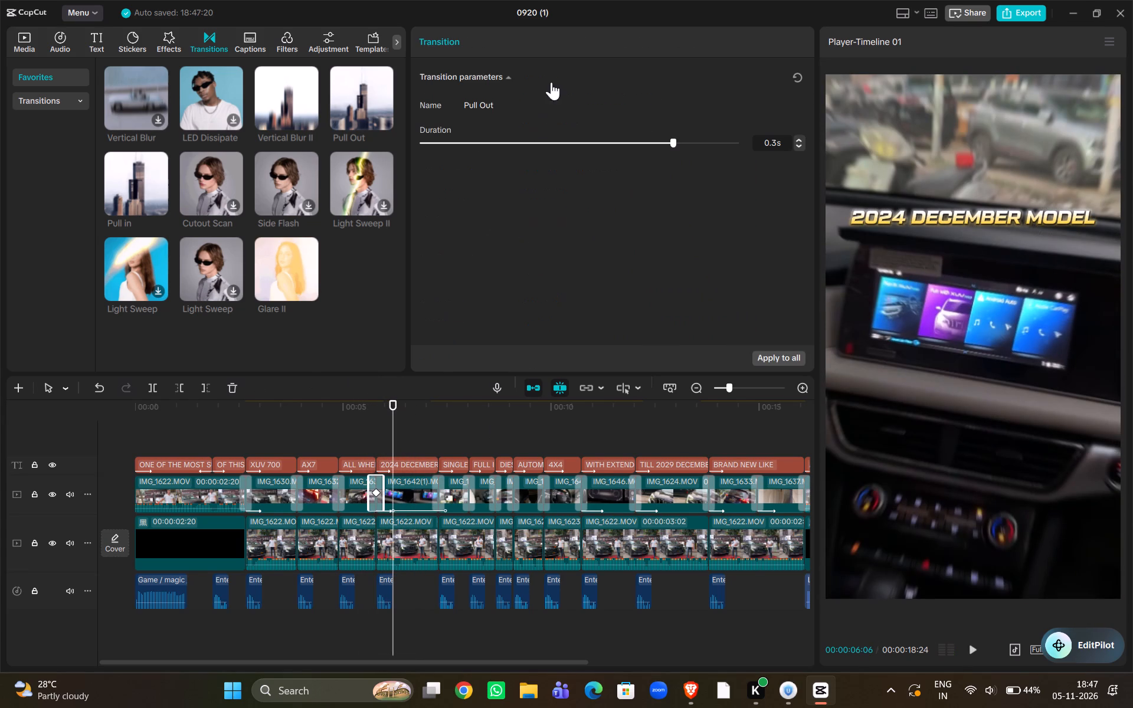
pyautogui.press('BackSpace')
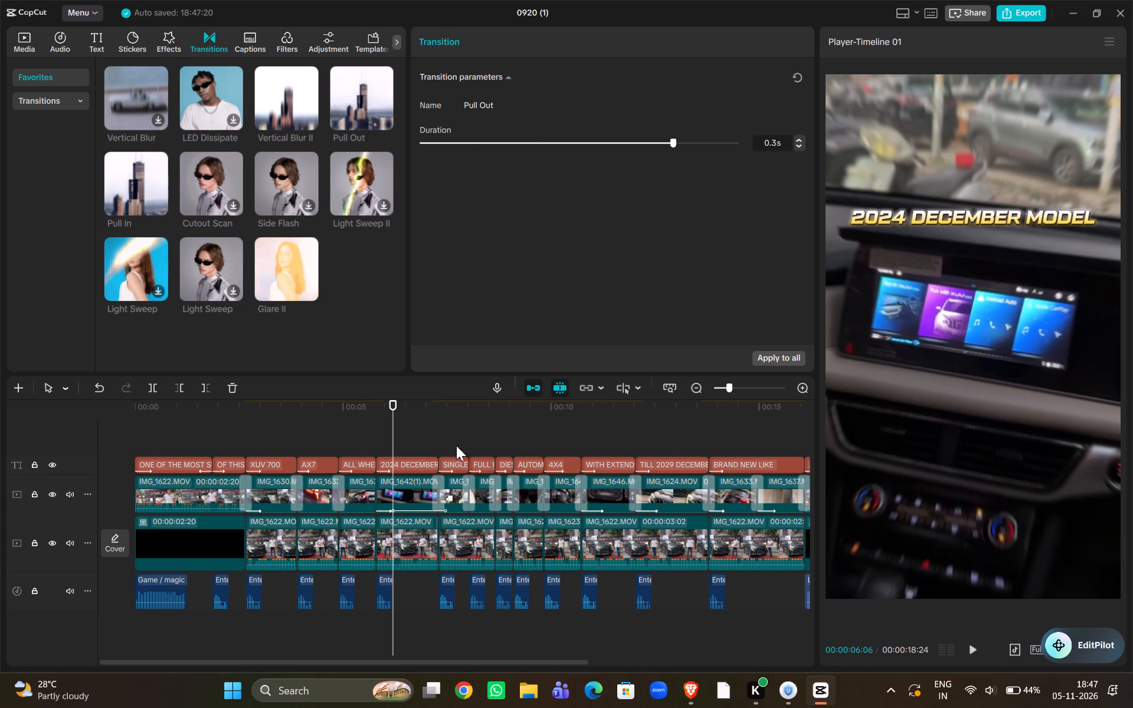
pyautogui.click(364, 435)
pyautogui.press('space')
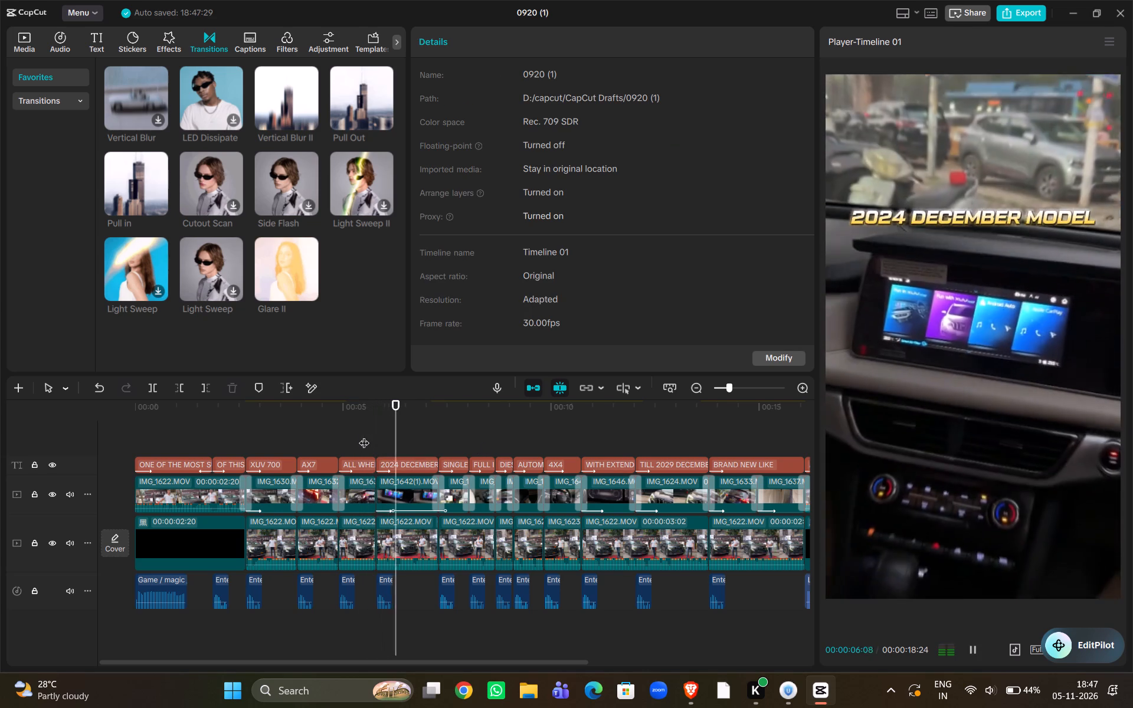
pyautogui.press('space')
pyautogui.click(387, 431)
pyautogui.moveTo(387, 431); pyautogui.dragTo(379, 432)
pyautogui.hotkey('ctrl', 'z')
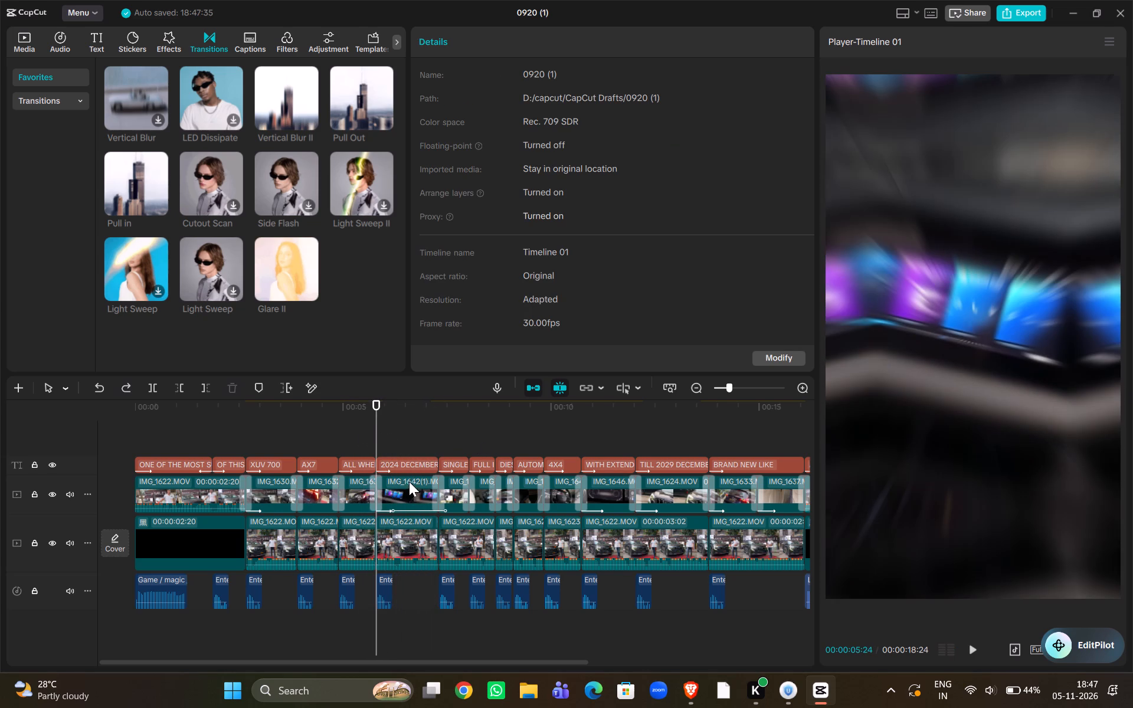
# Set the IMG_1642(1) clip's In animation to None.
pyautogui.click(412, 487)
pyautogui.click(585, 42)
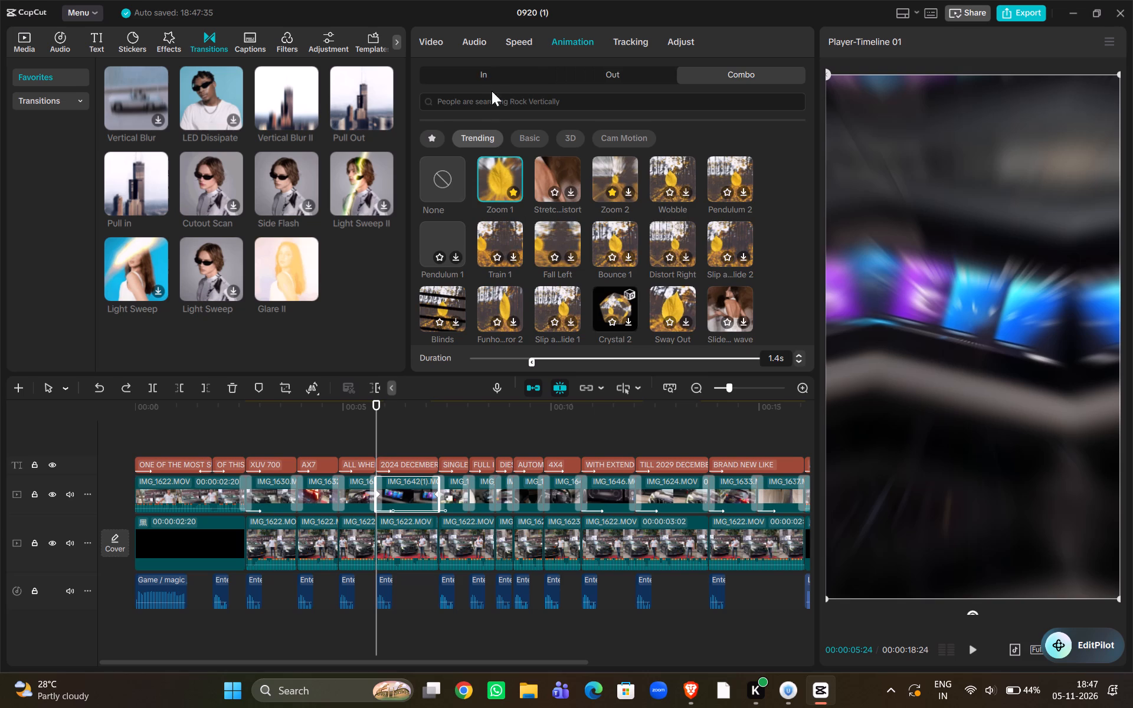
pyautogui.click(494, 67)
pyautogui.click(430, 173)
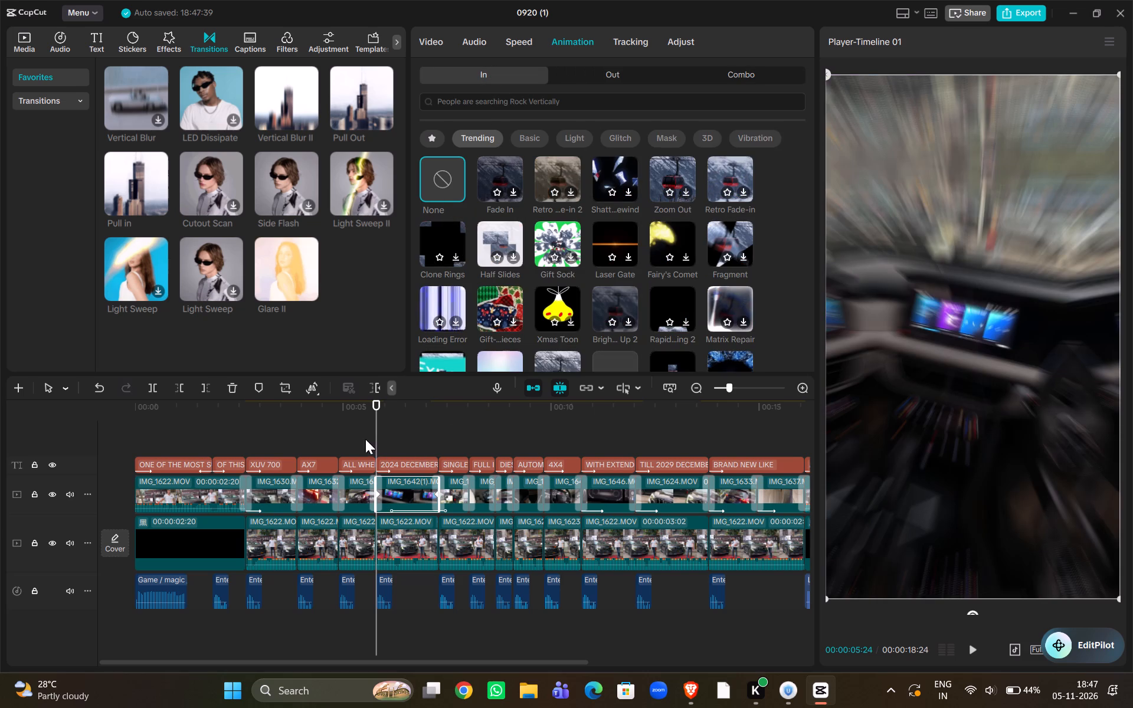
# Preview the cut and extend the Zoom 1 combo animation on the IMG_1642(1) clip to its full 1.7 s.
pyautogui.click(365, 439)
pyautogui.press('space')
pyautogui.click(370, 437)
pyautogui.moveTo(370, 437); pyautogui.dragTo(362, 442)
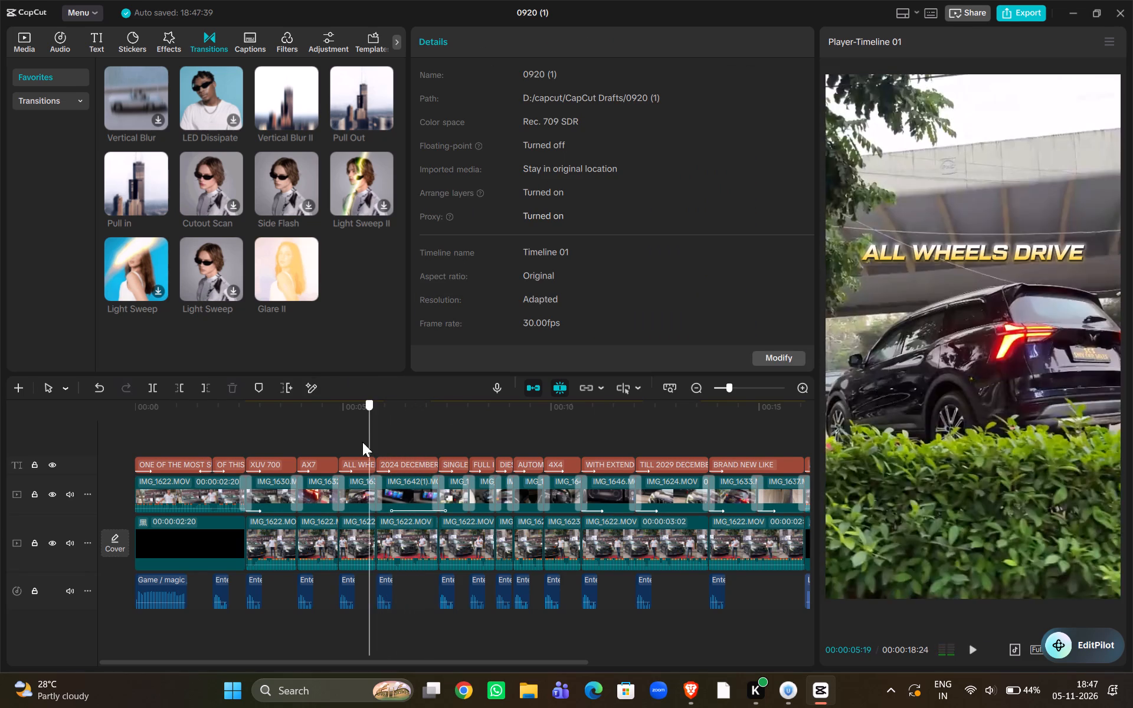
pyautogui.moveTo(362, 442); pyautogui.dragTo(360, 444)
pyautogui.press('space')
pyautogui.press('space')
pyautogui.click(412, 487)
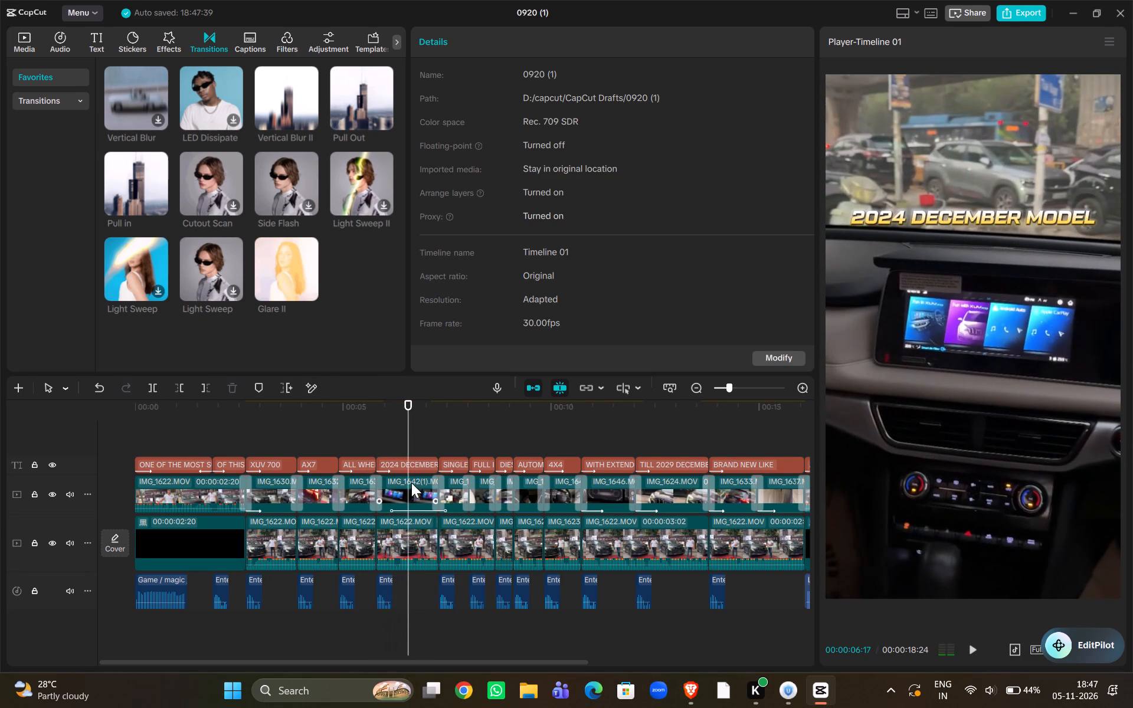
pyautogui.click(584, 36)
pyautogui.click(702, 71)
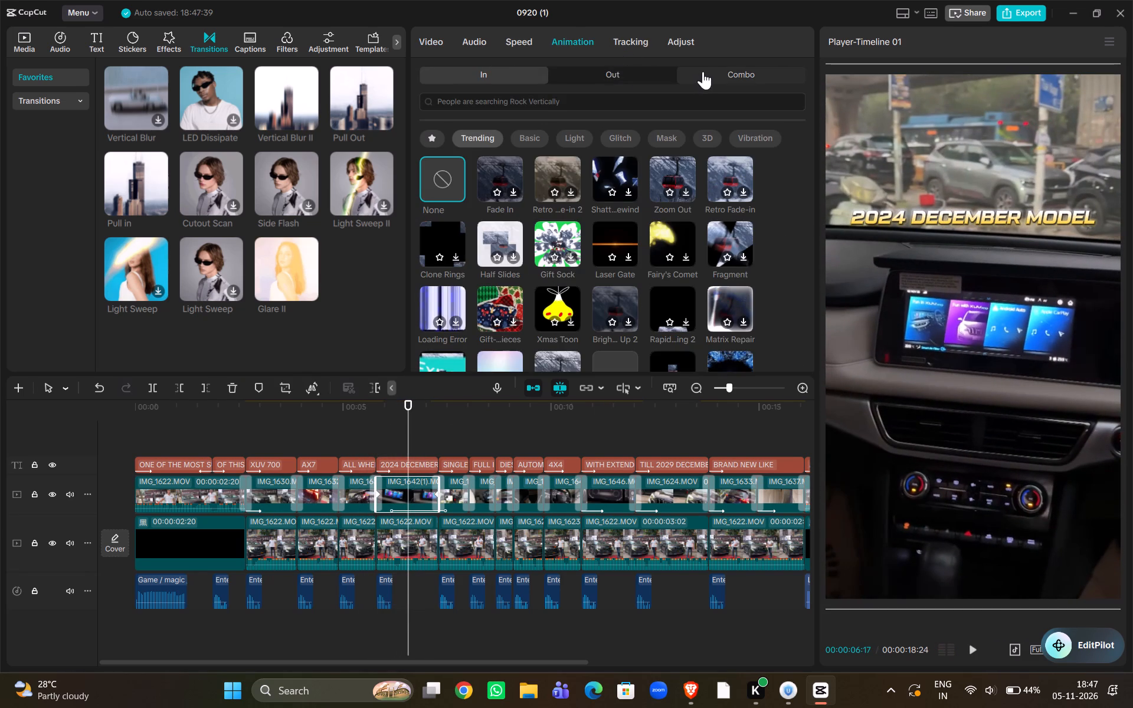
pyautogui.click(538, 358)
pyautogui.moveTo(534, 358); pyautogui.dragTo(395, 358)
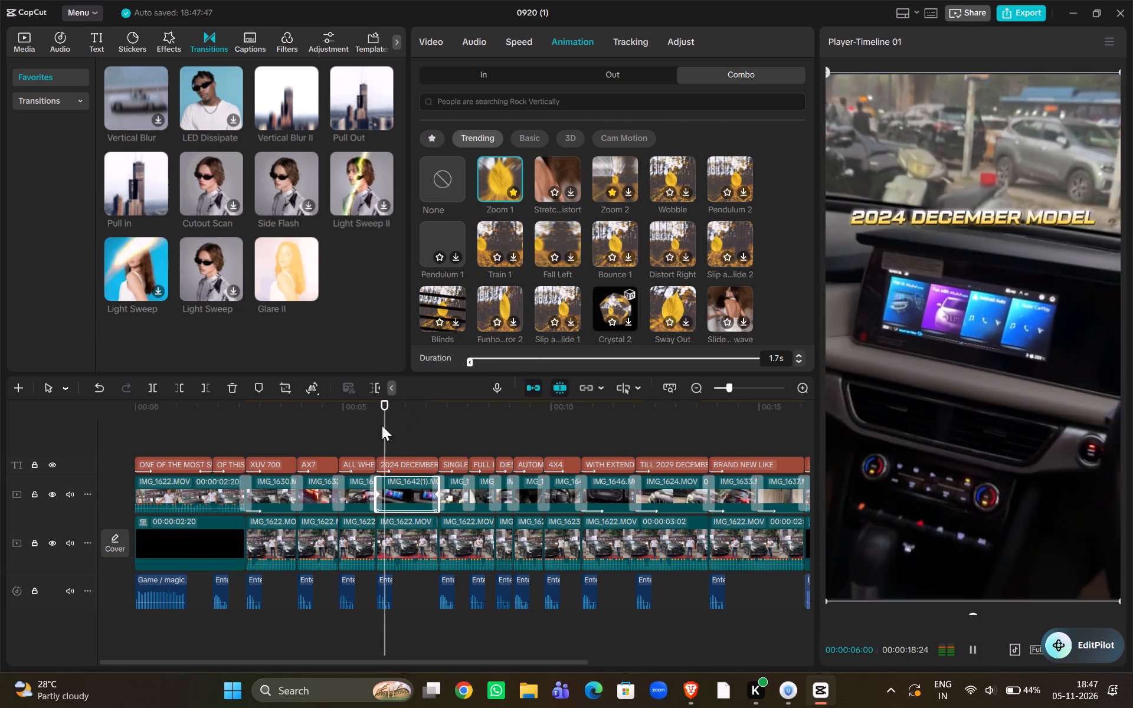
# Preview the extended animation, and set the In animation of the IMG_1646 clip under WITH EXTENDED WARRANTY to None.
pyautogui.click(376, 428)
pyautogui.moveTo(376, 428); pyautogui.dragTo(366, 433)
pyautogui.press('space')
pyautogui.press('space')
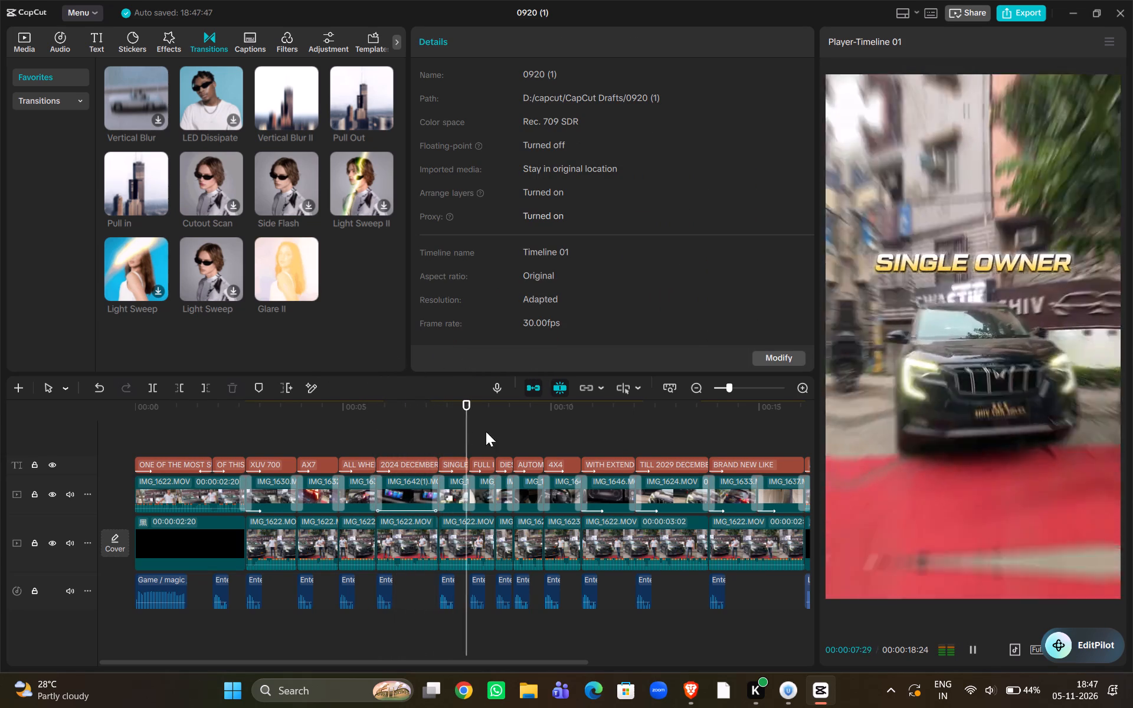
pyautogui.press('space')
pyautogui.click(617, 486)
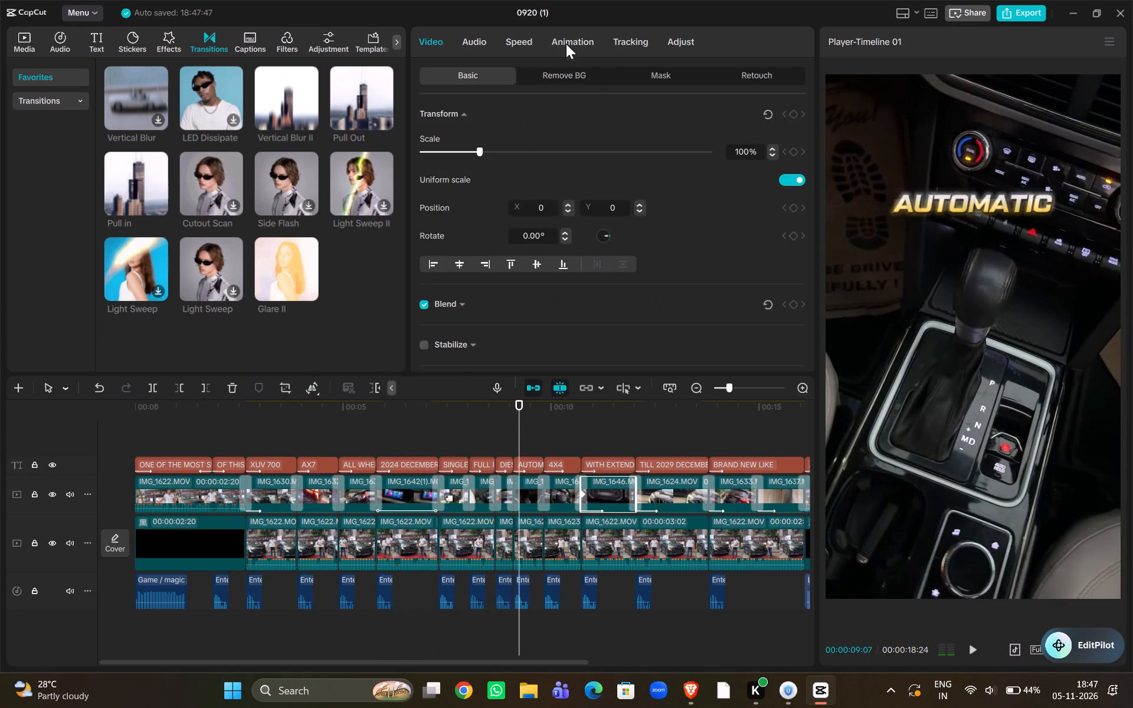
pyautogui.click(571, 39)
pyautogui.click(467, 73)
pyautogui.click(451, 178)
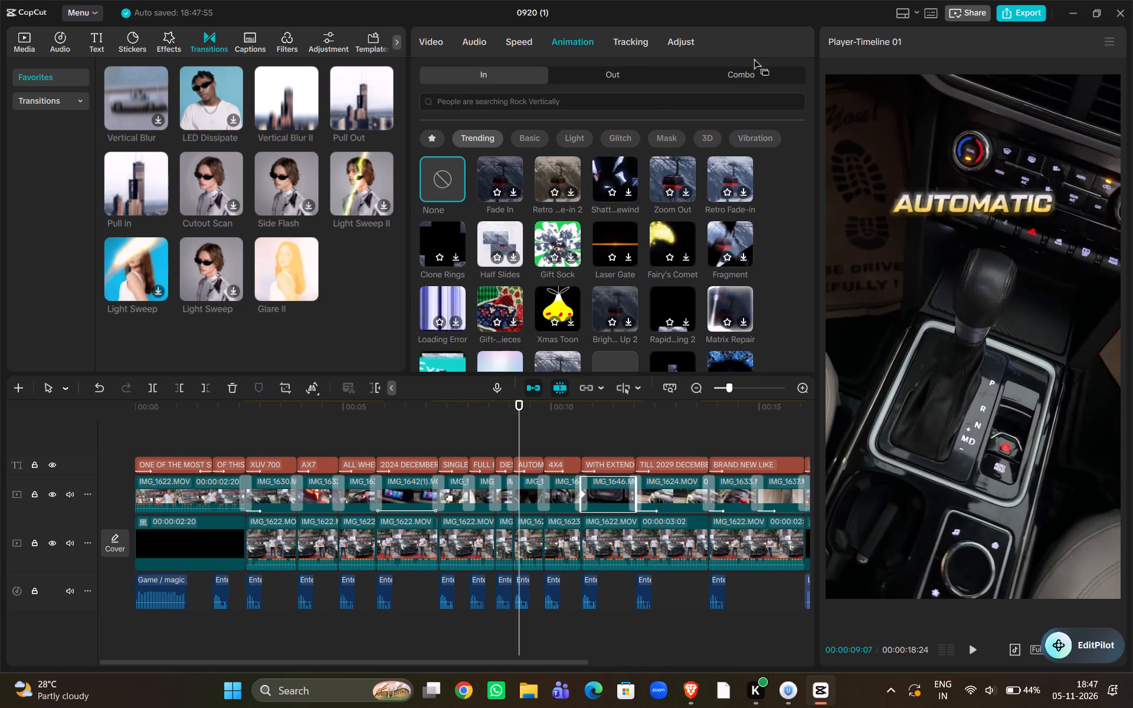
# Apply the Zoom 1 combo animation to the IMG_1646 clip.
pyautogui.click(753, 57)
pyautogui.click(741, 76)
pyautogui.click(497, 172)
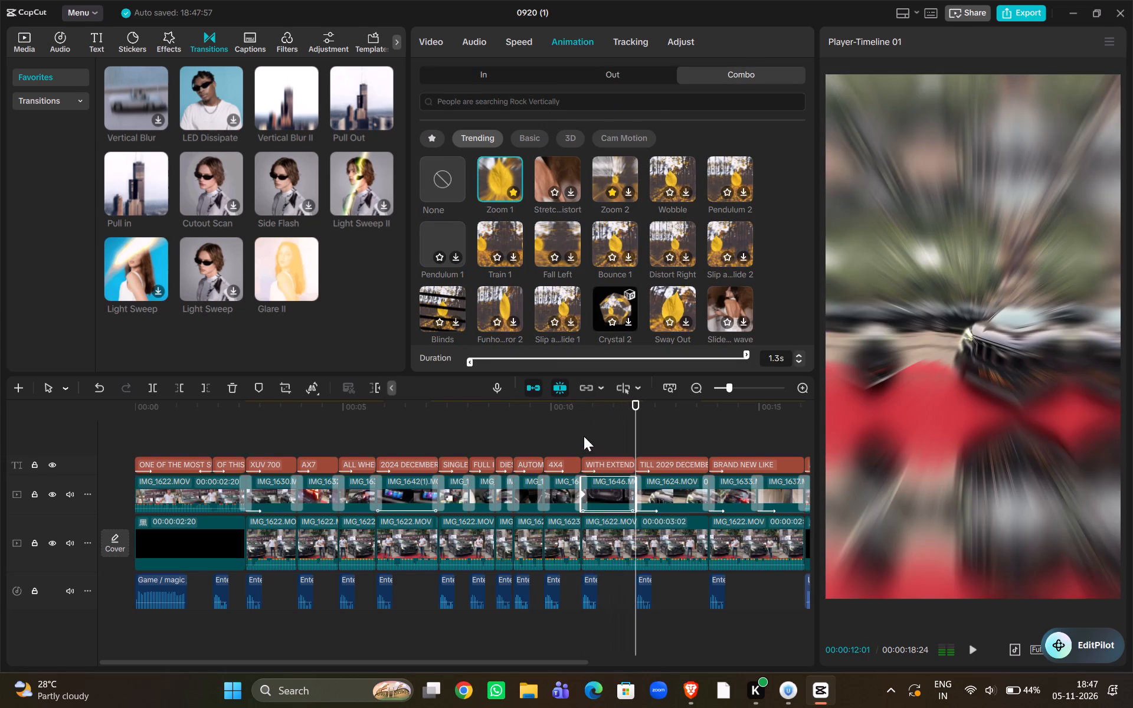
# Preview the IMG_1646 clip and apply the Zoom 1 combo animation to the IMG_1624 clip under TILL 2029 DECEMBER.
pyautogui.click(583, 435)
pyautogui.moveTo(582, 435); pyautogui.dragTo(561, 441)
pyautogui.press('space')
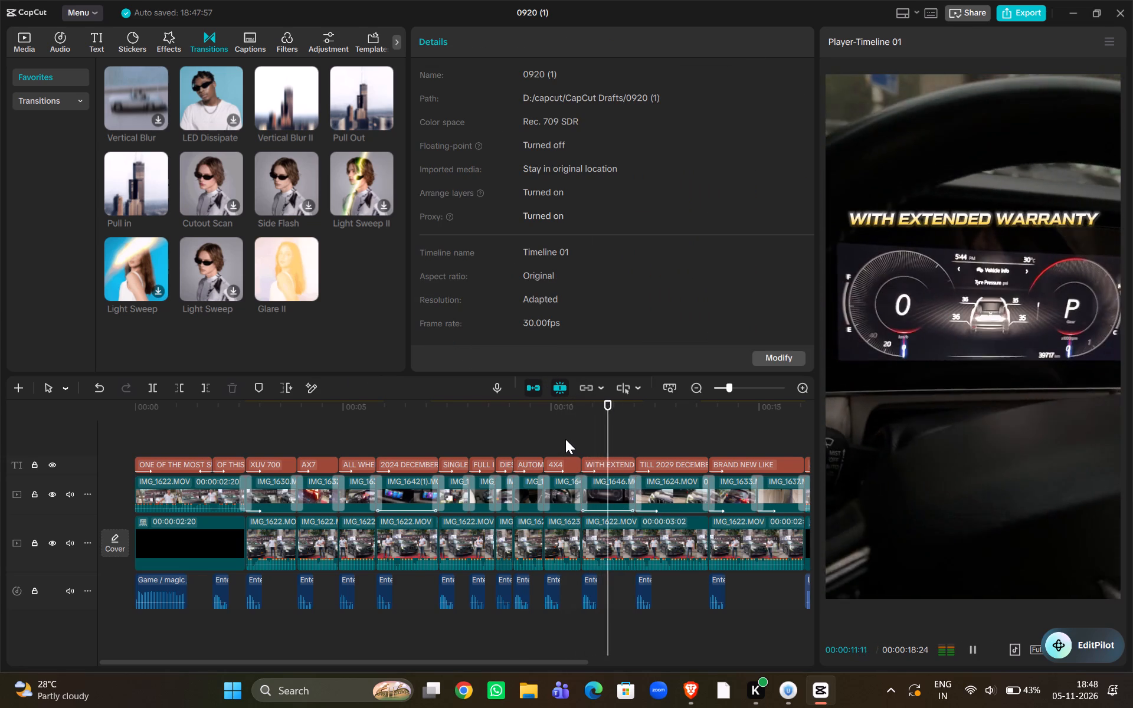
pyautogui.press('space')
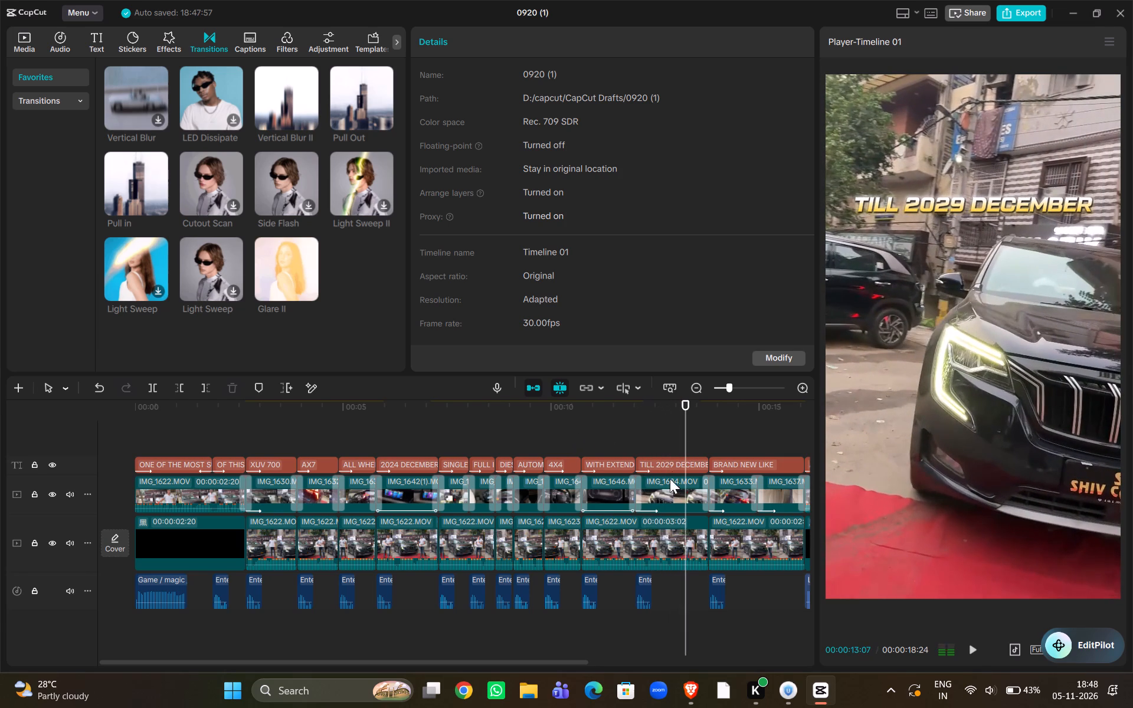
pyautogui.click(670, 486)
pyautogui.click(569, 32)
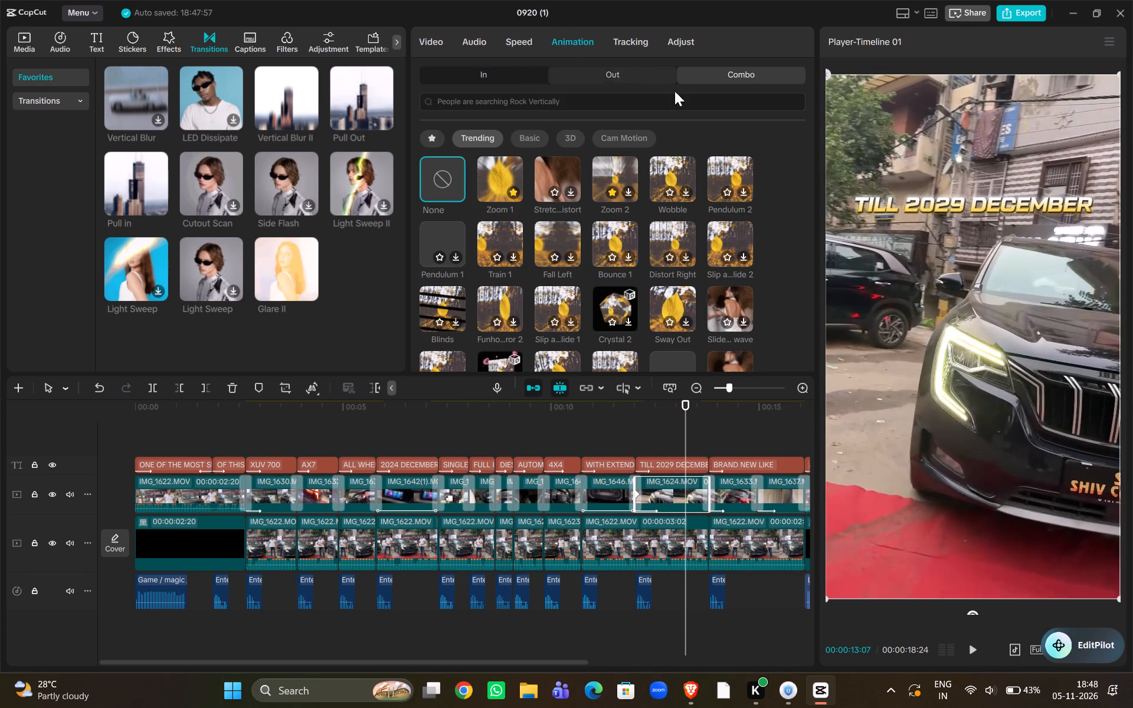
pyautogui.click(507, 170)
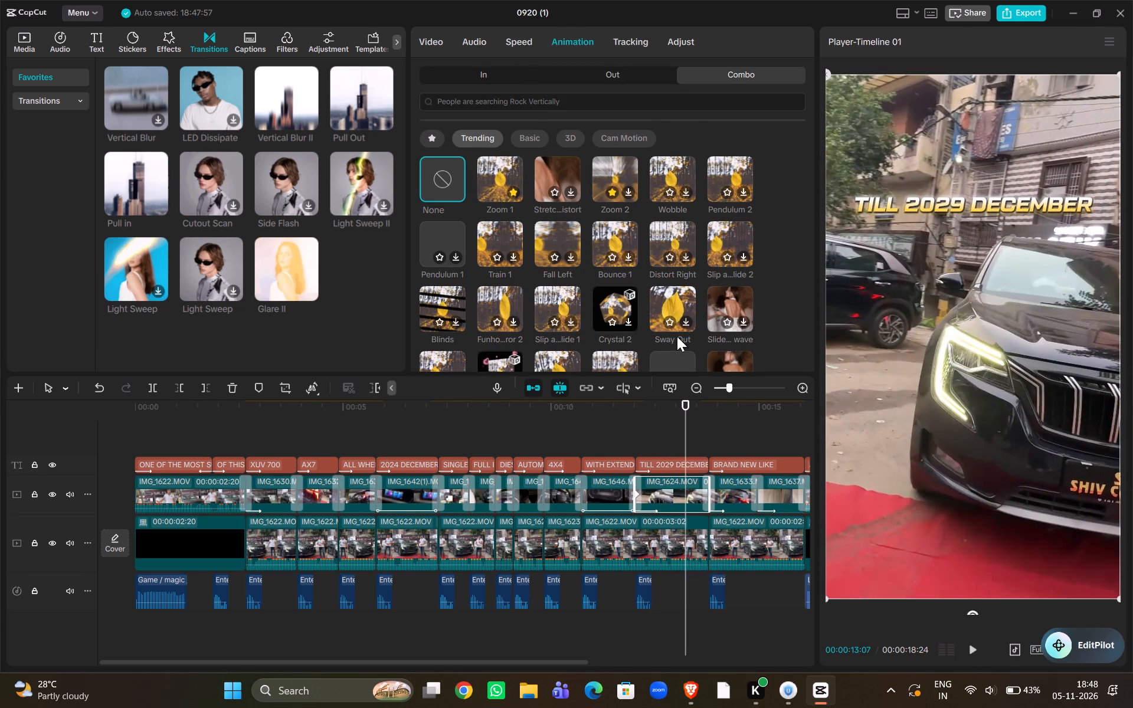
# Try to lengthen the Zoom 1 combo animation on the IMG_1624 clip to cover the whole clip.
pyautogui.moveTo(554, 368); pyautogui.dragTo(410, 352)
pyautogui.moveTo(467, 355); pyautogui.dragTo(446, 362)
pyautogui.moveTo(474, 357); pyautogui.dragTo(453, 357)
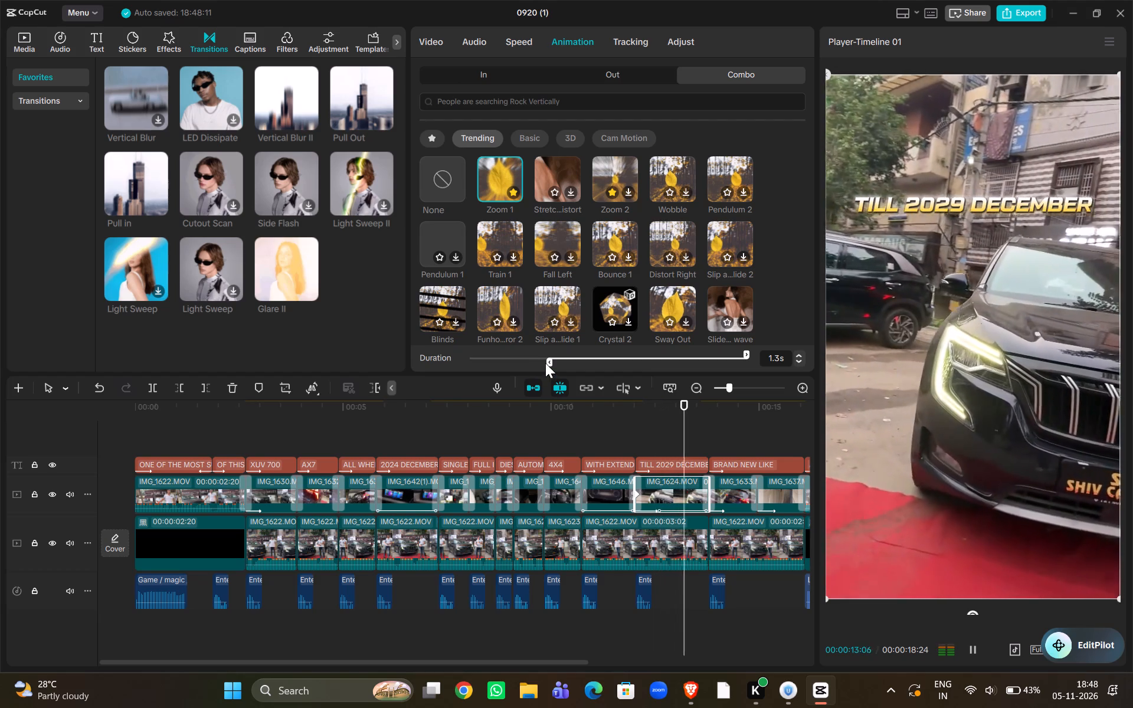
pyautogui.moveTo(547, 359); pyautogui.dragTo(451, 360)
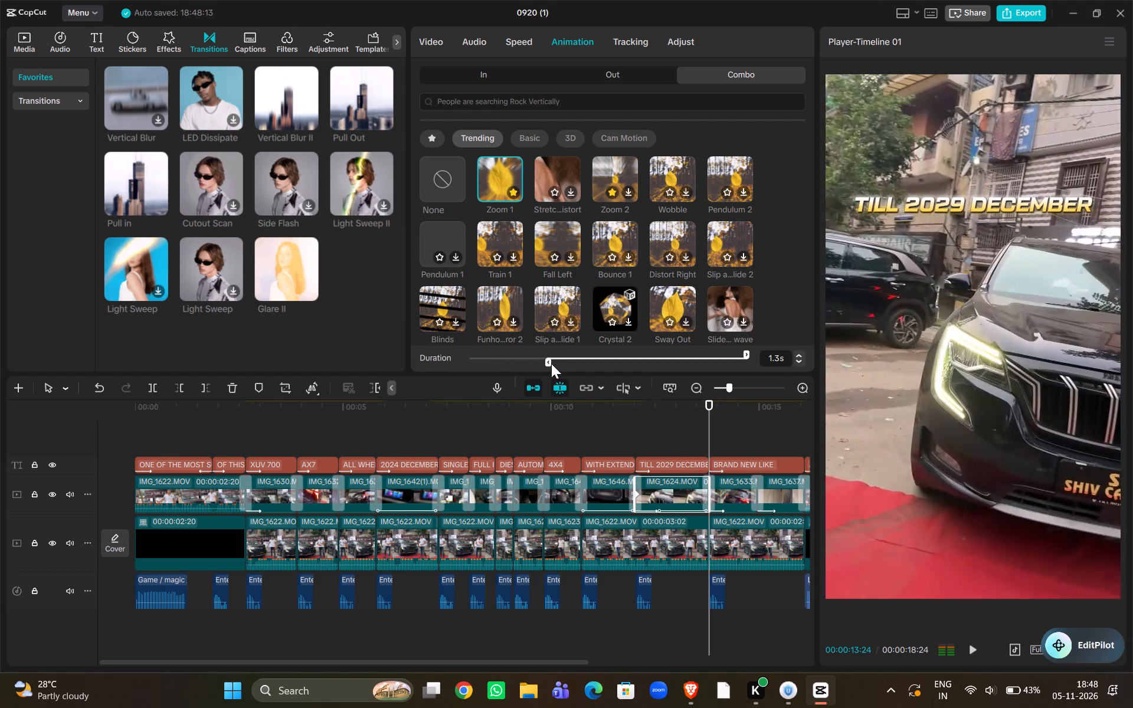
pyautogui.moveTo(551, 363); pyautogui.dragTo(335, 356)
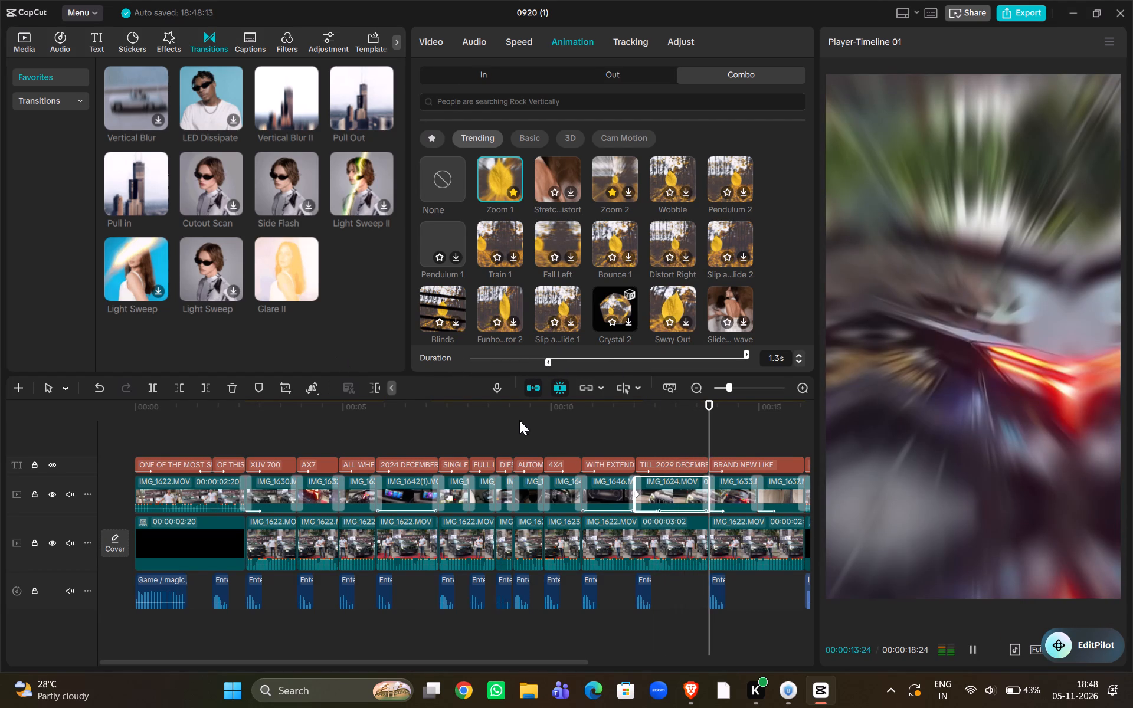
# Set the In animation of the IMG_1624 clip under TILL 2029 DECEMBER to None.
pyautogui.click(636, 447)
pyautogui.click(679, 487)
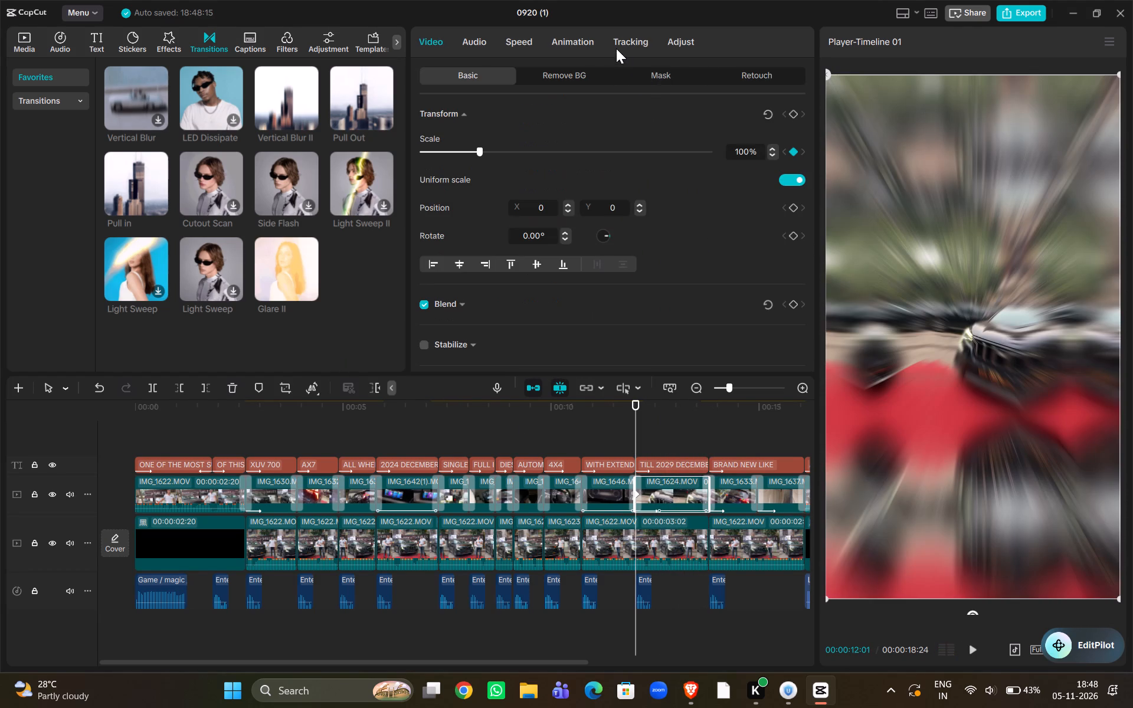
pyautogui.click(566, 42)
pyautogui.click(451, 81)
pyautogui.click(434, 179)
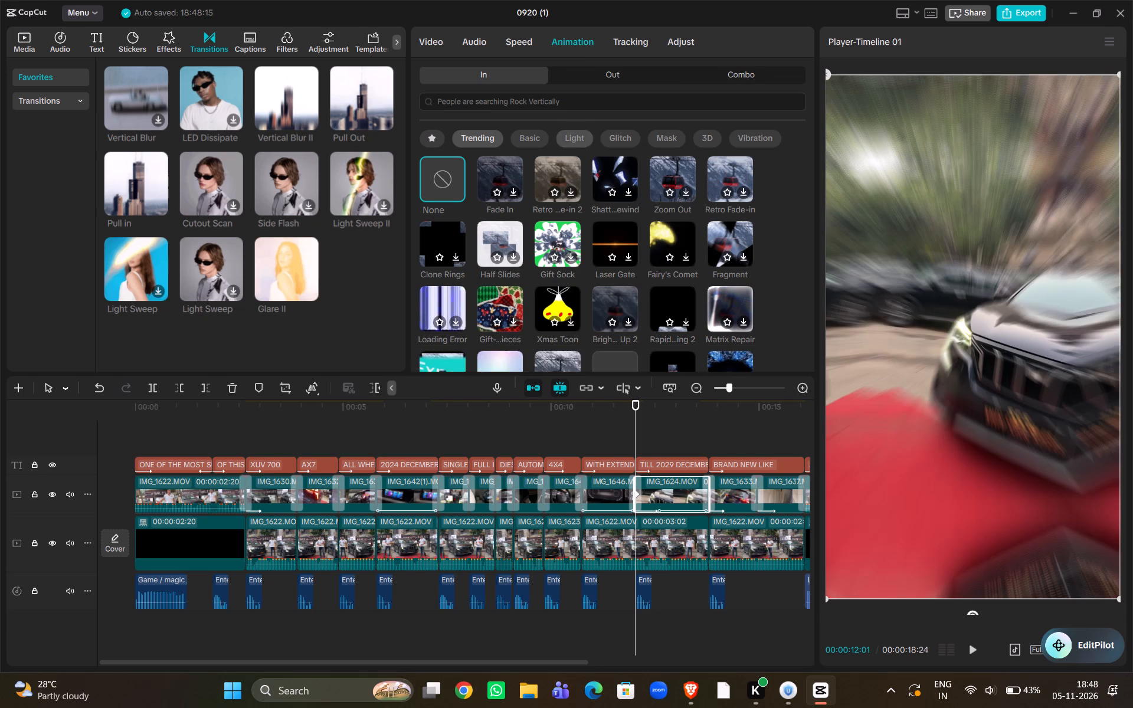
# Extend the Zoom 1 combo animation on the IMG_1624 clip to its full 1.8 s and preview it.
pyautogui.click(725, 84)
pyautogui.click(747, 68)
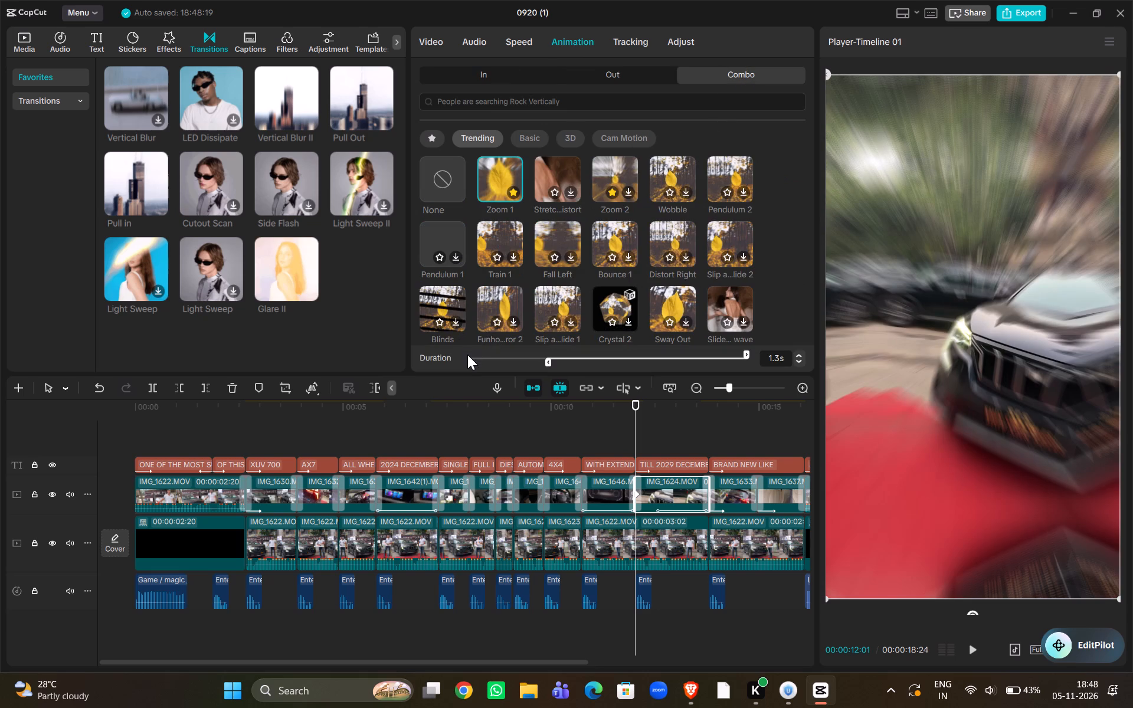
pyautogui.moveTo(467, 355); pyautogui.dragTo(461, 359)
pyautogui.moveTo(505, 362); pyautogui.dragTo(456, 359)
pyautogui.click(605, 439)
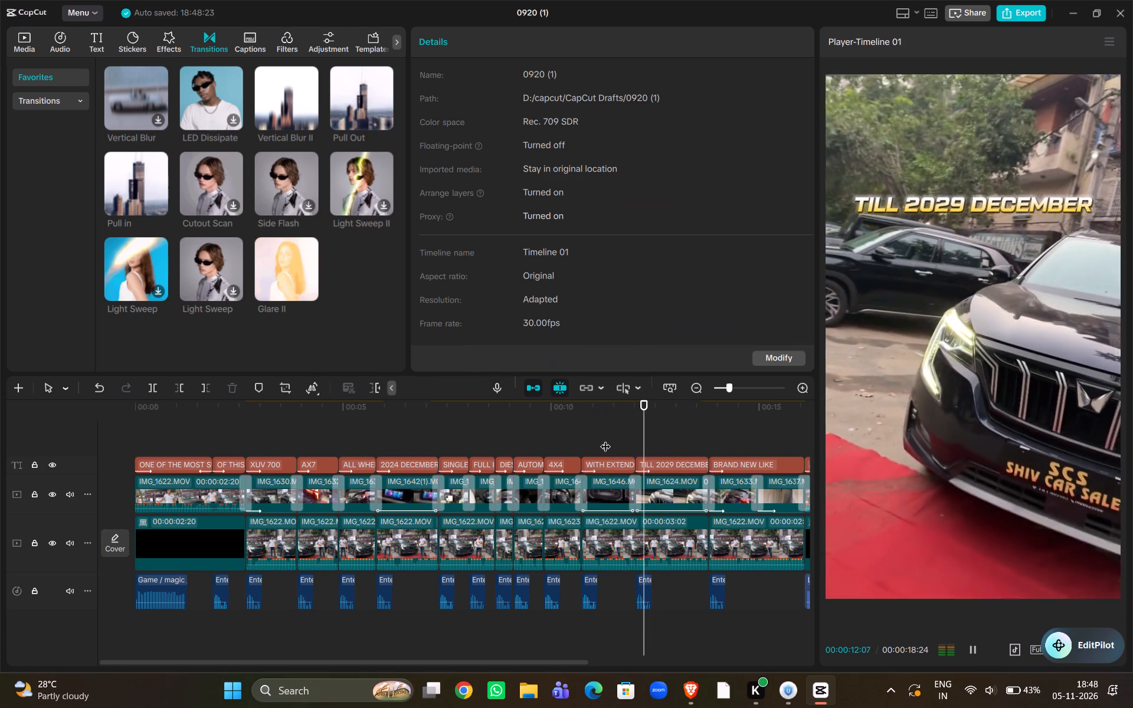
pyautogui.press('space')
pyautogui.press('space')
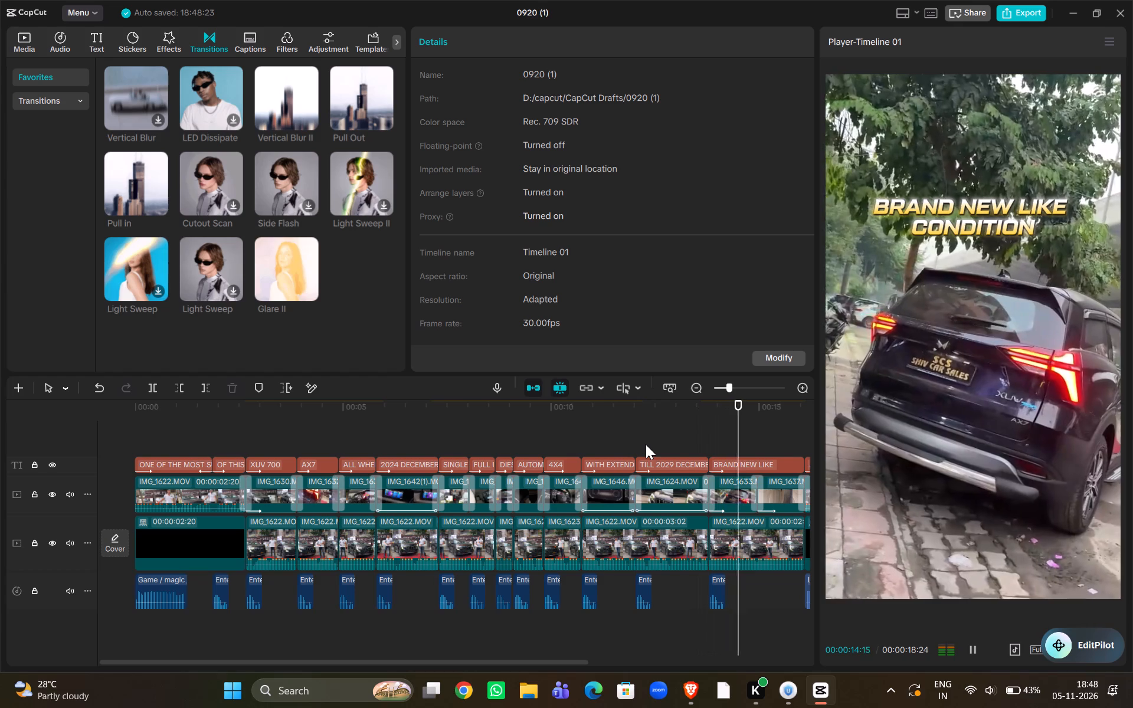
pyautogui.press('space')
# Apply the Zoom 1 combo animation to the IMG_1637 clip under BRAND NEW LIKE CONDITION.
pyautogui.hscroll(-1, 742, 502)
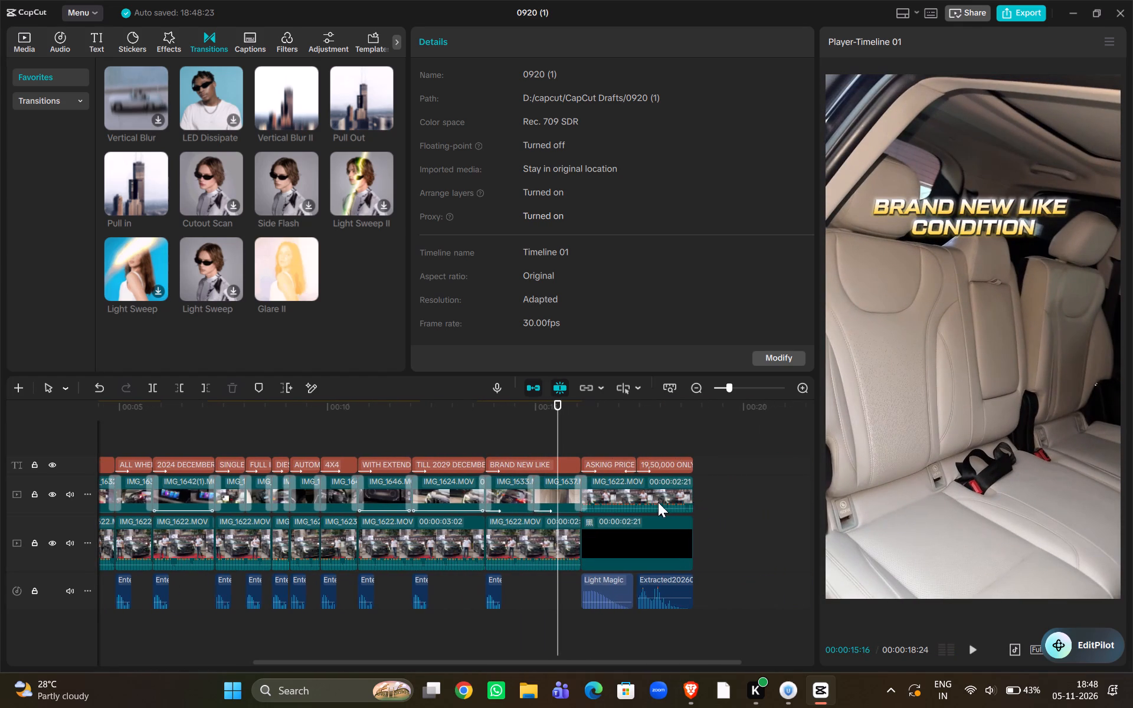
pyautogui.click(536, 487)
pyautogui.click(557, 476)
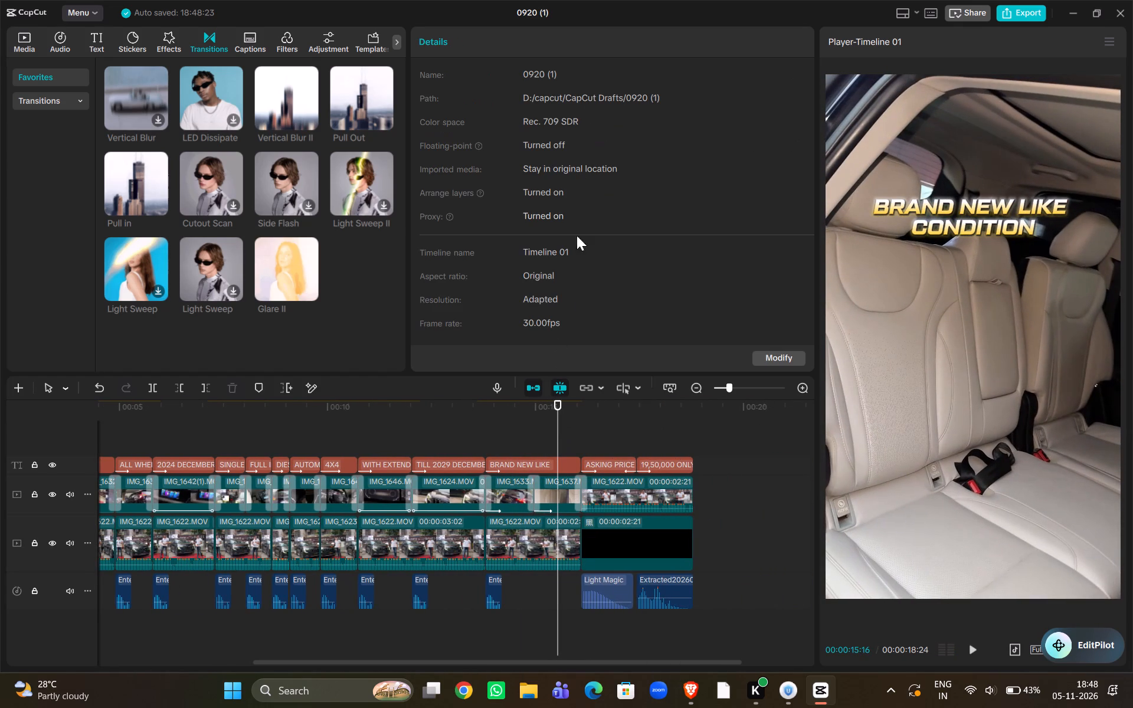
pyautogui.moveTo(556, 496); pyautogui.dragTo(549, 484)
pyautogui.click(571, 41)
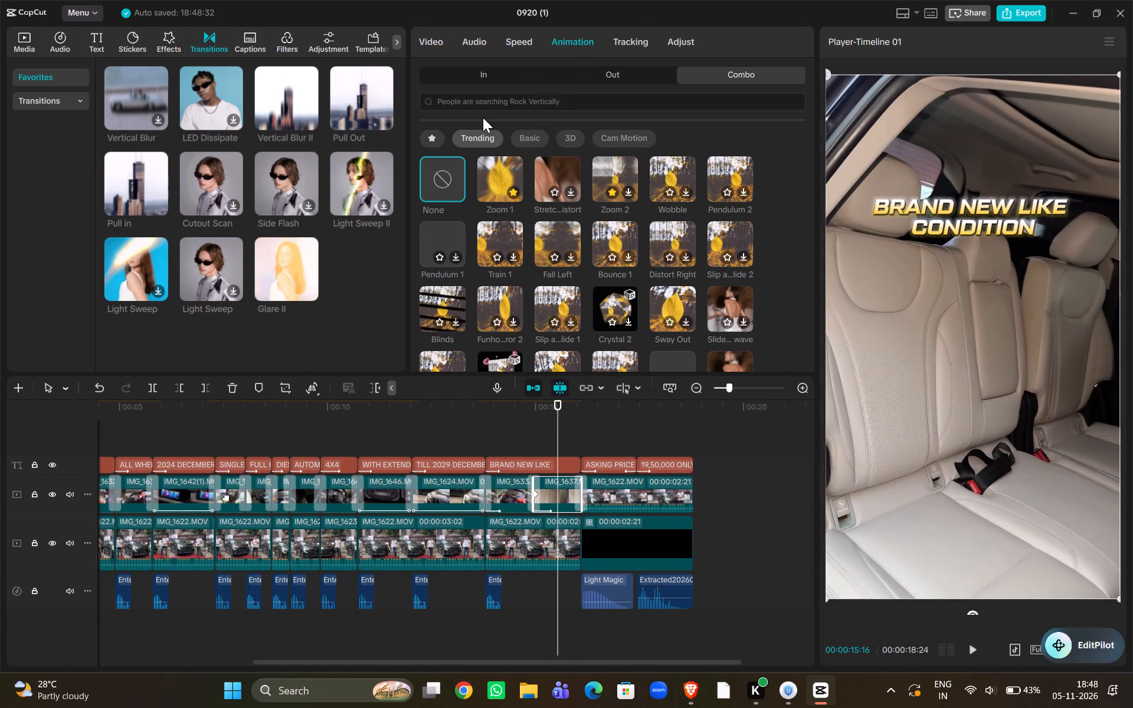
pyautogui.click(433, 190)
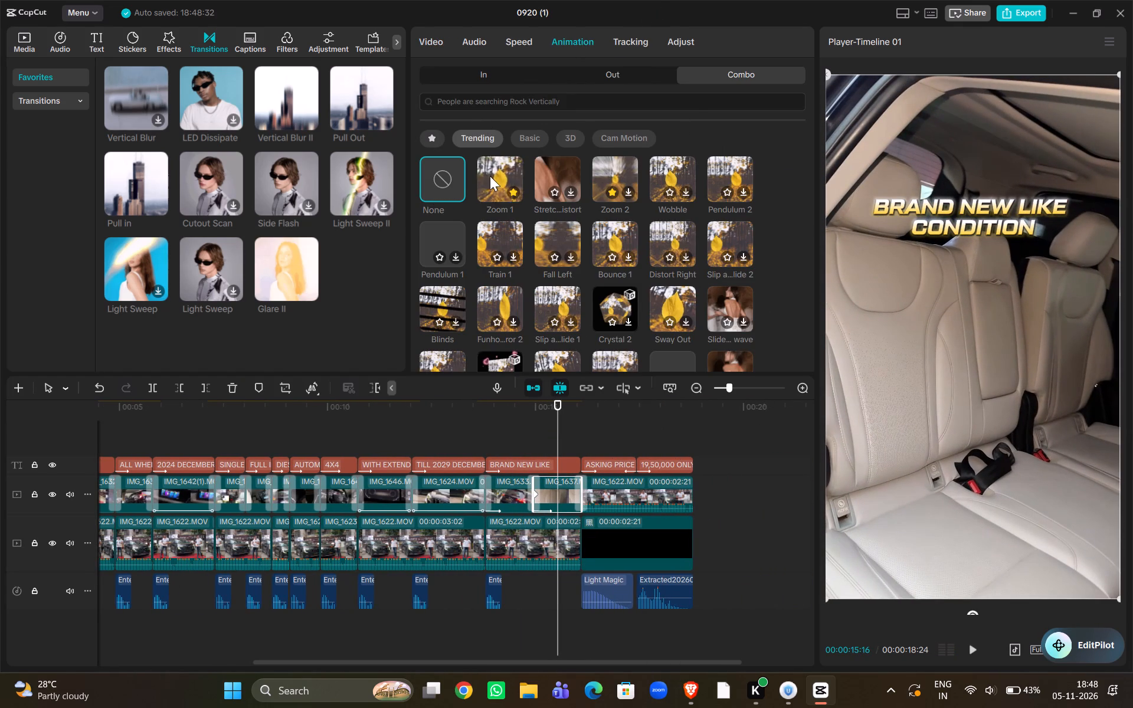
pyautogui.click(490, 176)
# Set the IMG_1637 clip's In animation to None, extend its Zoom 1 combo to the full 1.1 s, and preview.
pyautogui.click(507, 71)
pyautogui.click(431, 178)
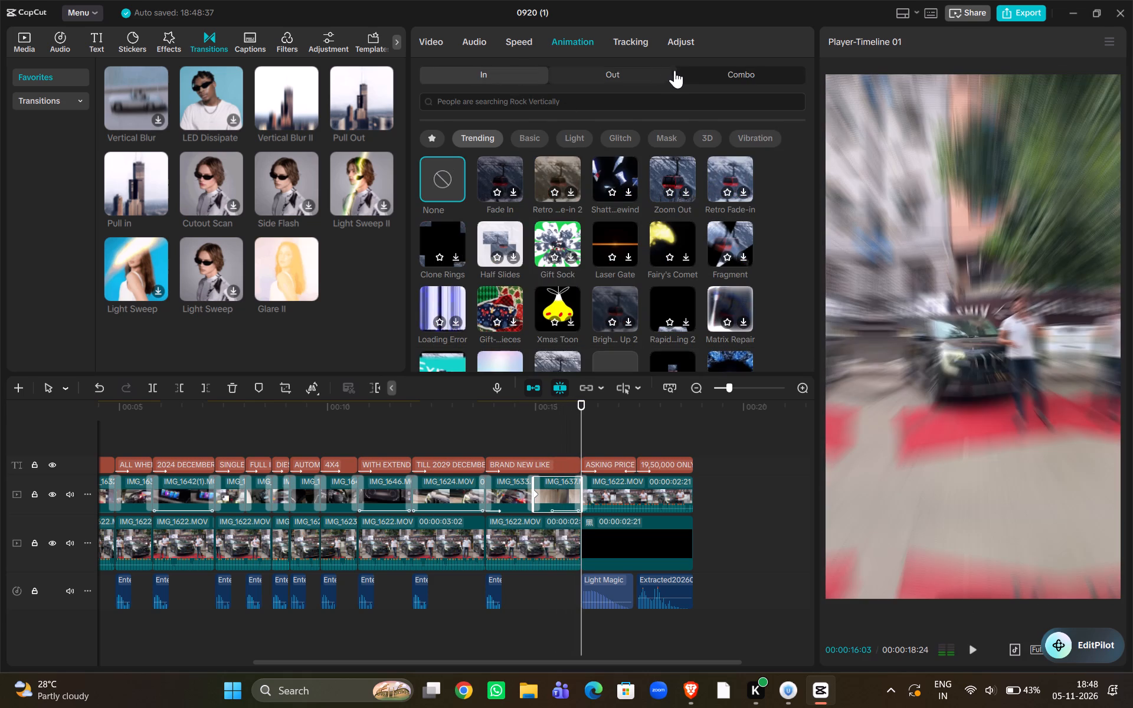
pyautogui.click(719, 73)
pyautogui.click(503, 175)
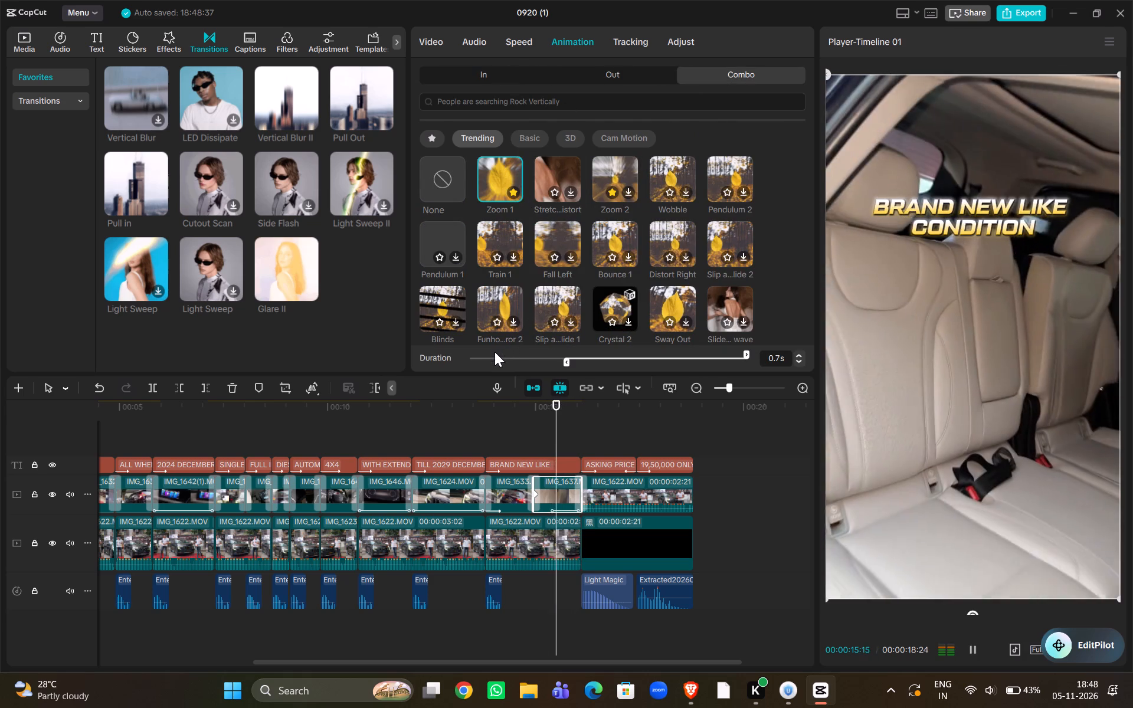
pyautogui.moveTo(491, 353); pyautogui.dragTo(406, 353)
pyautogui.click(494, 439)
pyautogui.press('space')
pyautogui.press('space')
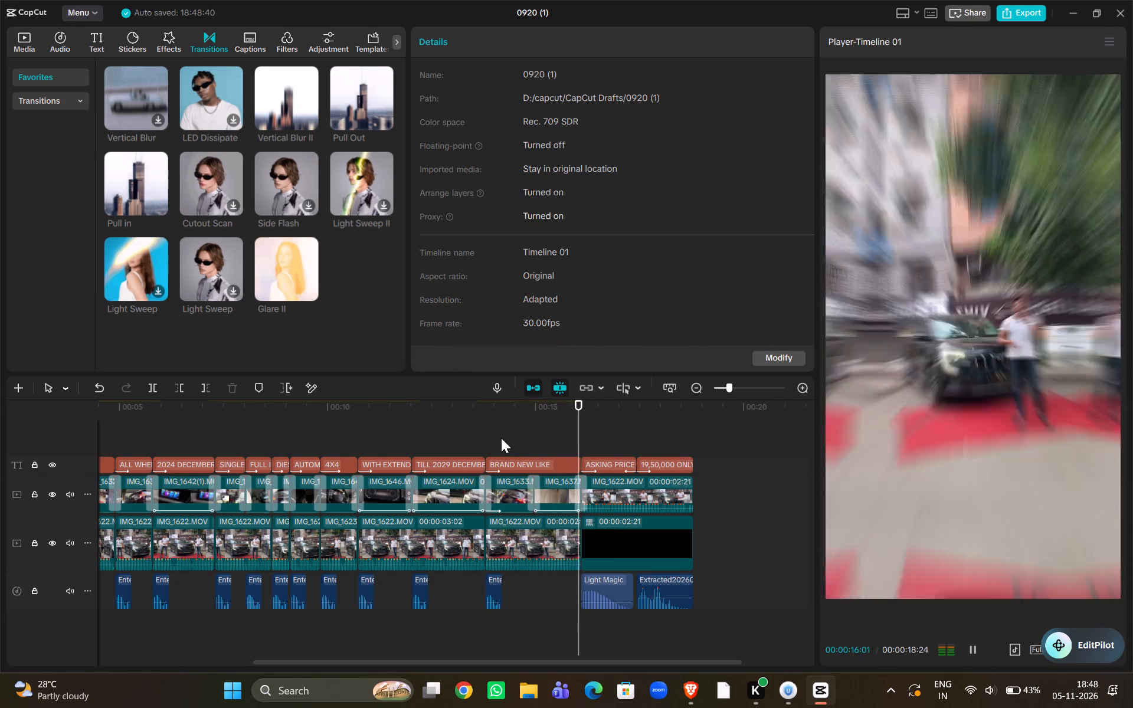
# Replay the cut from an earlier point and apply the Zoom 1 combo animation to the IMG_1633 clip.
pyautogui.click(501, 438)
pyautogui.moveTo(501, 438); pyautogui.dragTo(438, 449)
pyautogui.press('space')
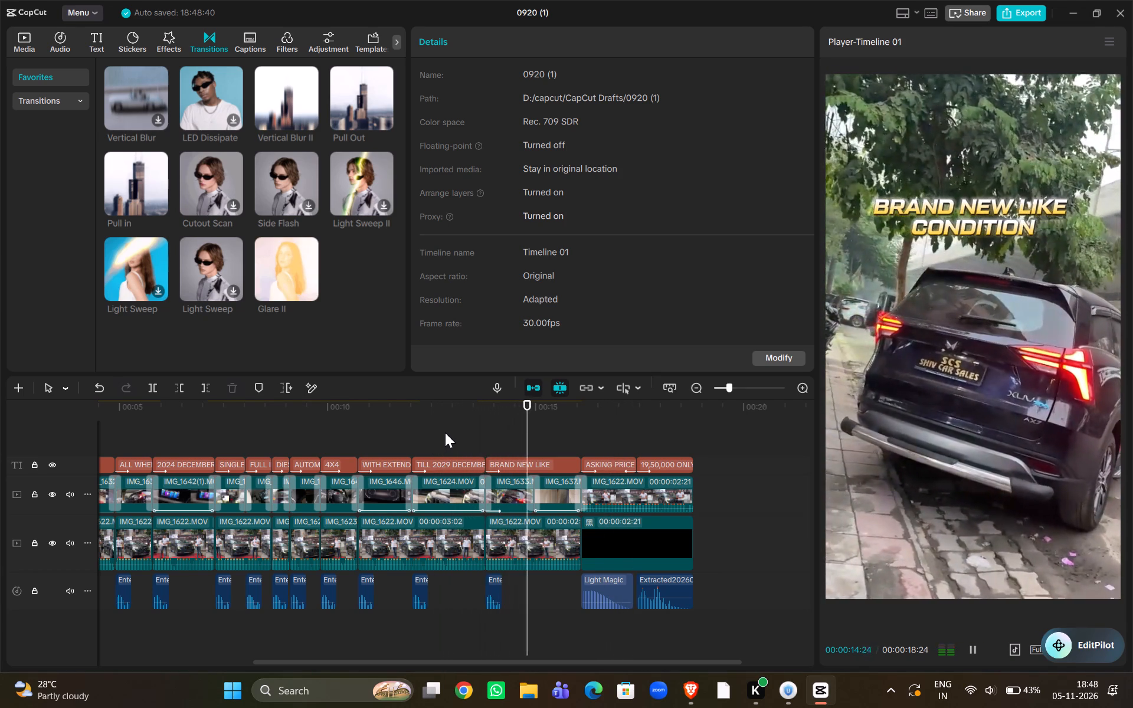
pyautogui.click(517, 491)
pyautogui.press('space')
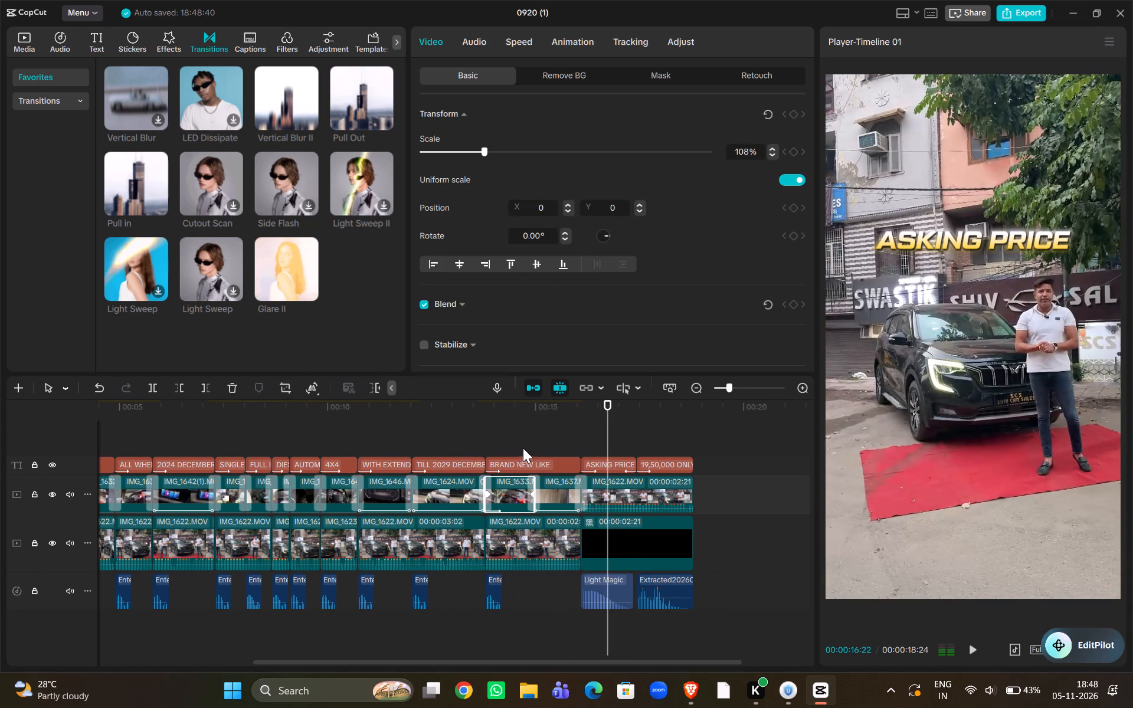
pyautogui.click(512, 488)
pyautogui.click(581, 41)
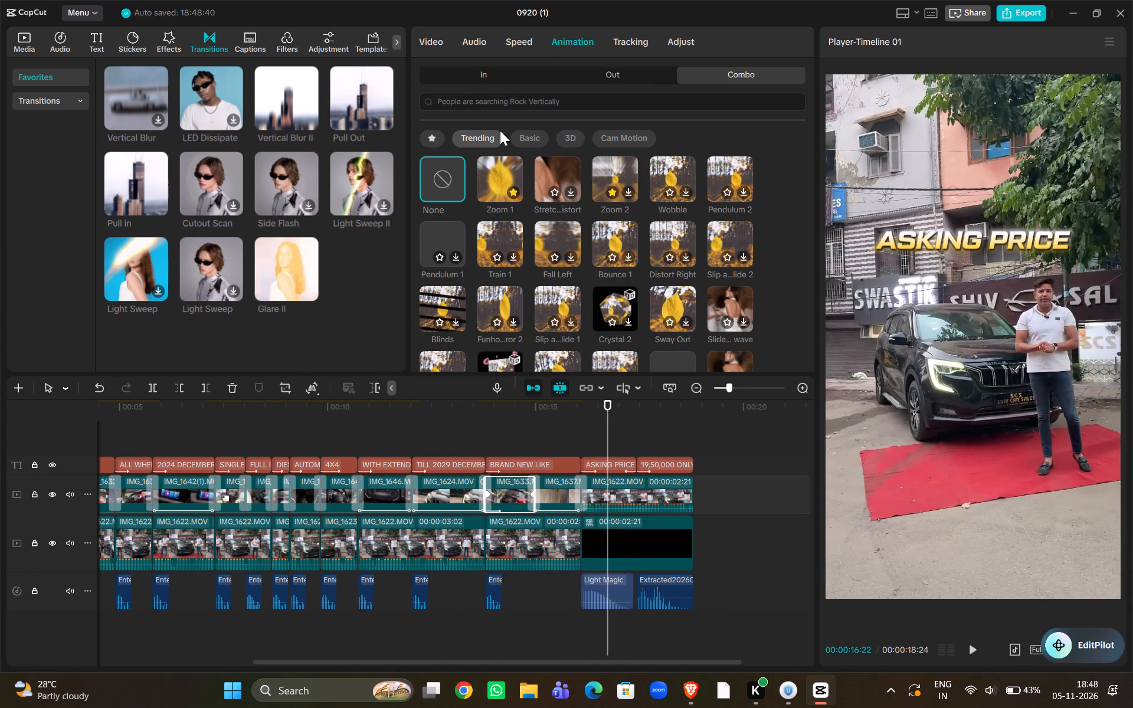
pyautogui.click(503, 182)
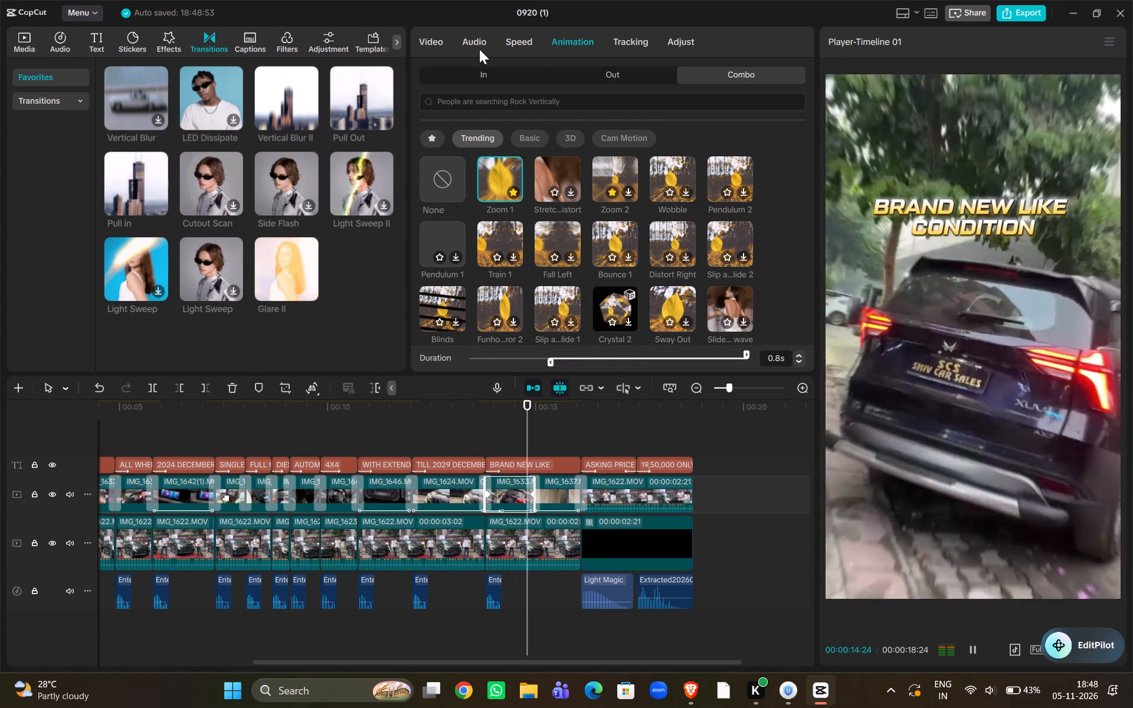
# Set the IMG_1633 clip's In animation to None, extend its Zoom 1 combo to the full 1.2 s, and preview.
pyautogui.click(481, 63)
pyautogui.click(482, 66)
pyautogui.click(469, 71)
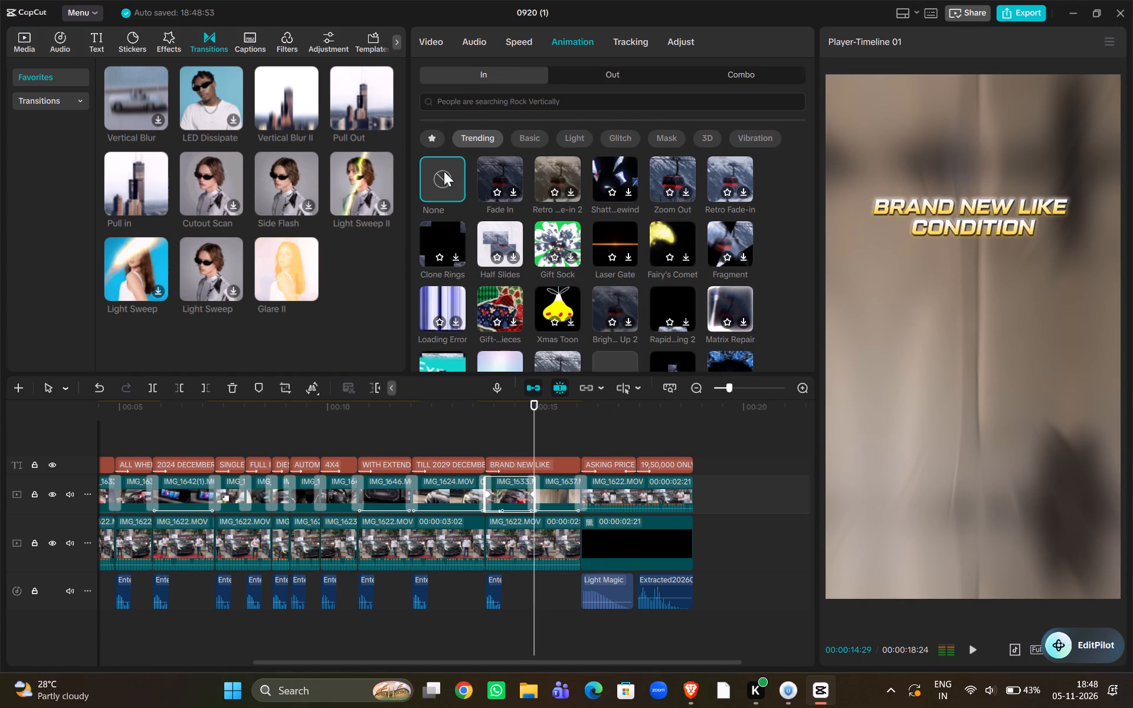
pyautogui.click(446, 178)
pyautogui.click(731, 67)
pyautogui.moveTo(515, 352); pyautogui.dragTo(431, 364)
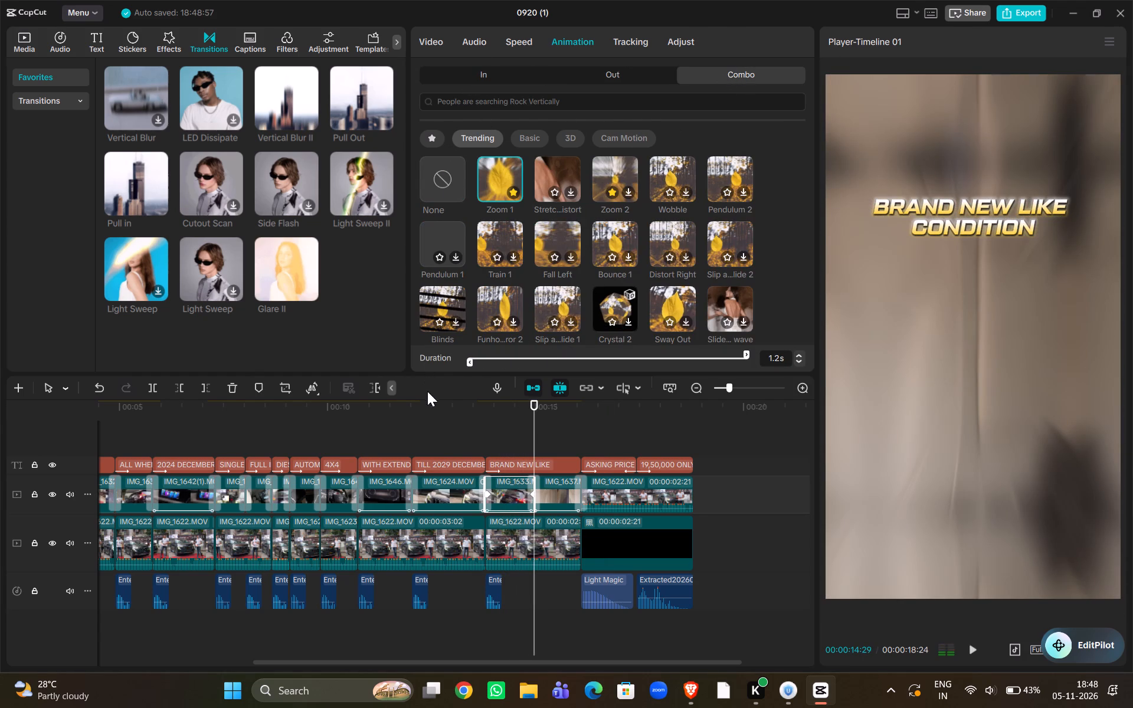
pyautogui.click(379, 424)
pyautogui.moveTo(378, 424); pyautogui.dragTo(303, 432)
pyautogui.press('space')
pyautogui.press('space')
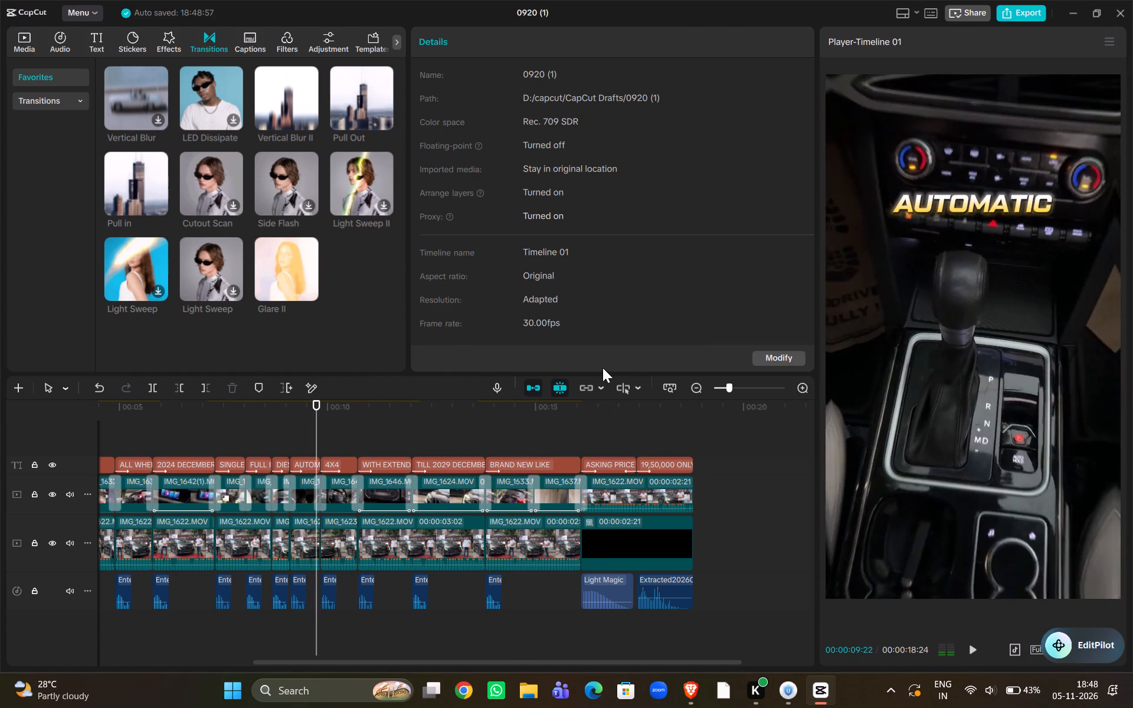
pyautogui.press('space')
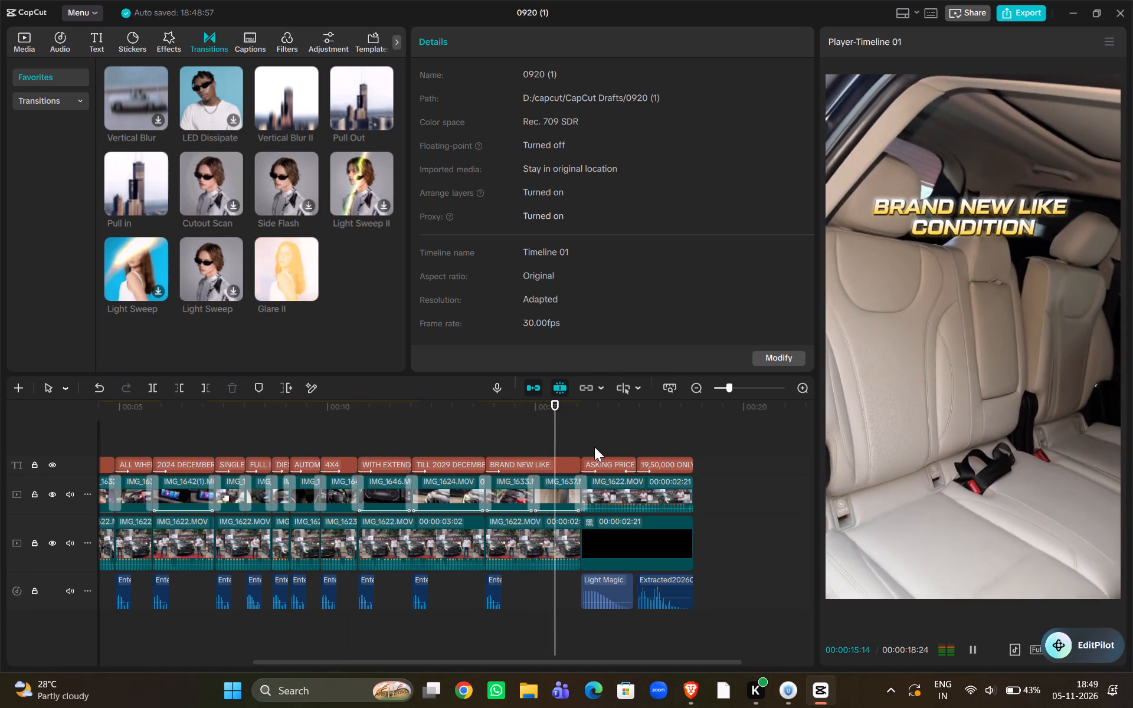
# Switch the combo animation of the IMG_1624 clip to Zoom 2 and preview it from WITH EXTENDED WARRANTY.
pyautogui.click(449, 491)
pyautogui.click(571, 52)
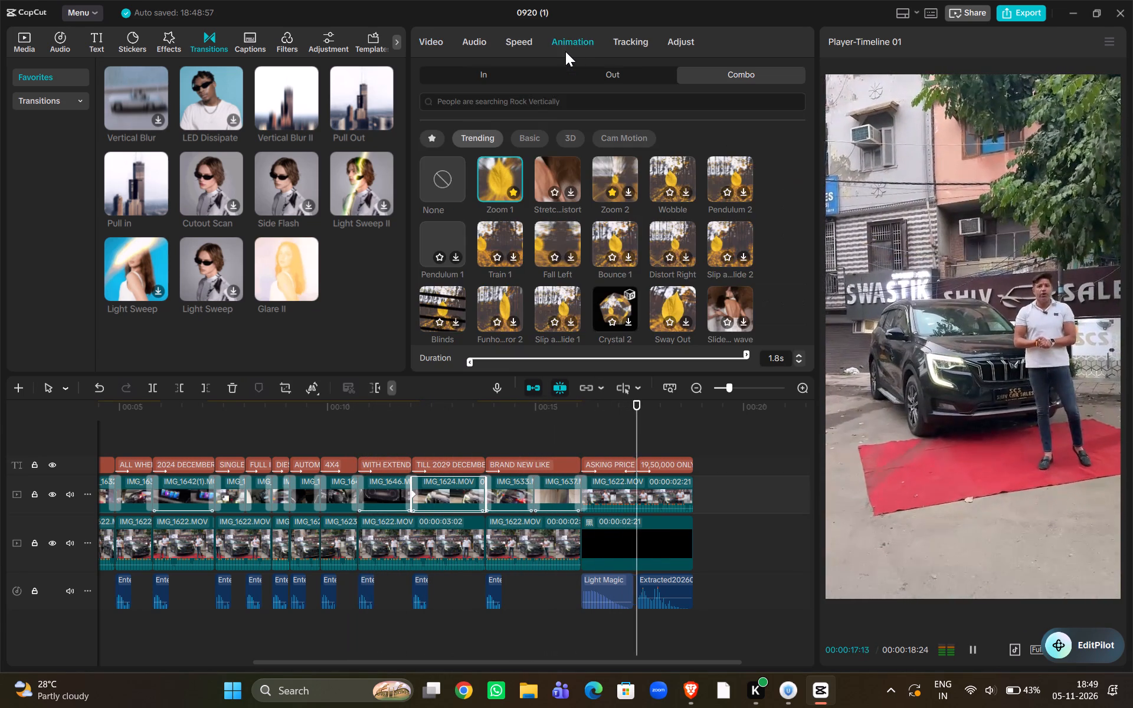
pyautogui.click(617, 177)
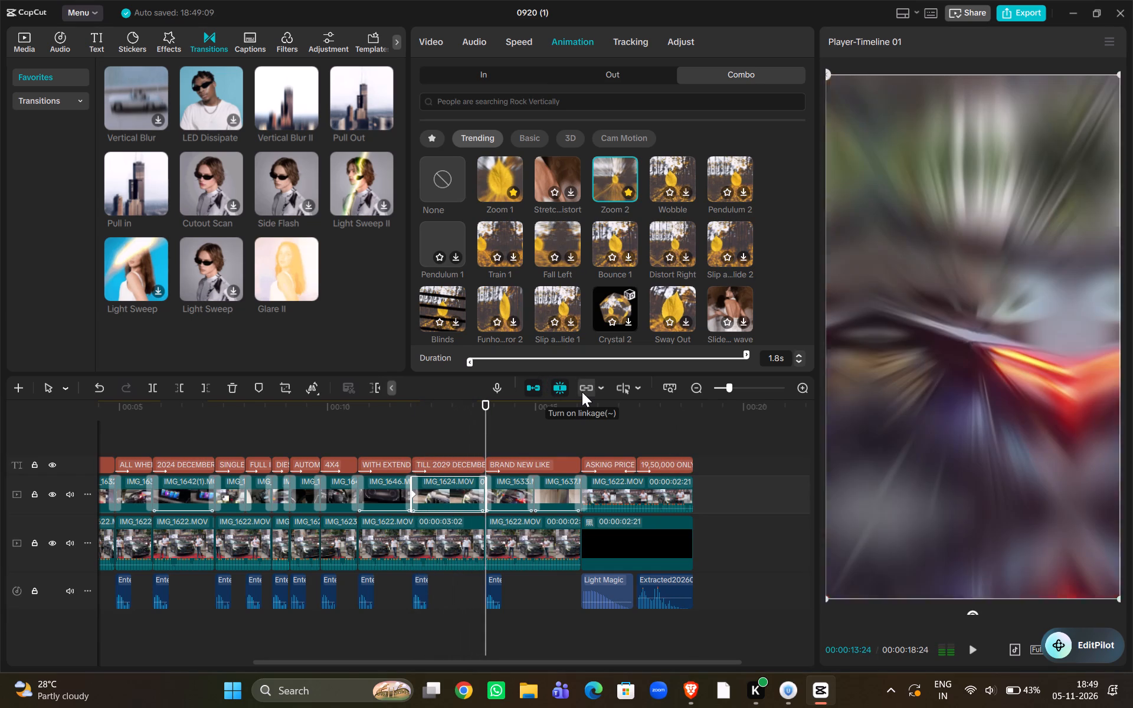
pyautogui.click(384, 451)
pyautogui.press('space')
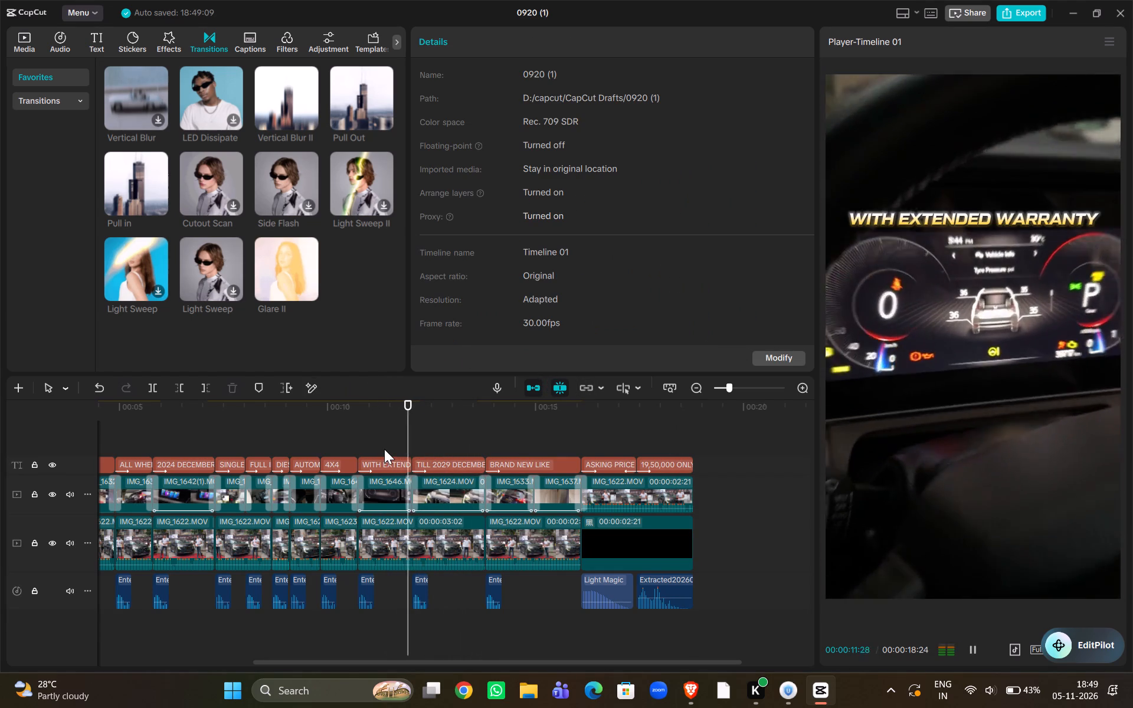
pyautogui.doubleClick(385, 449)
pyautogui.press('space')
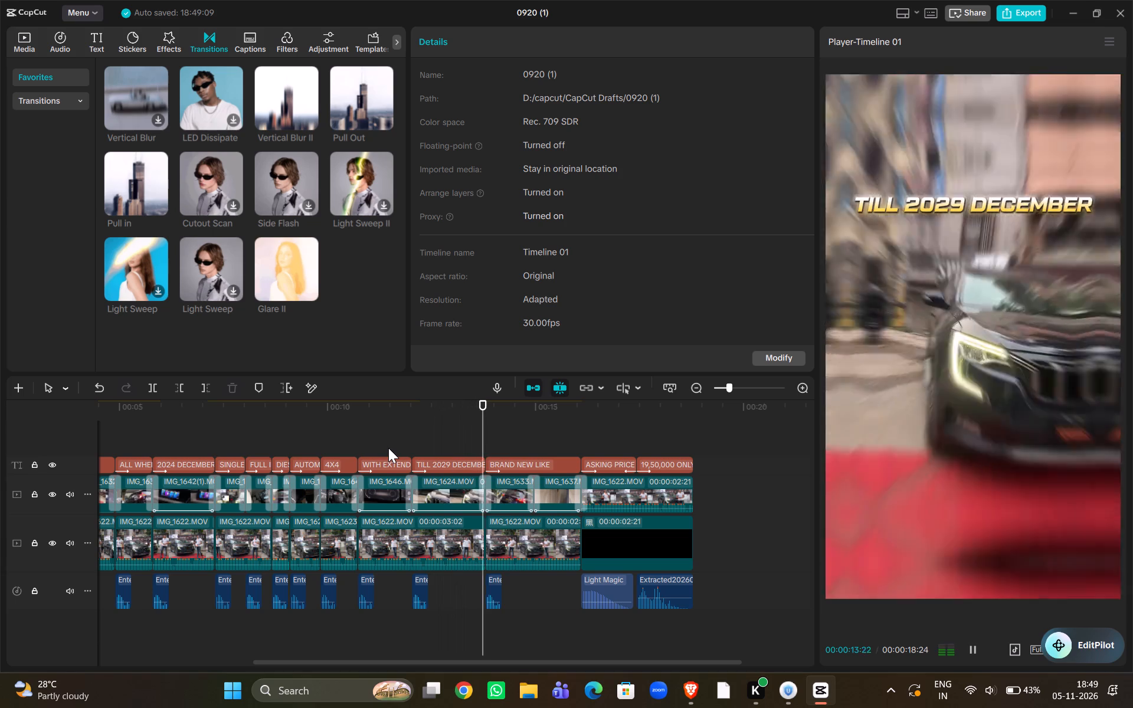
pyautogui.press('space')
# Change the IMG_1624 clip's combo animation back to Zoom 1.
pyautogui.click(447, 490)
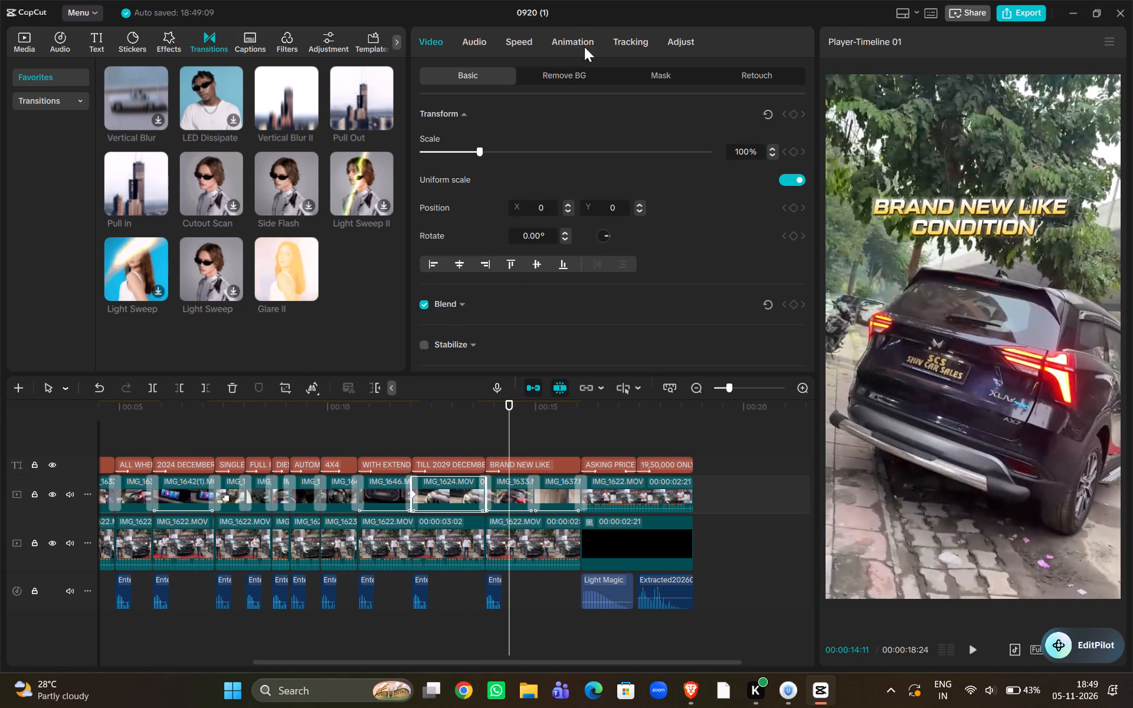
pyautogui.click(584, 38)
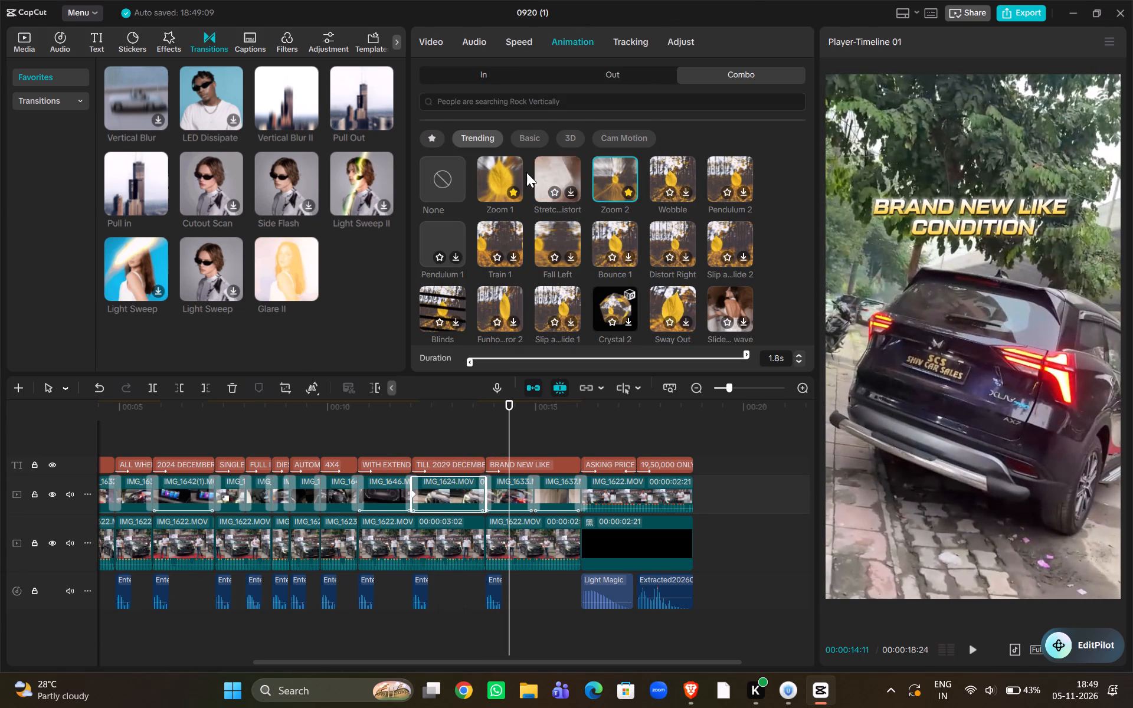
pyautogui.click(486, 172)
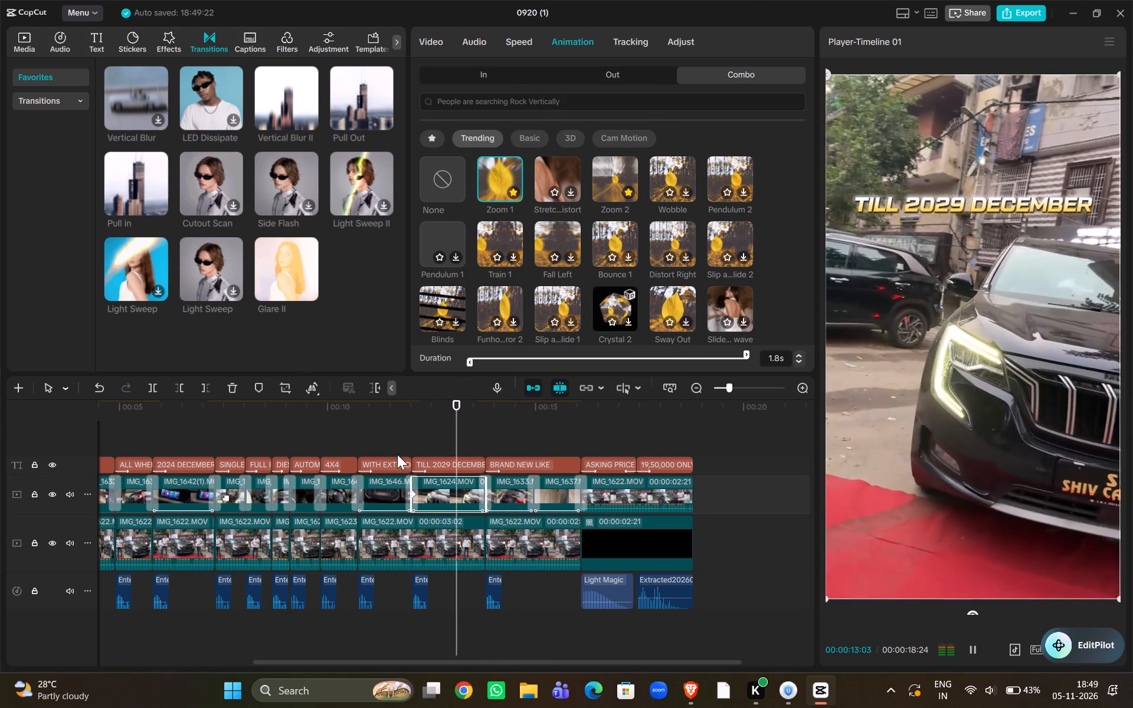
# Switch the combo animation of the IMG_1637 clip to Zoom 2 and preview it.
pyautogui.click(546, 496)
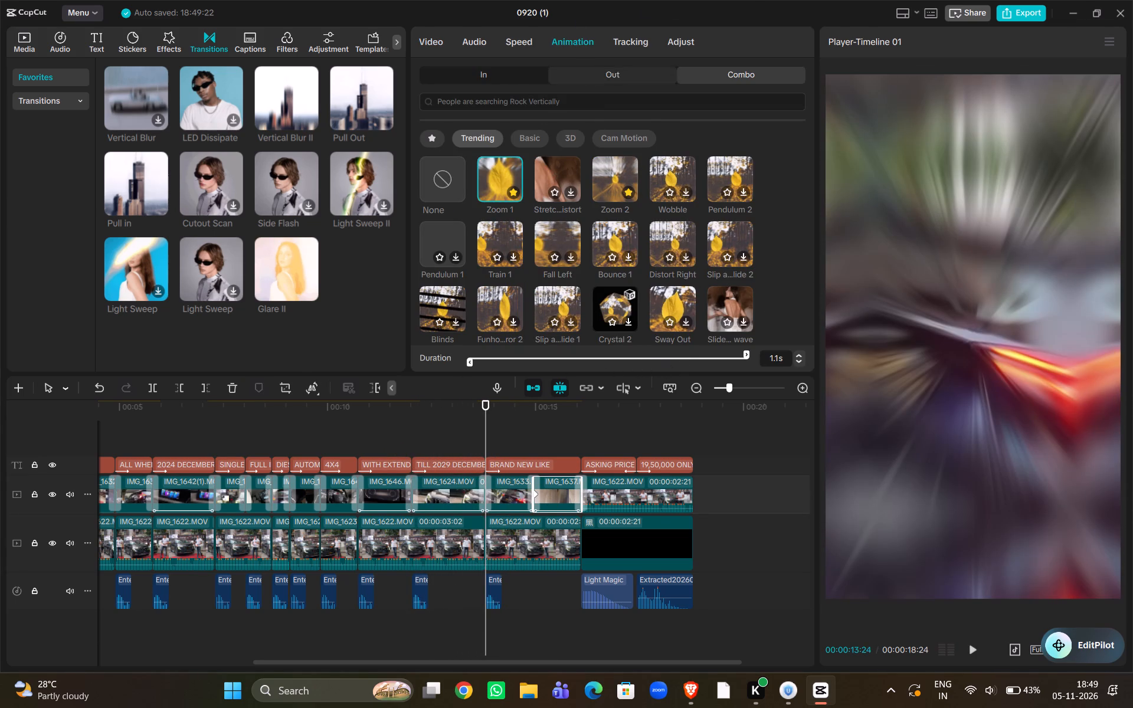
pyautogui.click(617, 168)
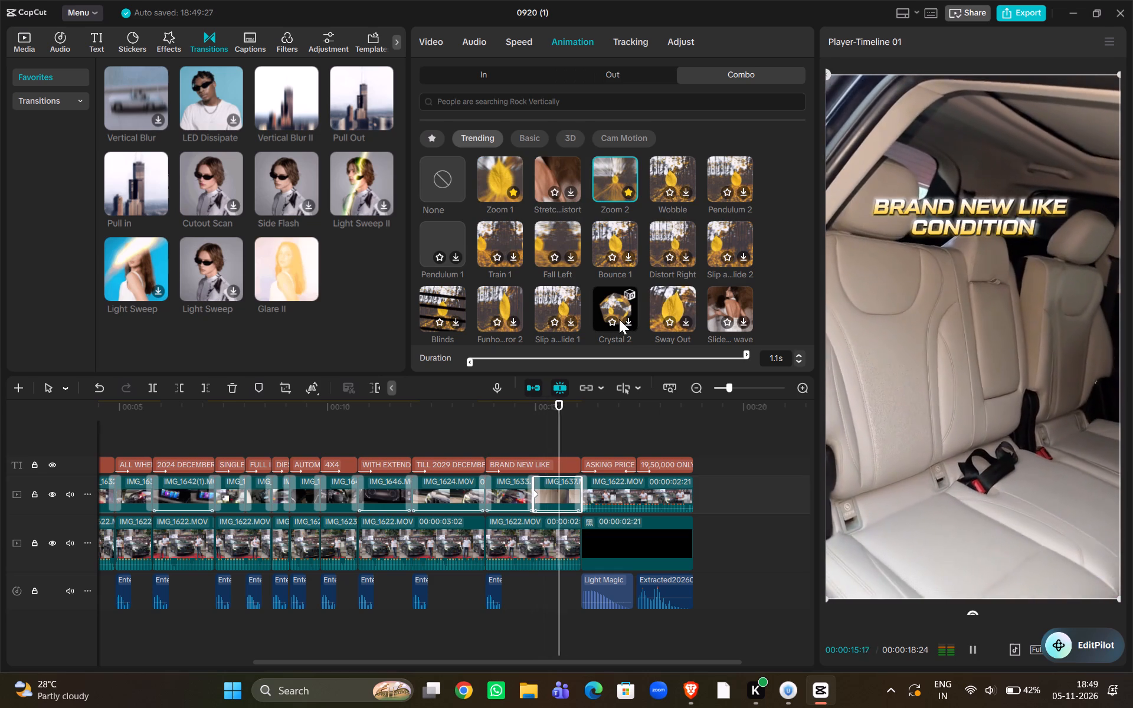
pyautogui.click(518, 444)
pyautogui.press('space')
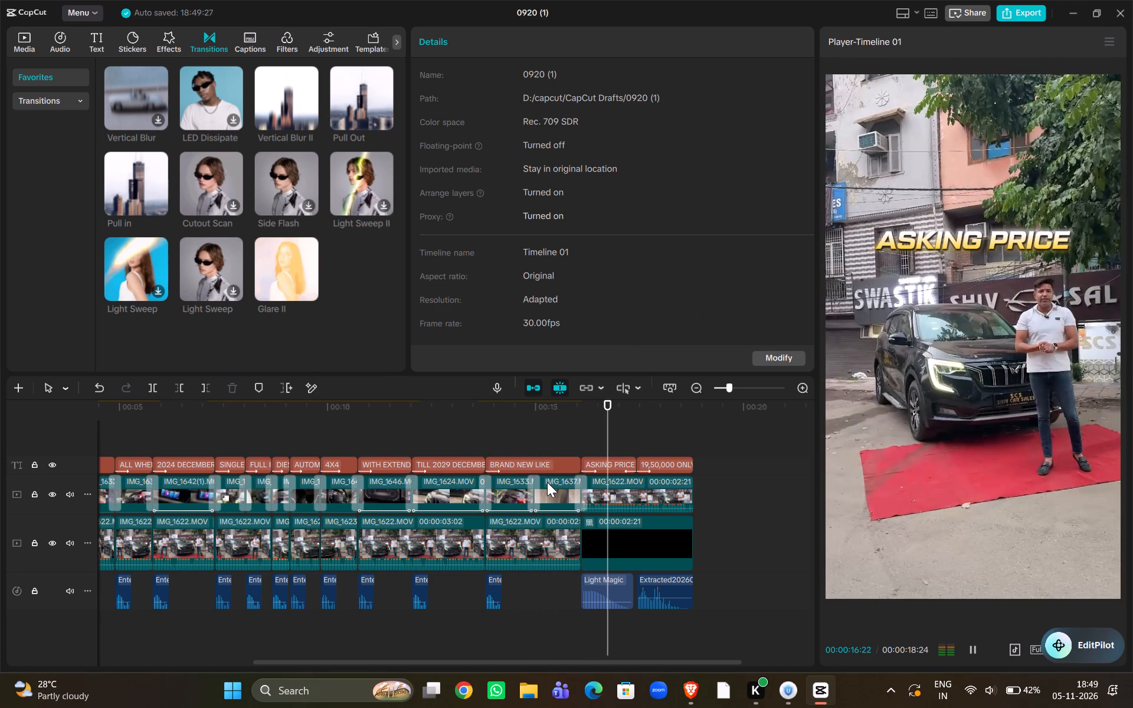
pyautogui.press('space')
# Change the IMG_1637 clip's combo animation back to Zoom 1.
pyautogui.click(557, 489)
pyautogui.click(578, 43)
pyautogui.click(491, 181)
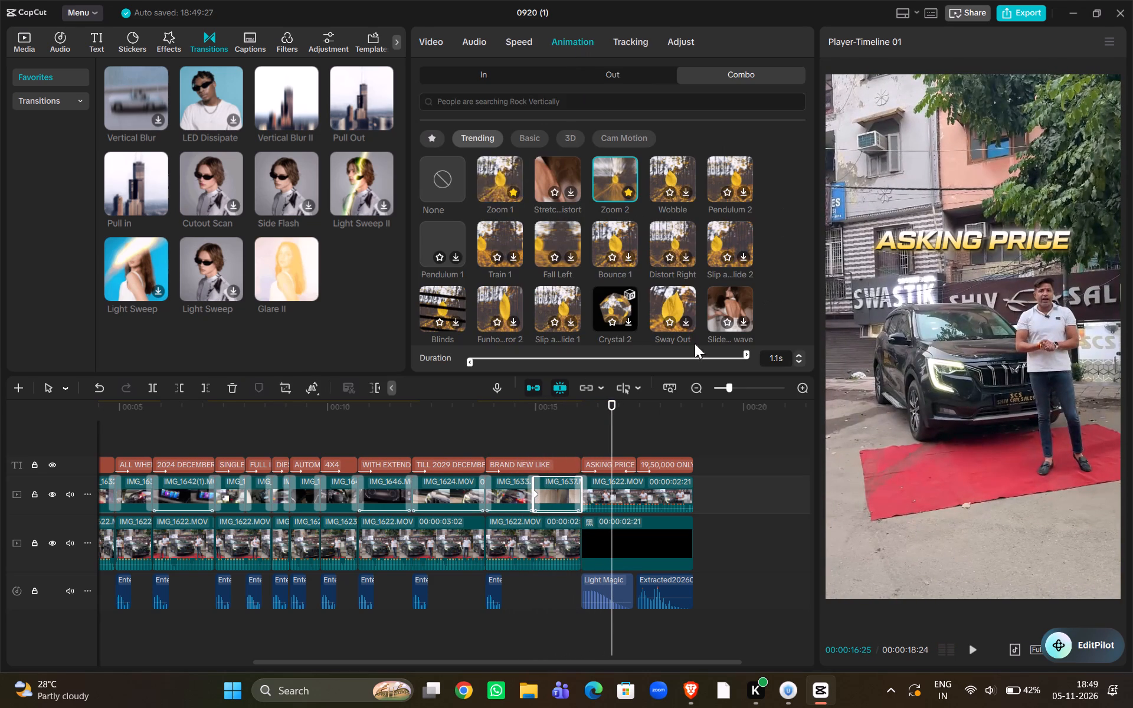
# Preview the earlier part of the cut and open the combo animations for the IMG_1630 clip under XUV 700.
pyautogui.click(501, 448)
pyautogui.moveTo(501, 448); pyautogui.dragTo(453, 441)
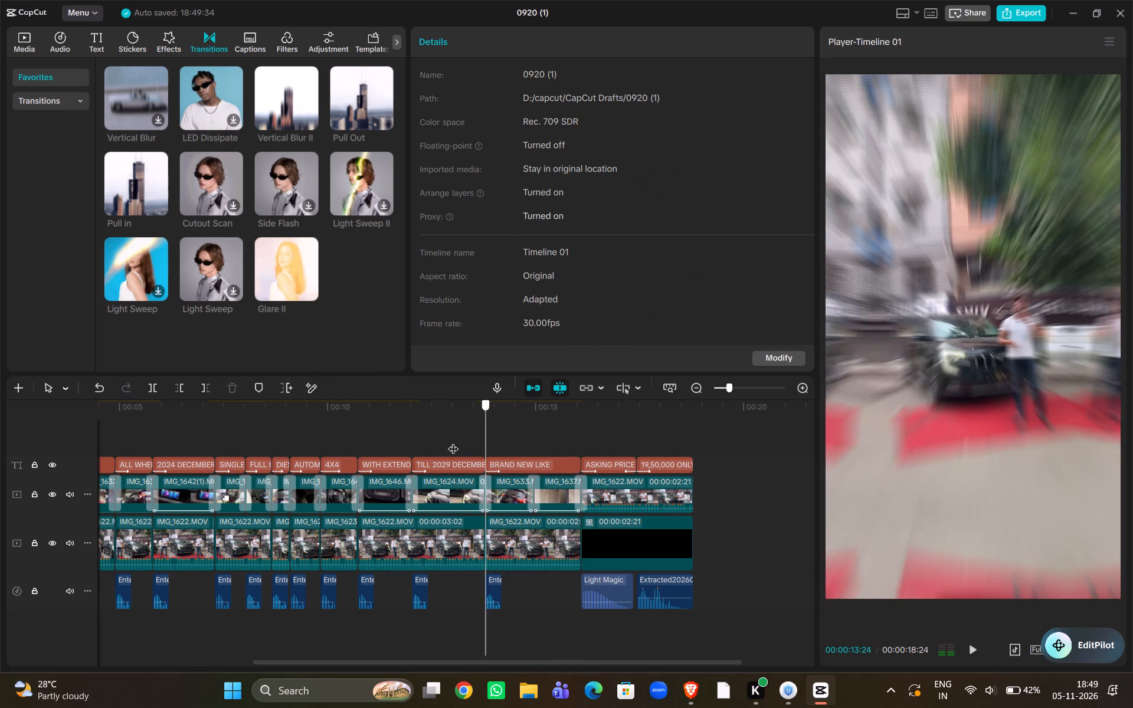
pyautogui.moveTo(453, 441); pyautogui.dragTo(332, 435)
pyautogui.press('space')
pyautogui.click(332, 428)
pyautogui.moveTo(333, 427); pyautogui.dragTo(113, 419)
pyautogui.press('space')
pyautogui.click(204, 487)
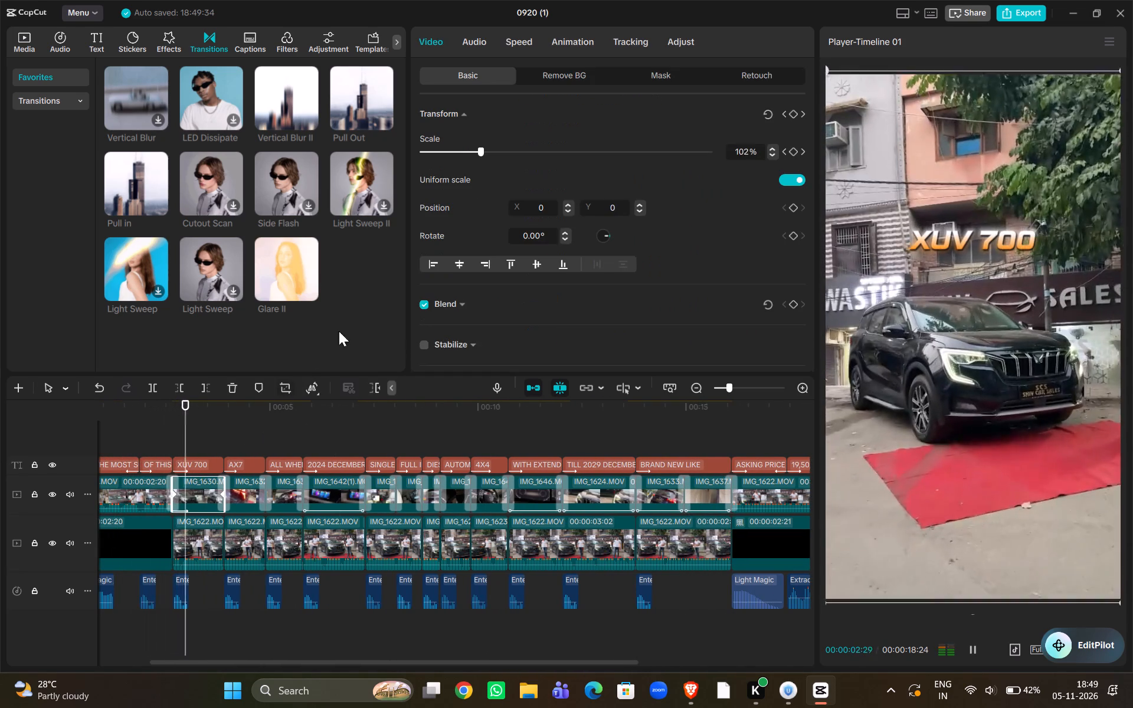
pyautogui.press('space')
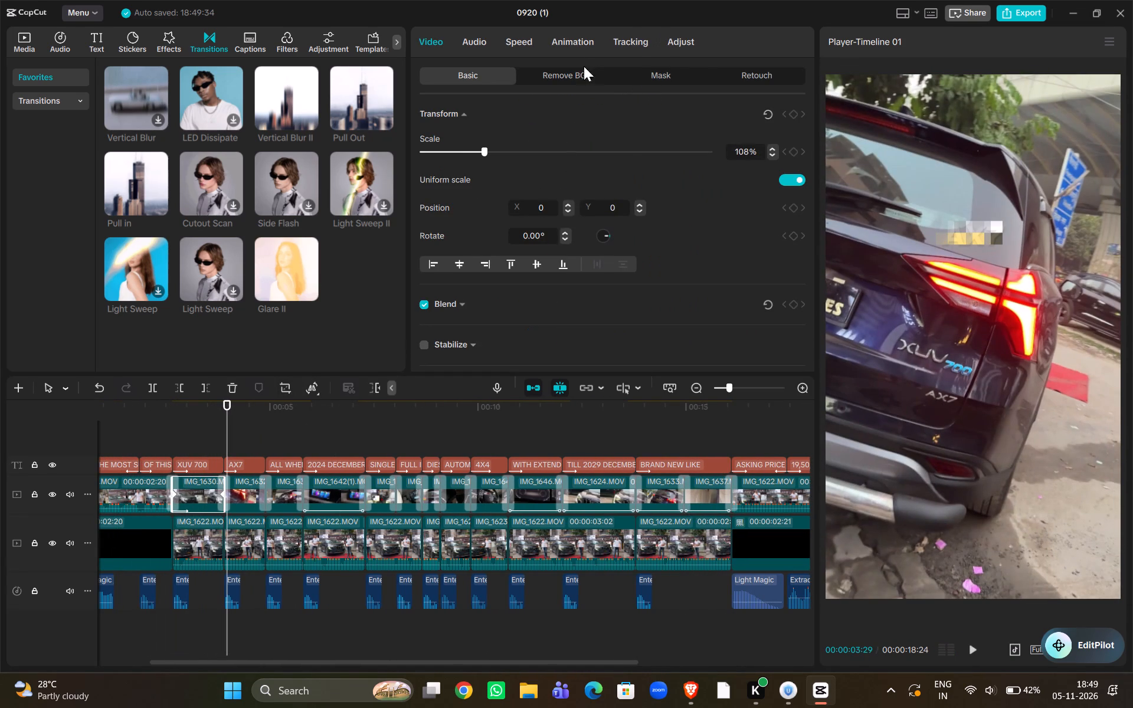
pyautogui.click(572, 45)
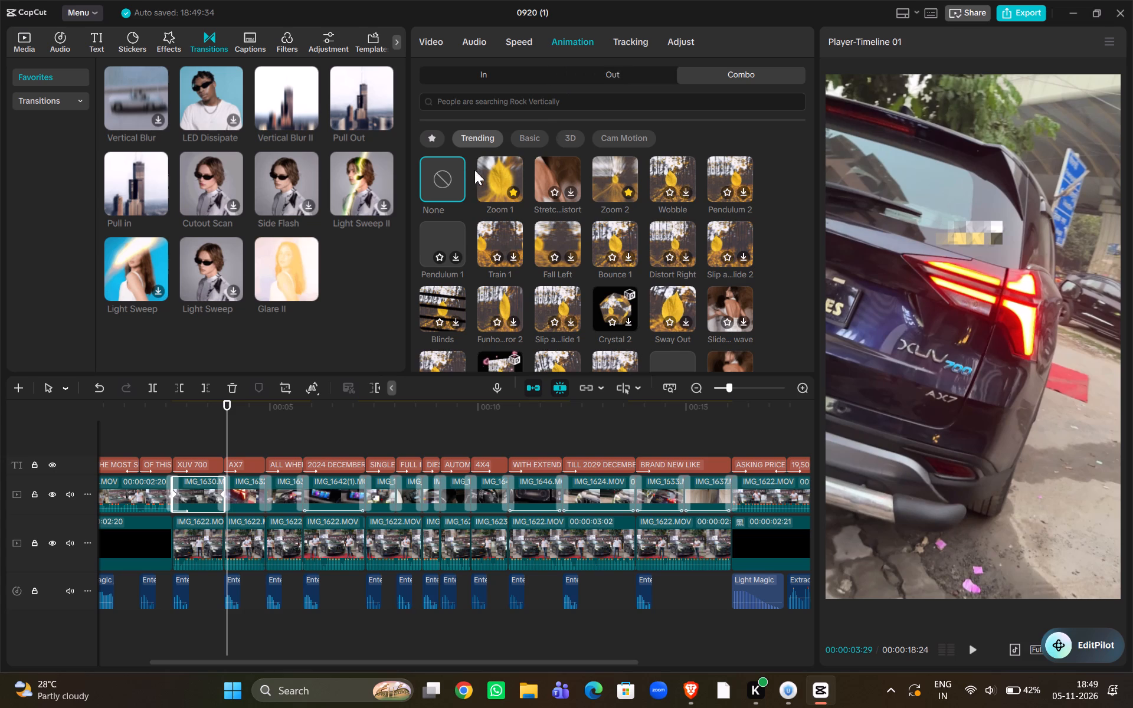
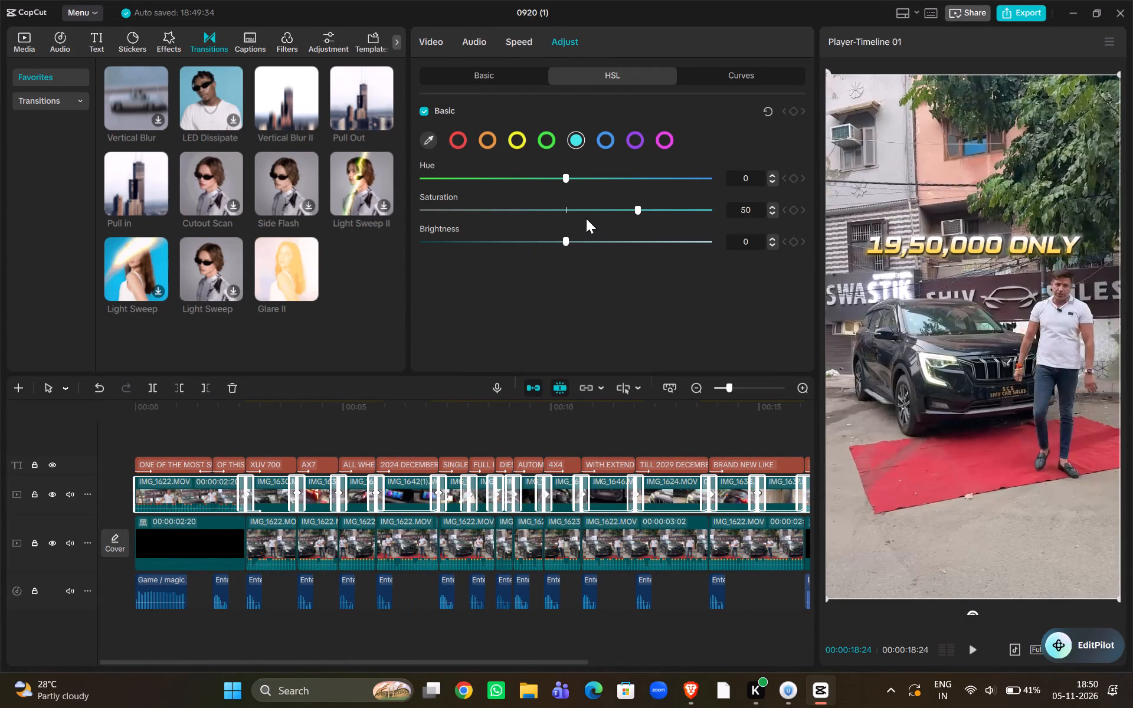
# Set the HSL saturation of the cyan tones to 38 for the selected main-track clips, comparing it with 100 along the way.
pyautogui.click(625, 204)
pyautogui.click(626, 204)
pyautogui.moveTo(627, 204); pyautogui.dragTo(768, 193)
pyautogui.moveTo(768, 193); pyautogui.dragTo(620, 137)
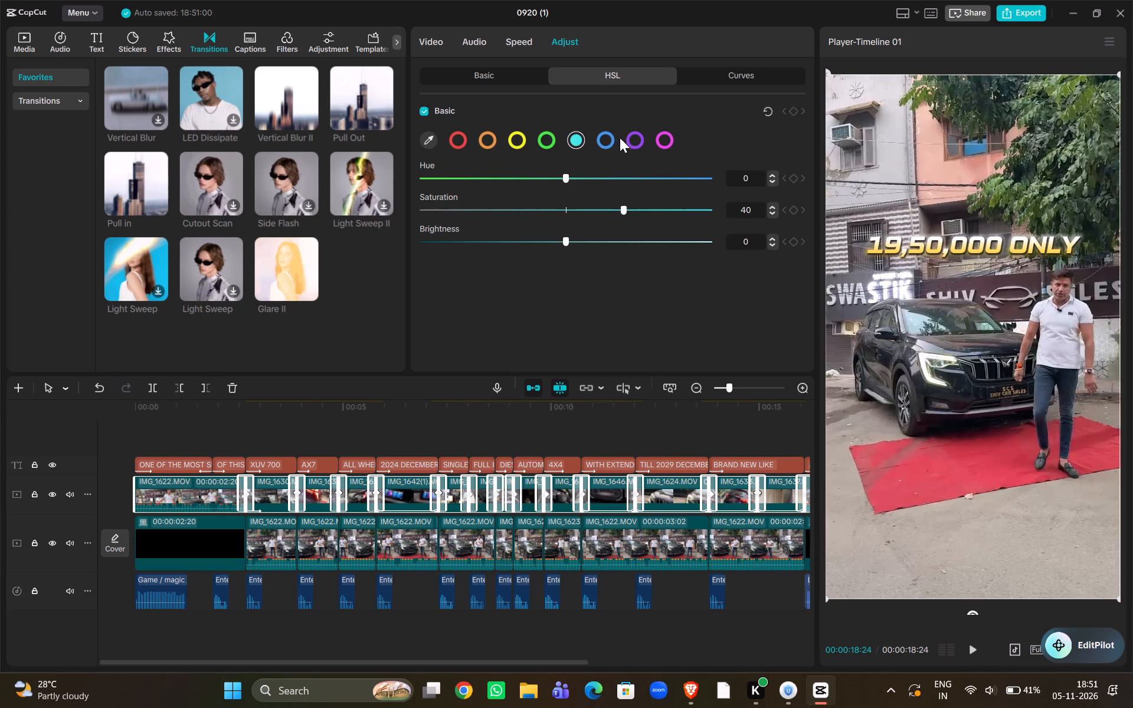
pyautogui.moveTo(620, 137); pyautogui.dragTo(618, 151)
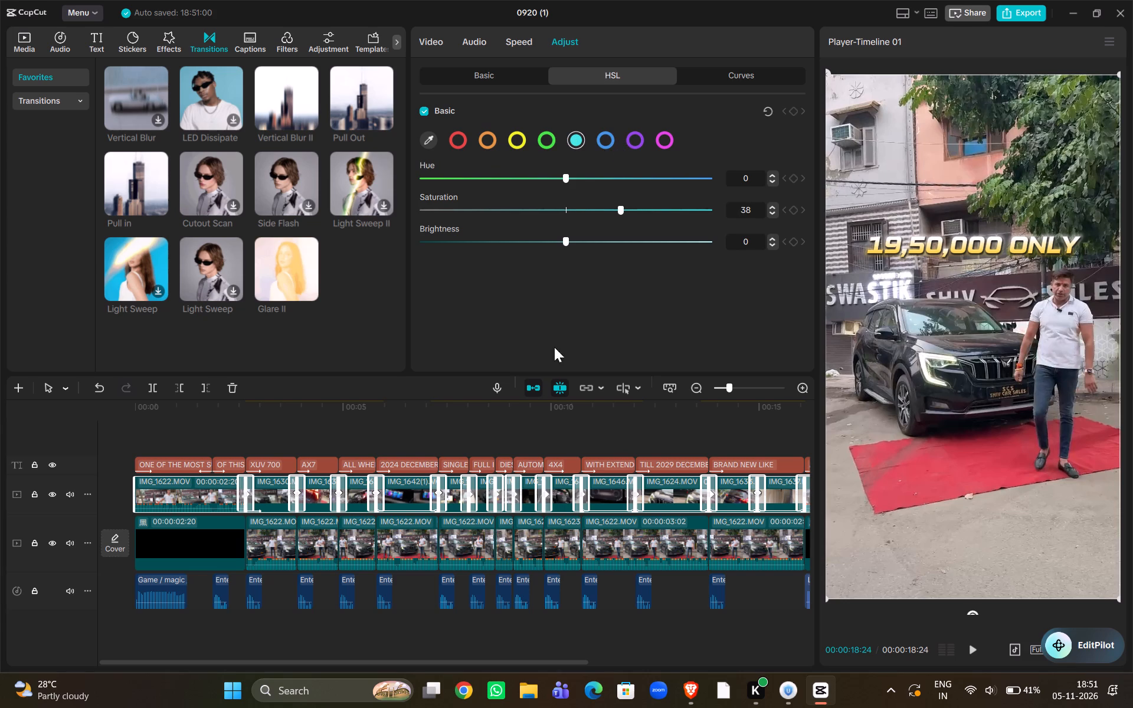
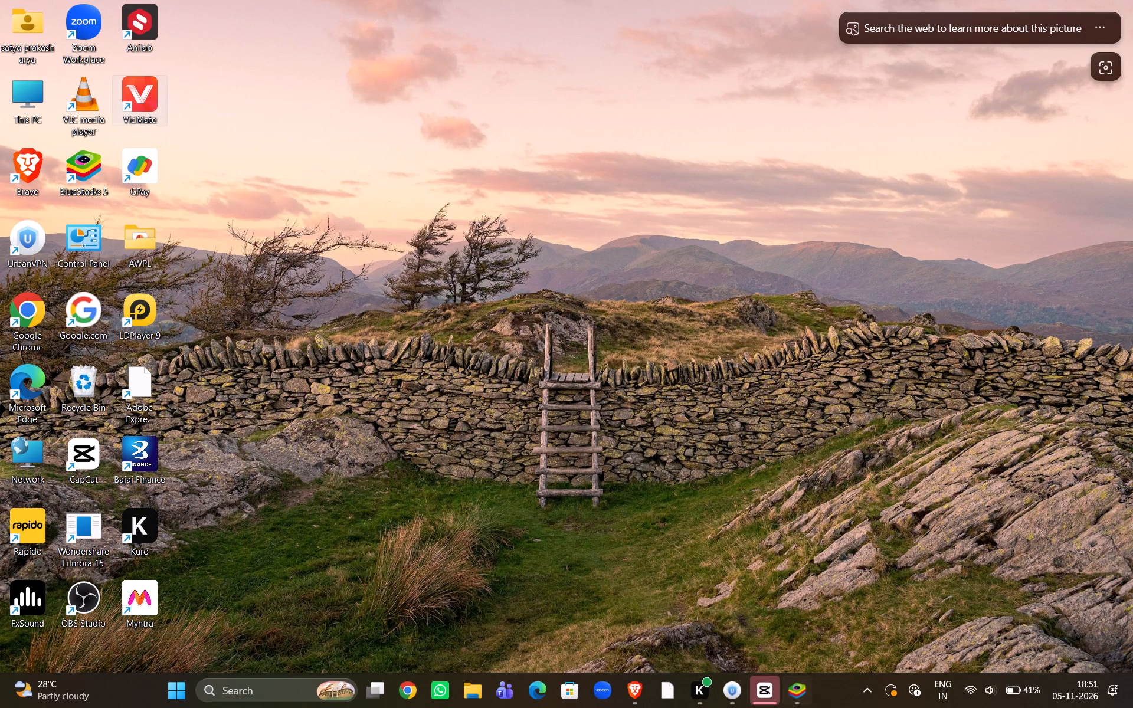
# Switch to Brave, return to the HIP HOP - INSTRUMENTAL channel's videos and preview the TUJHE HAAYE LAGE instrumental as background music.
pyautogui.click(640, 691)
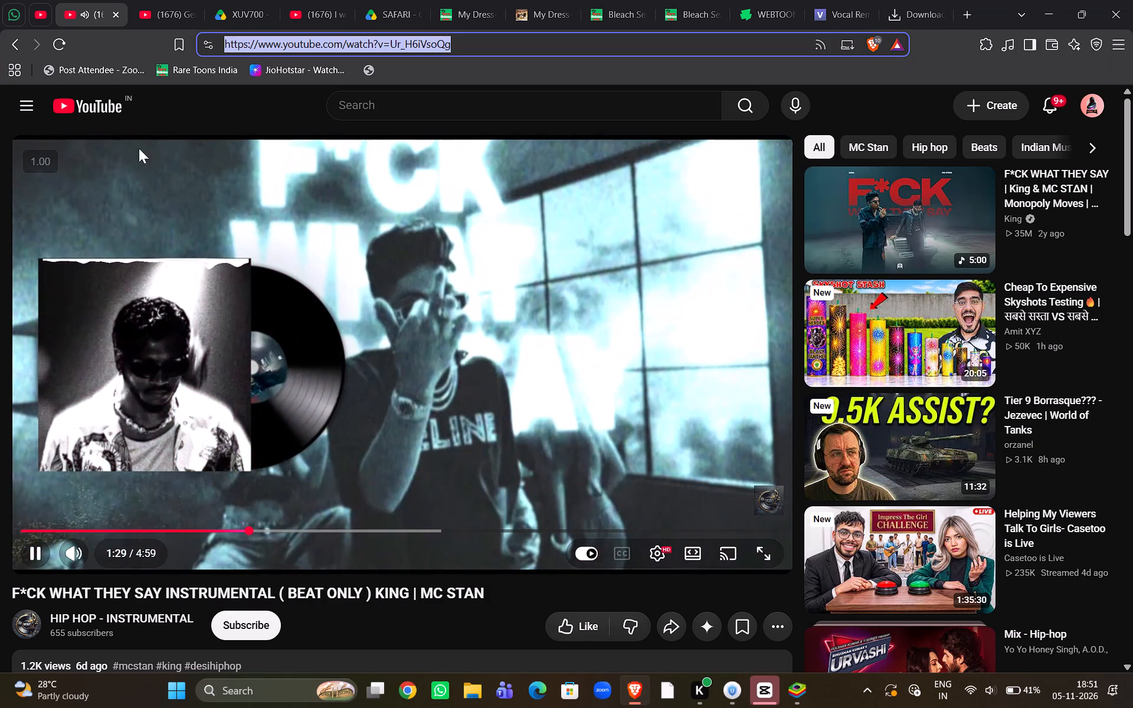
pyautogui.click(20, 44)
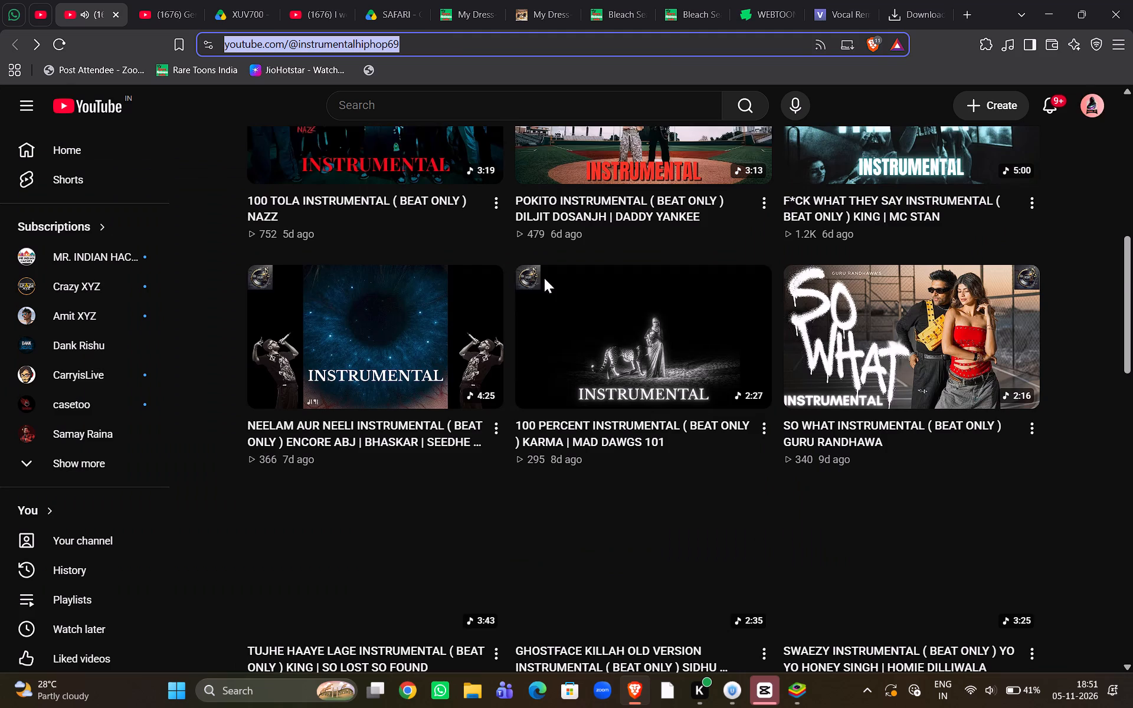
pyautogui.scroll(-2, 1022, 405)
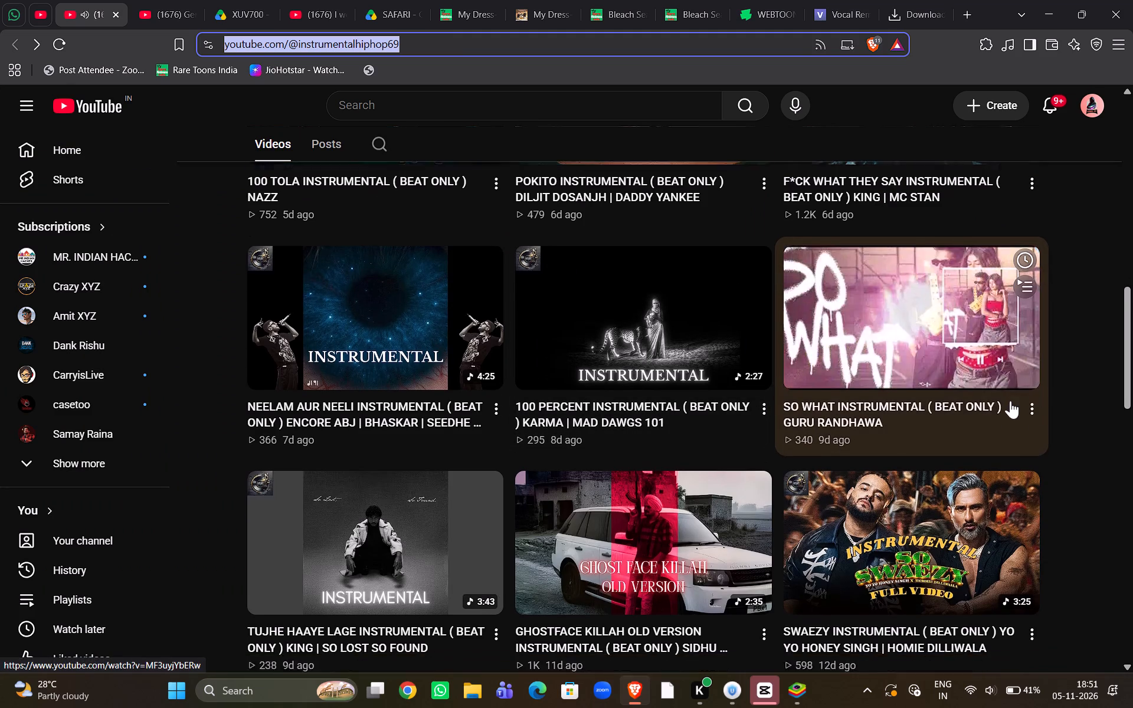
pyautogui.scroll(-2, 1010, 401)
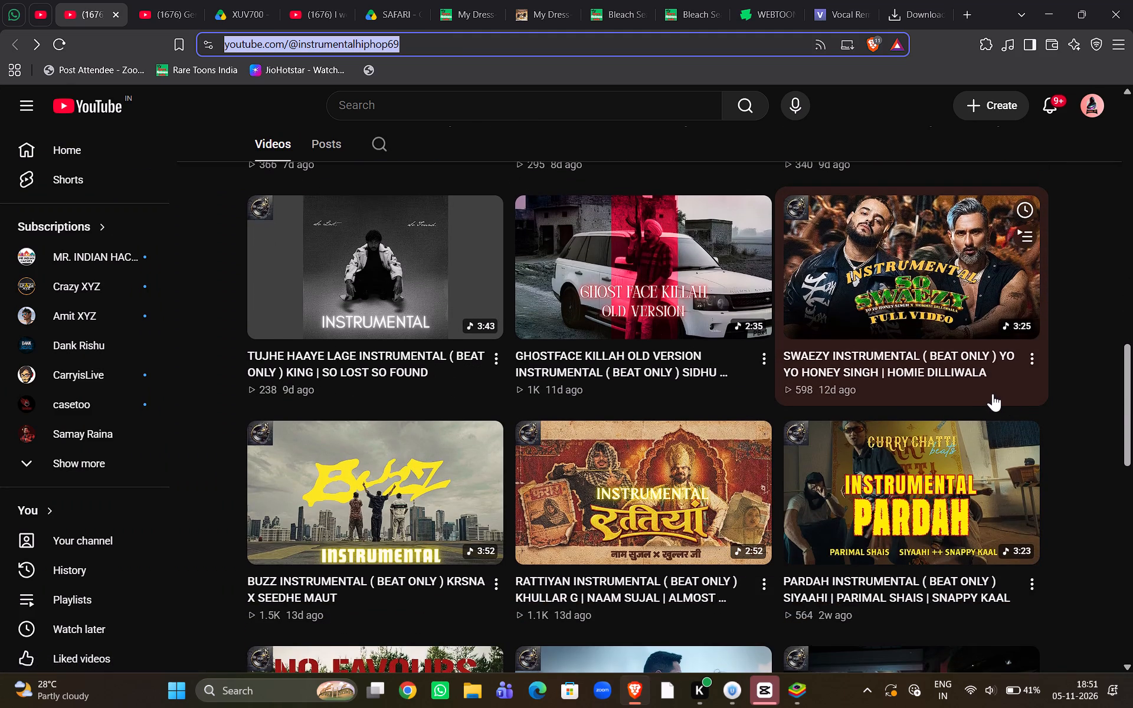
pyautogui.click(408, 297)
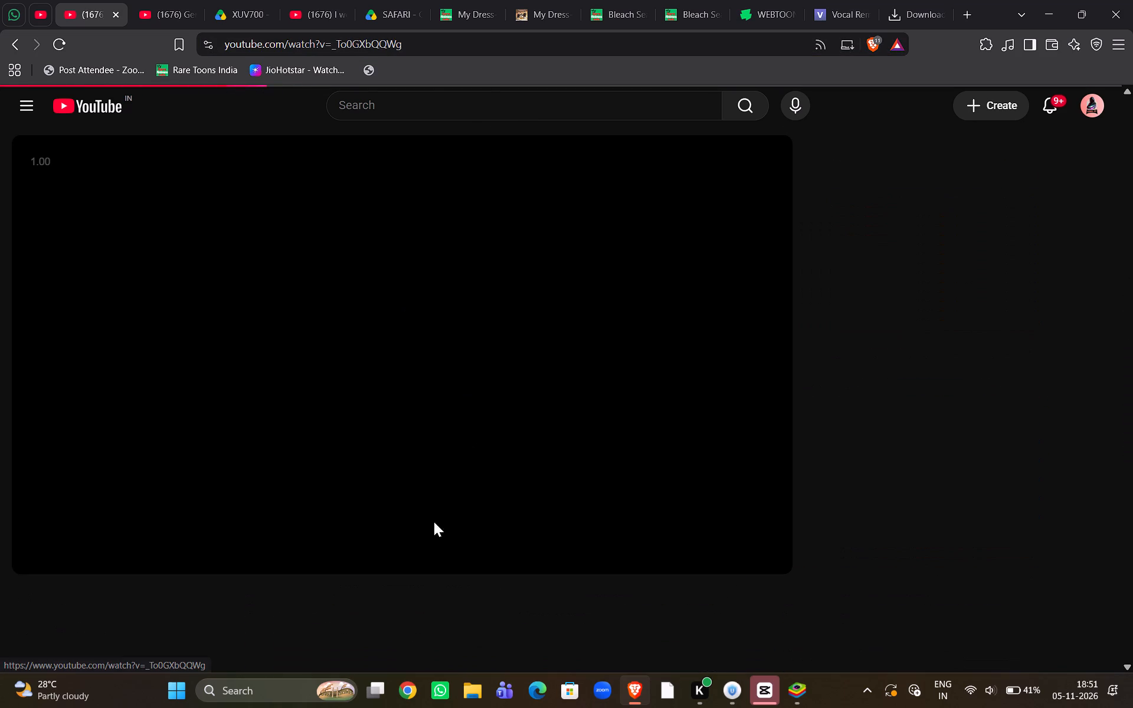
pyautogui.click(123, 533)
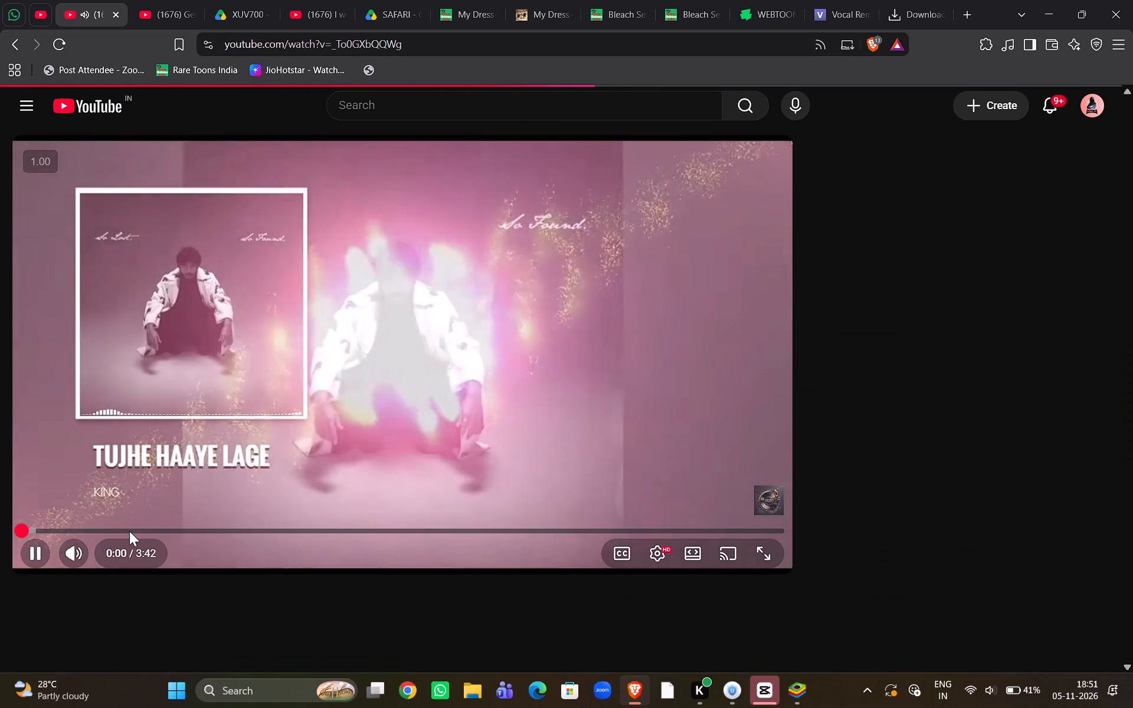
pyautogui.click(140, 531)
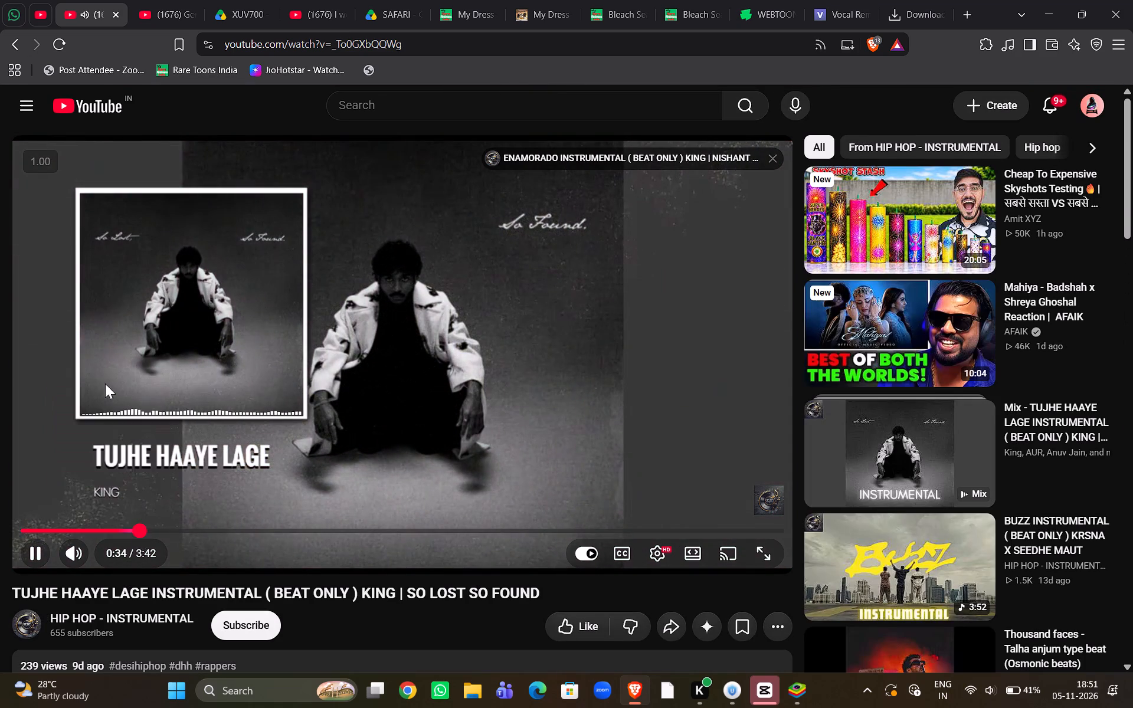
pyautogui.click(22, 44)
# Preview the TRAP AIBA instrumental from further down the channel's video list, skipping ahead in the track, and return to the list.
pyautogui.scroll(-2, 636, 402)
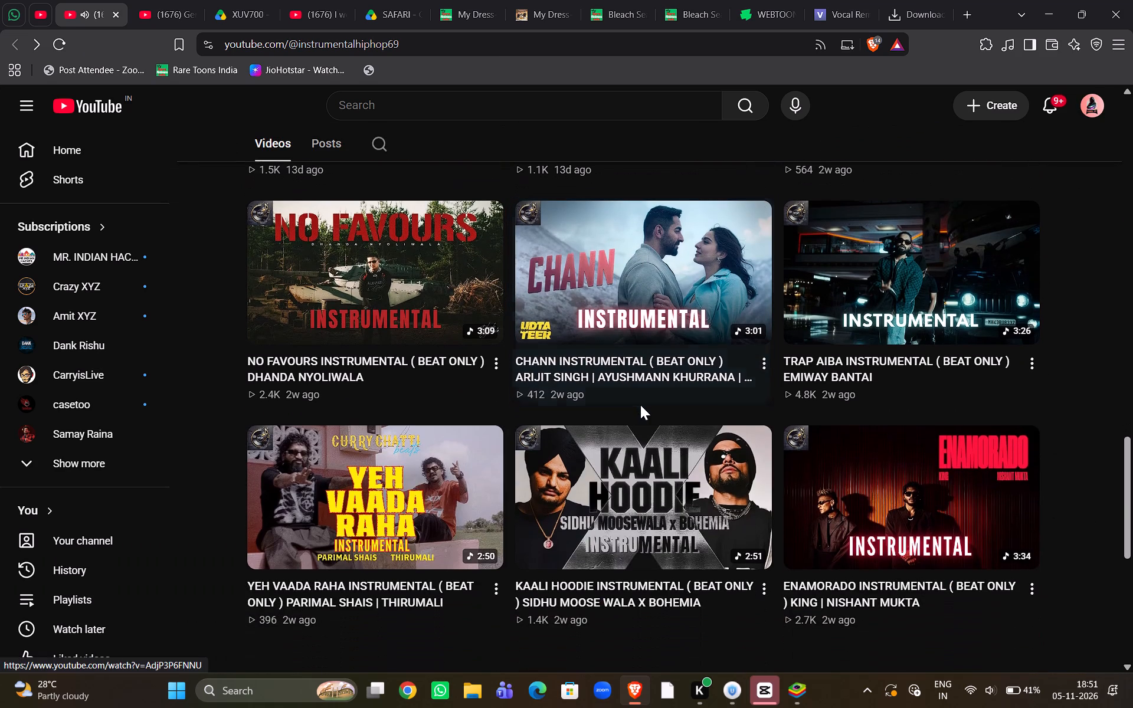
pyautogui.scroll(-1, 641, 404)
pyautogui.click(843, 242)
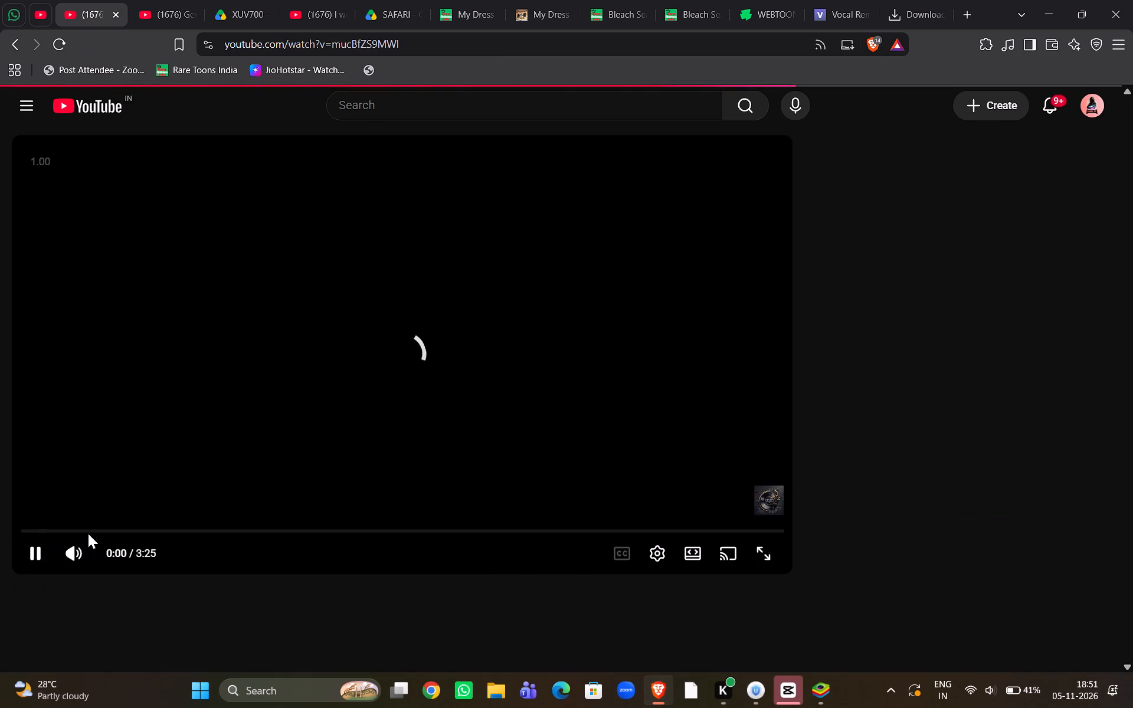
pyautogui.click(146, 529)
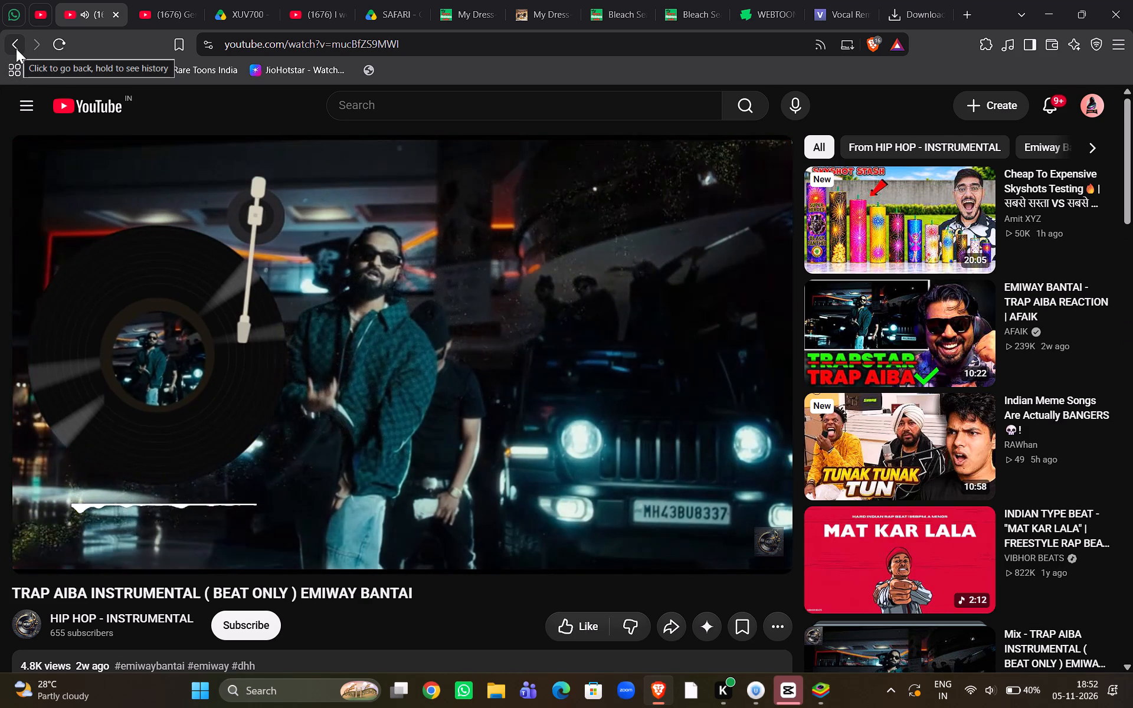
pyautogui.click(16, 48)
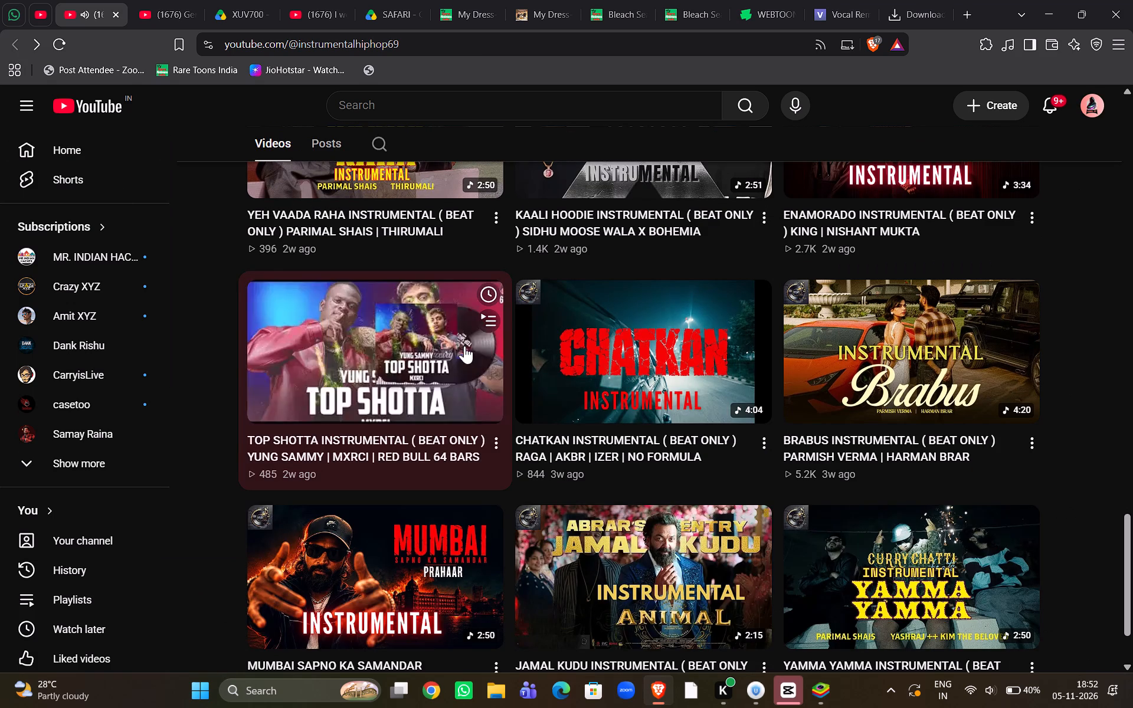
# Browse the channel's other beats and listen to several parts of the POKITO instrumental before returning to the list.
pyautogui.scroll(-6, 391, 372)
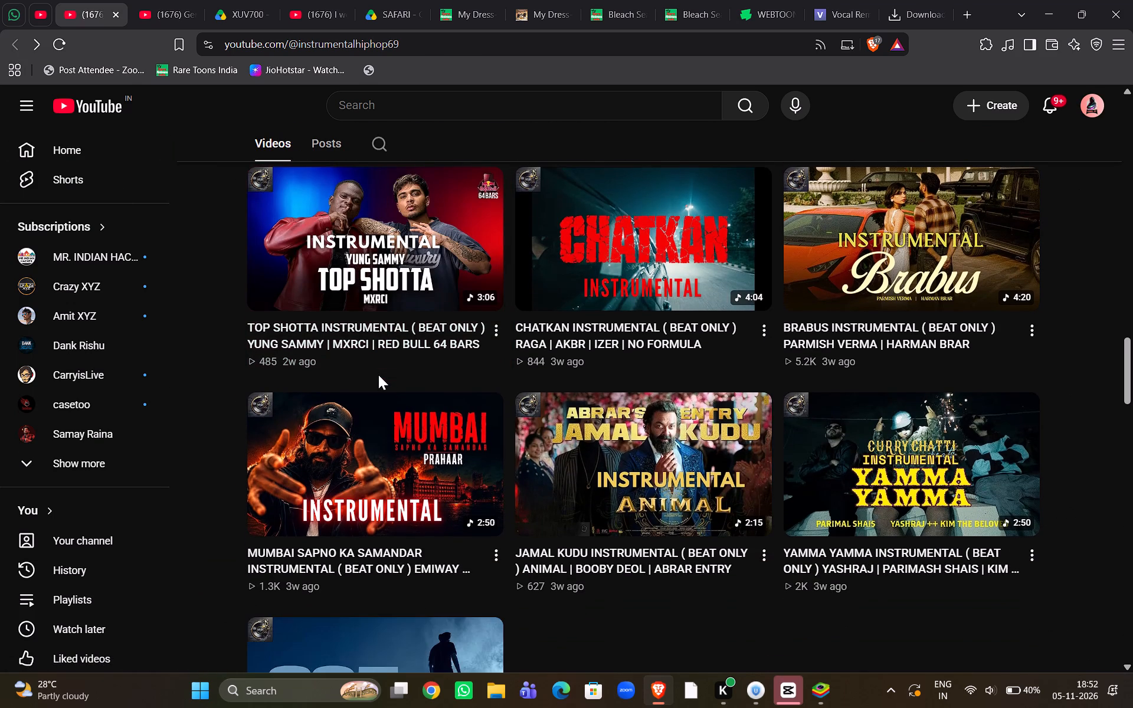
pyautogui.scroll(20, 378, 375)
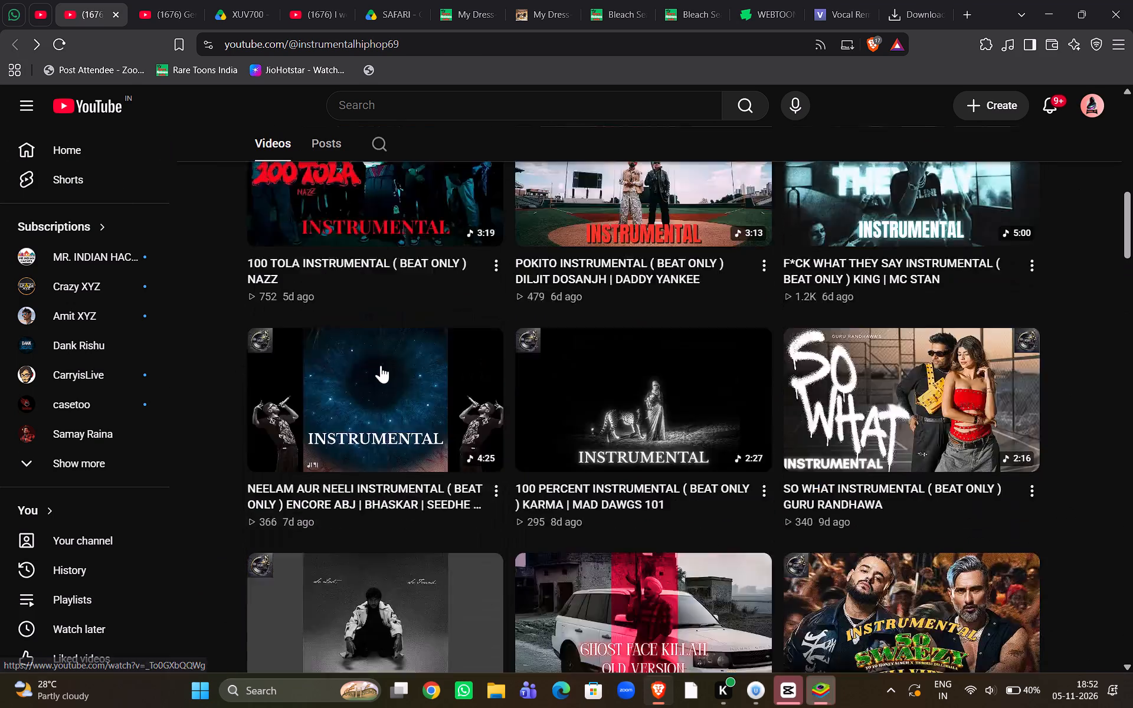
pyautogui.scroll(-5, 381, 365)
pyautogui.scroll(4, 381, 364)
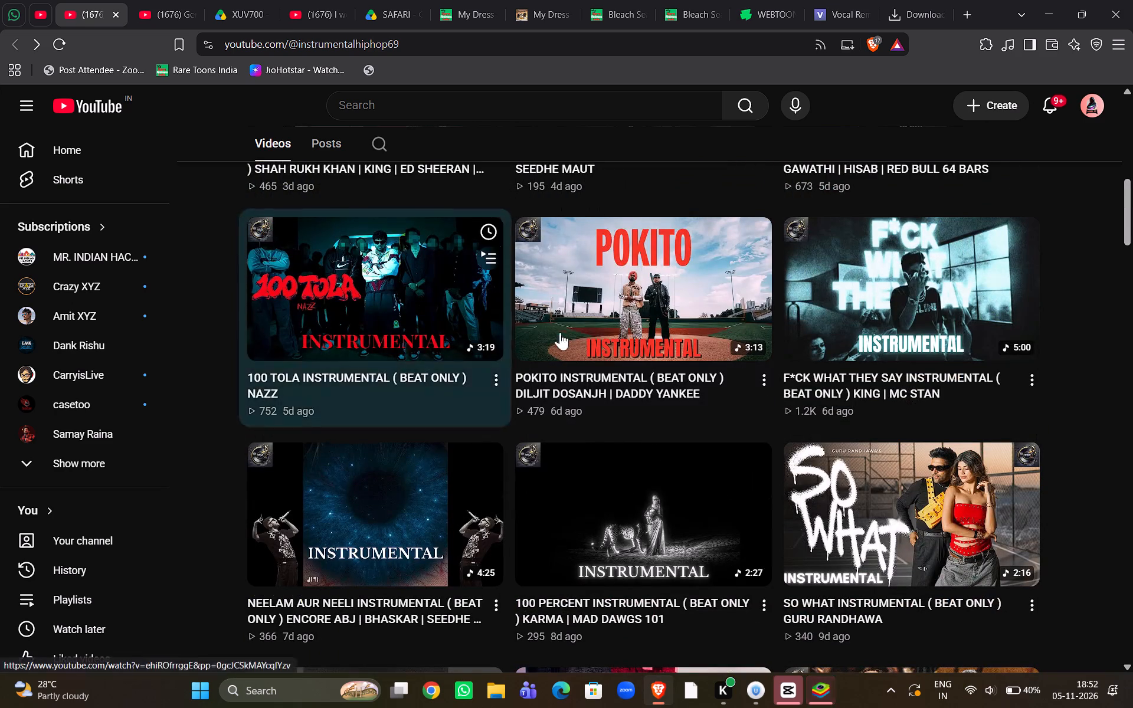
pyautogui.click(614, 314)
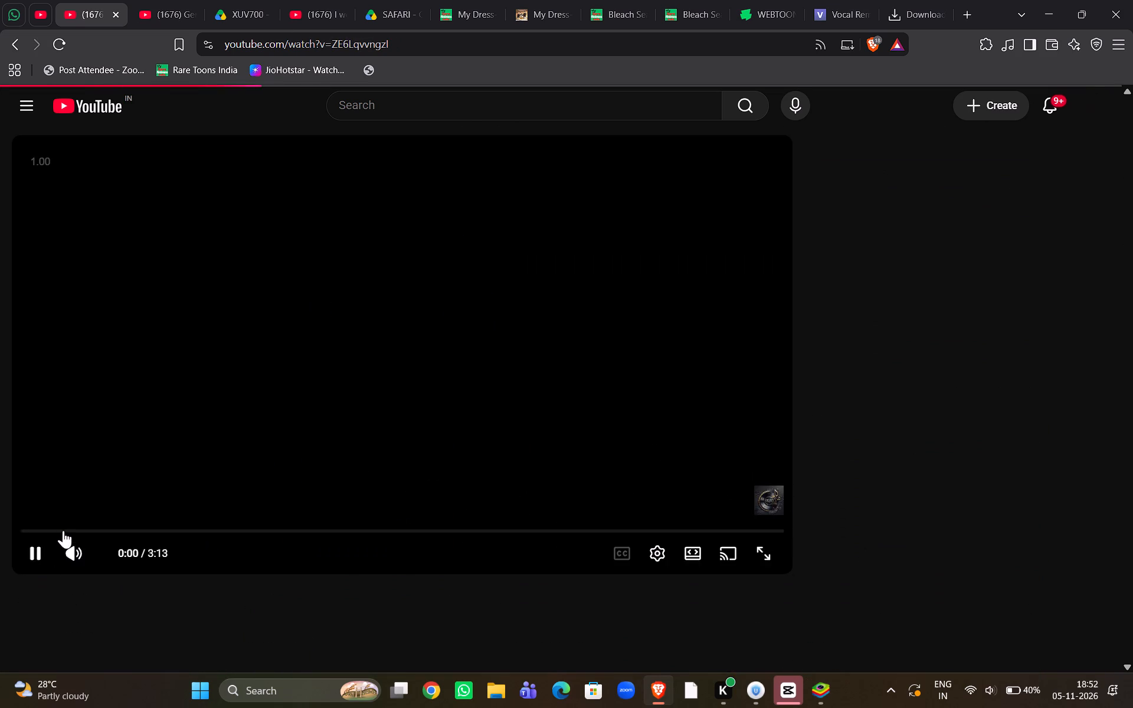
pyautogui.click(136, 530)
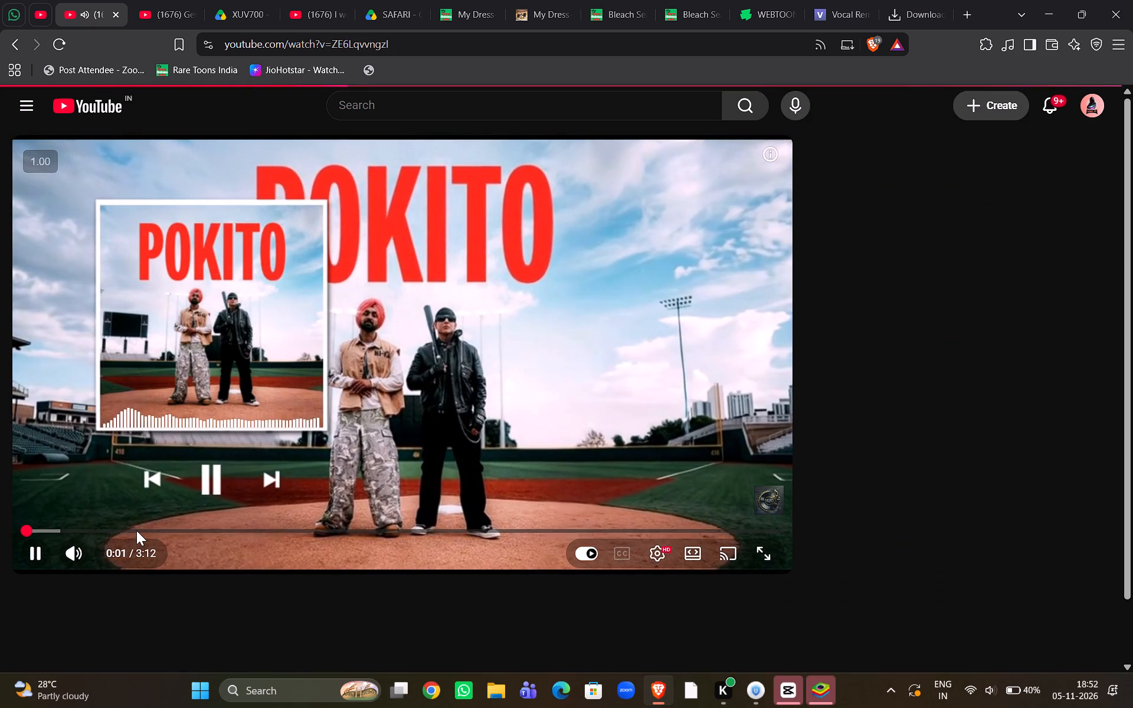
pyautogui.click(146, 526)
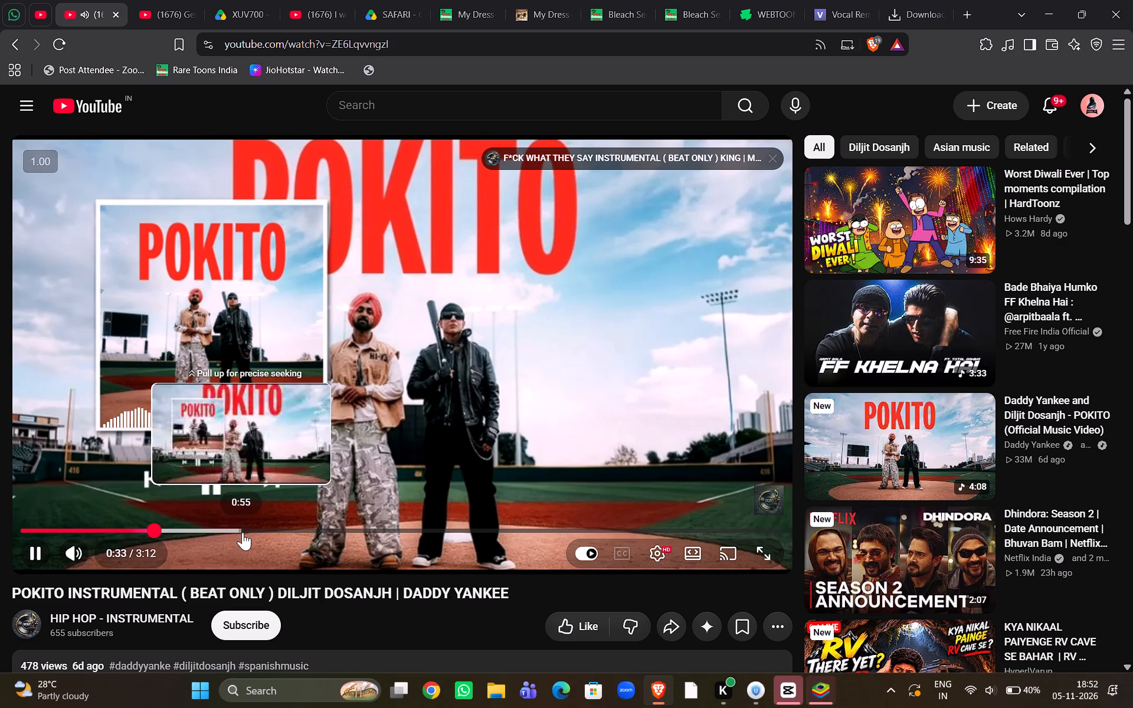
pyautogui.click(244, 532)
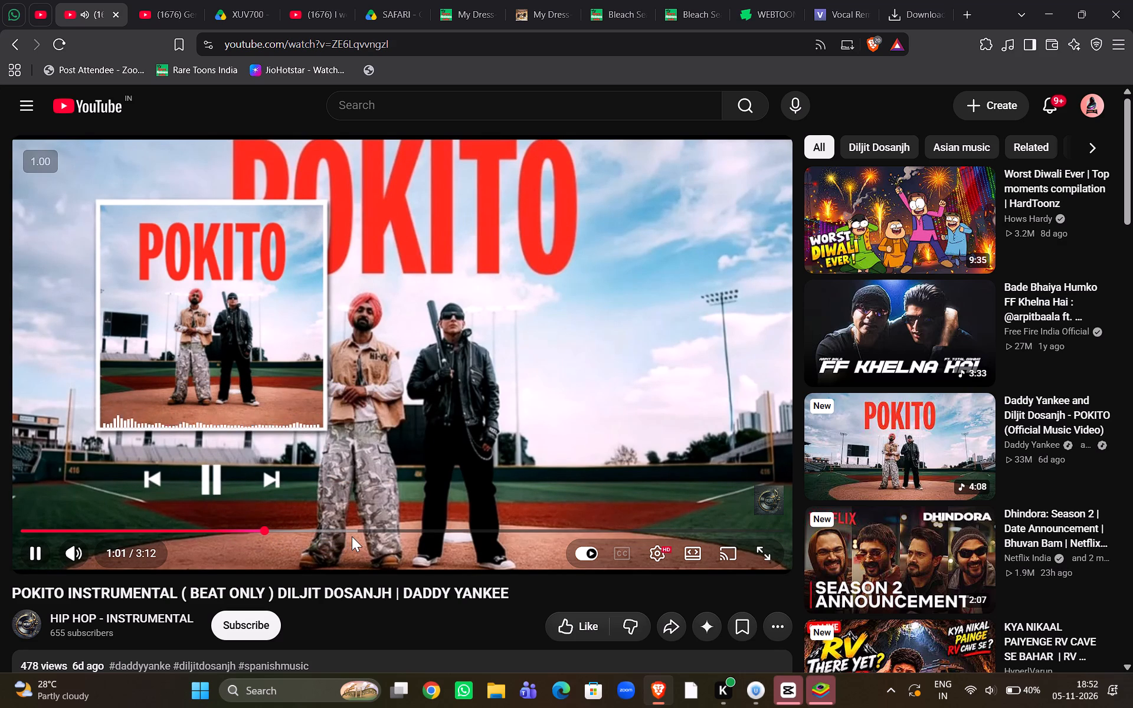
pyautogui.click(343, 524)
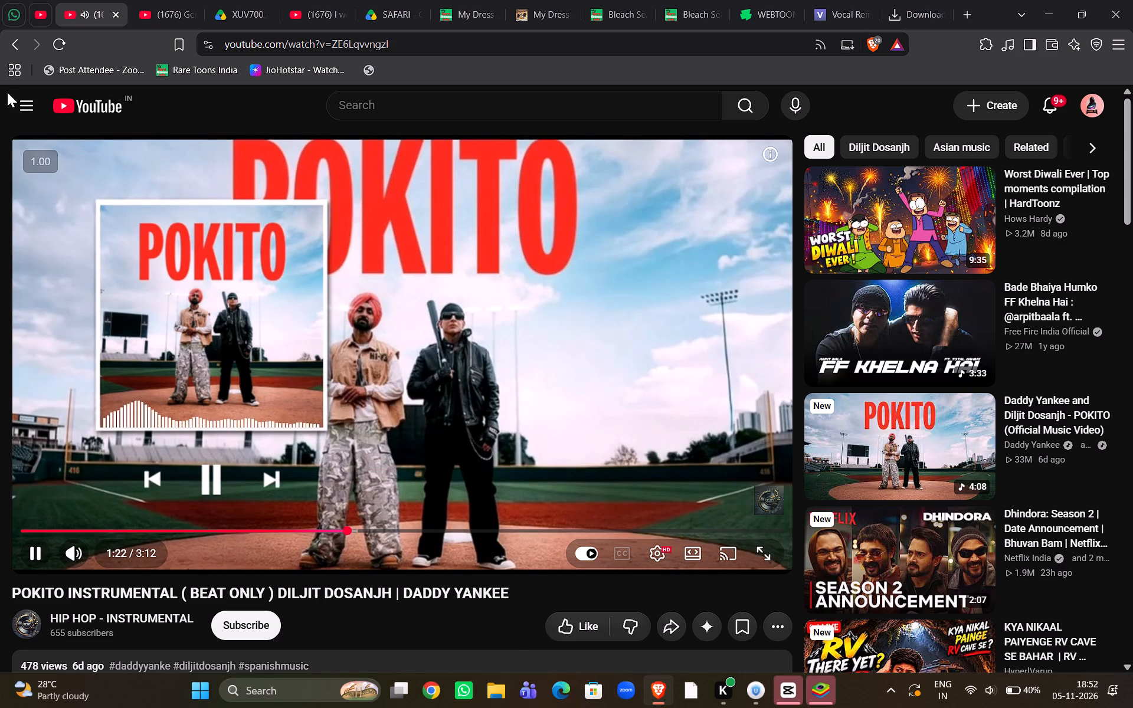
pyautogui.click(17, 45)
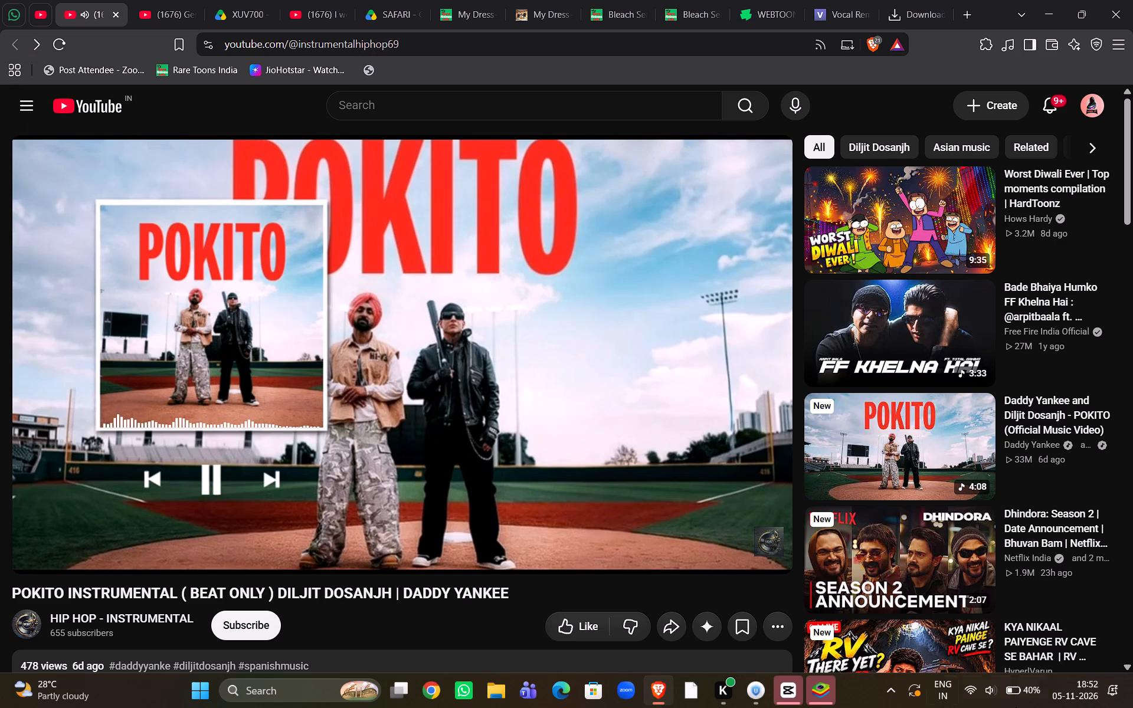
# Switch to BlueStacks and maximise the window running VidMate.
pyautogui.click(822, 687)
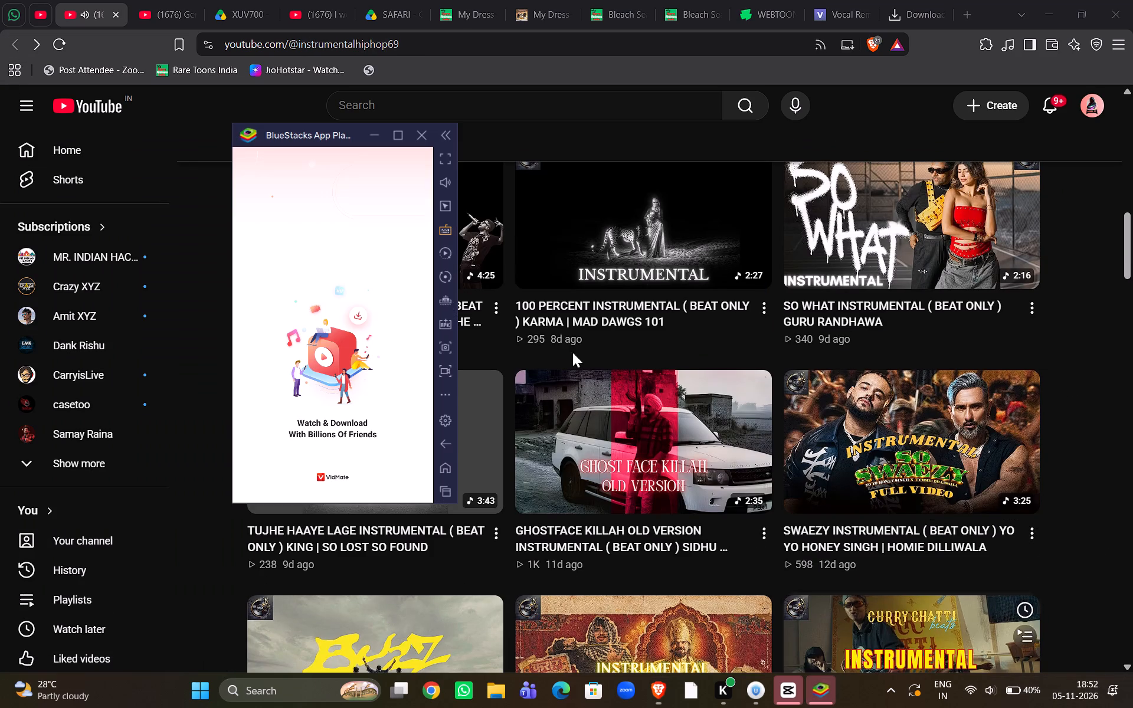
pyautogui.click(402, 135)
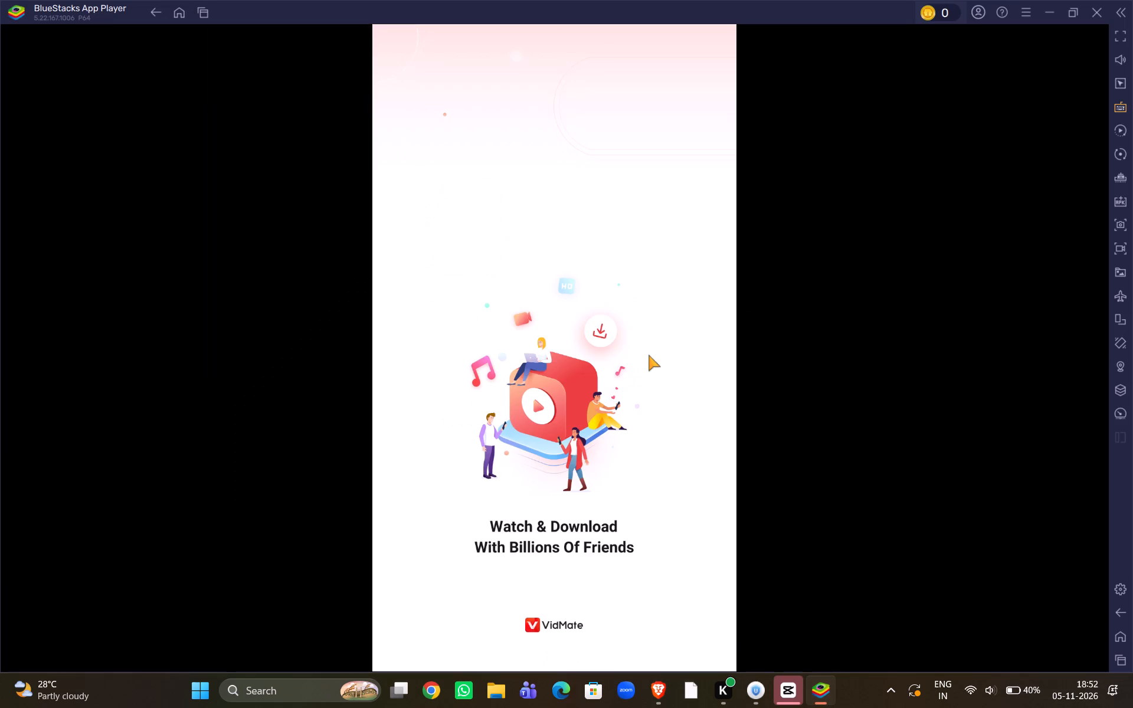
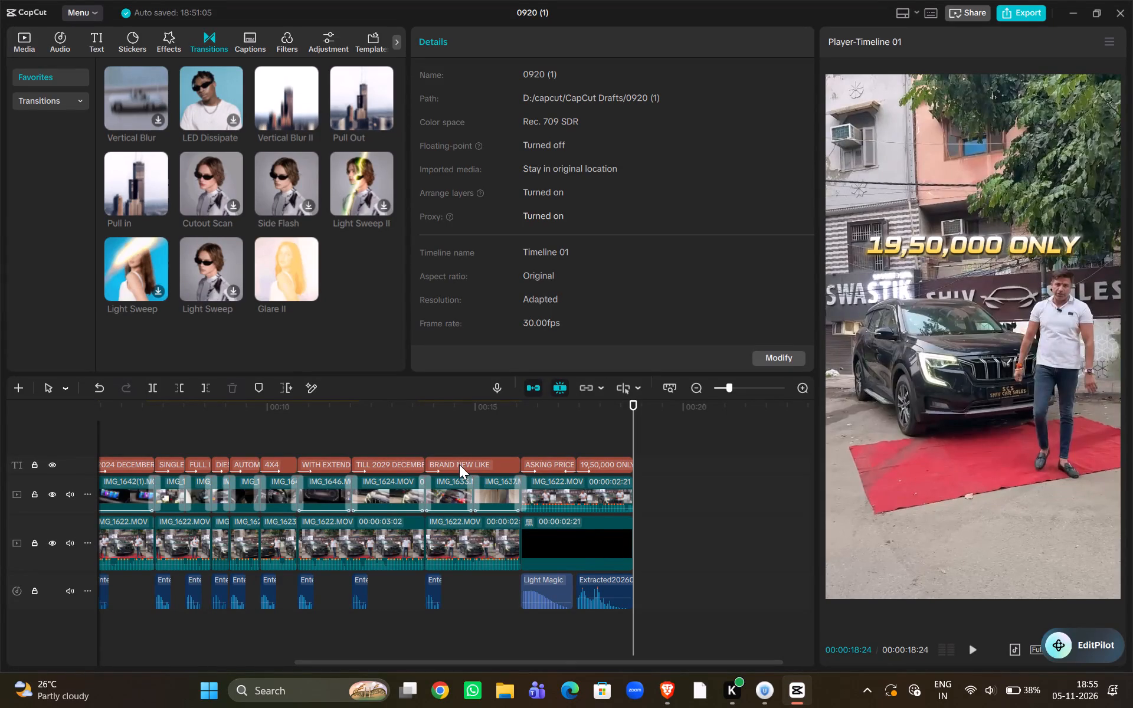
# Import the F_CK_WHAT_THEY_SAY instrumental MP3 from the song folder and place it on a new audio track at the timeline's start.
pyautogui.click(433, 435)
pyautogui.moveTo(433, 435); pyautogui.dragTo(27, 407)
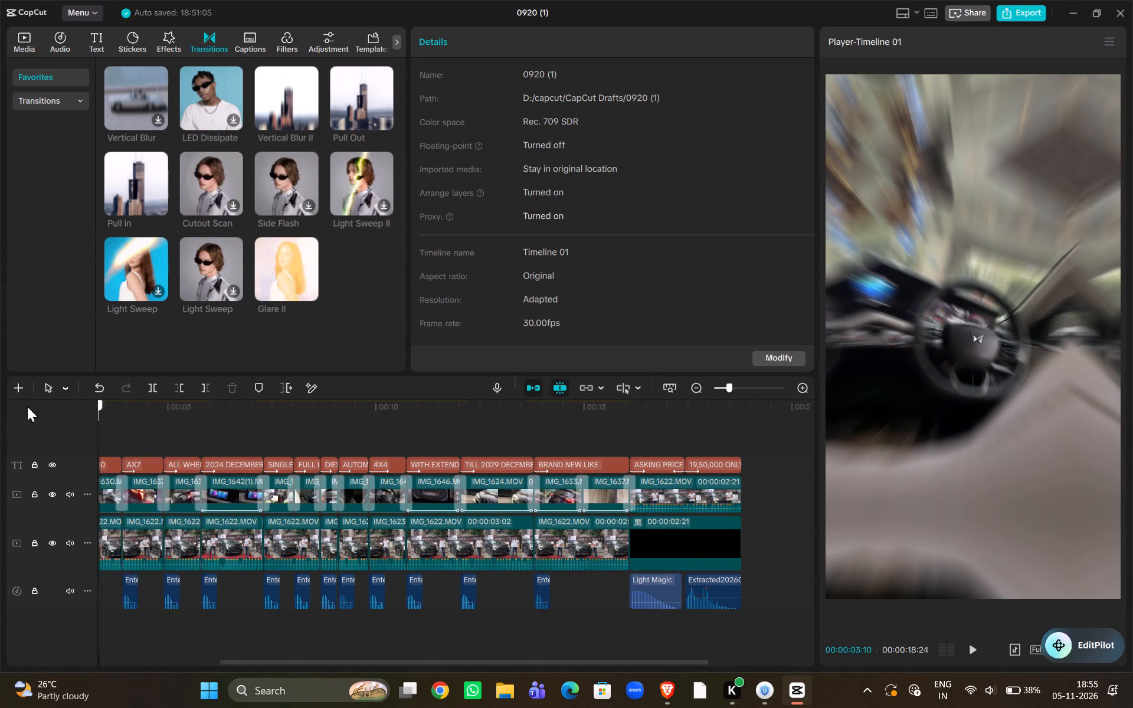
pyautogui.moveTo(27, 407); pyautogui.dragTo(0, 402)
pyautogui.click(22, 45)
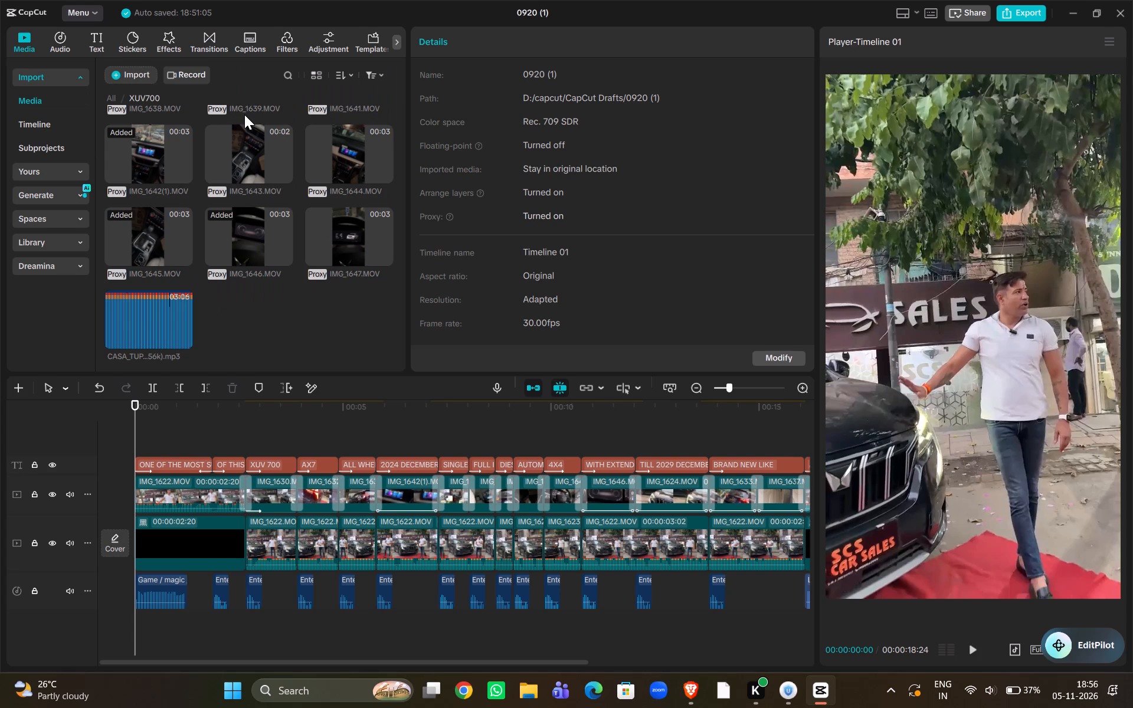
pyautogui.click(132, 75)
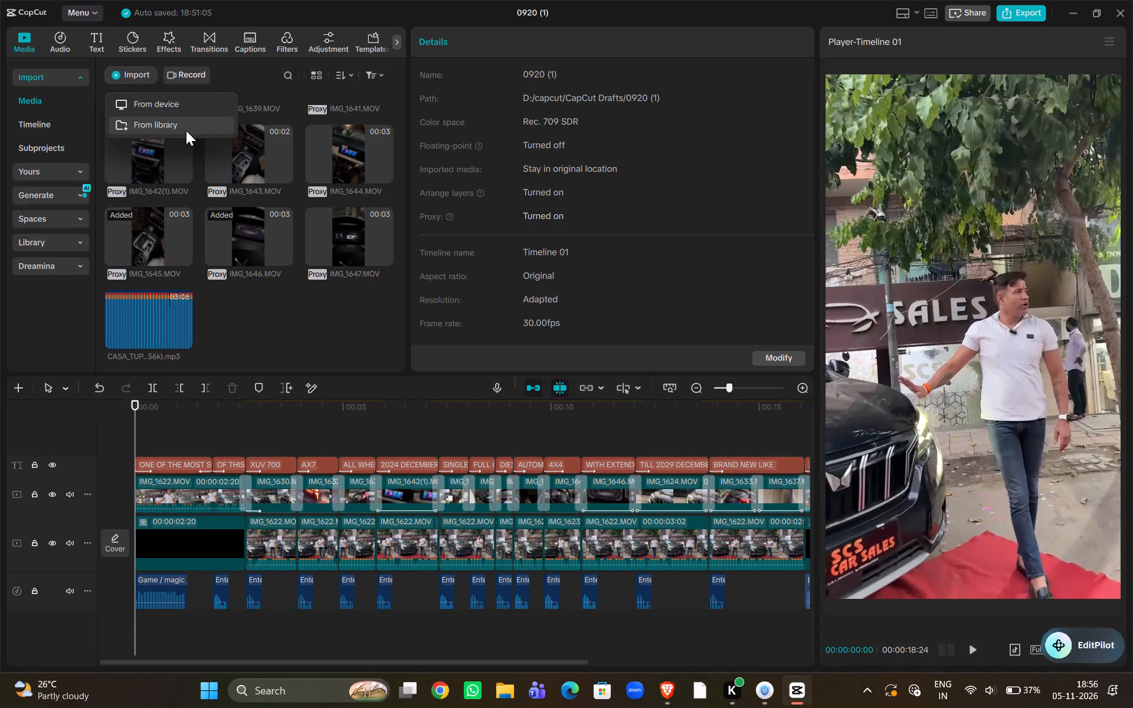
pyautogui.click(170, 106)
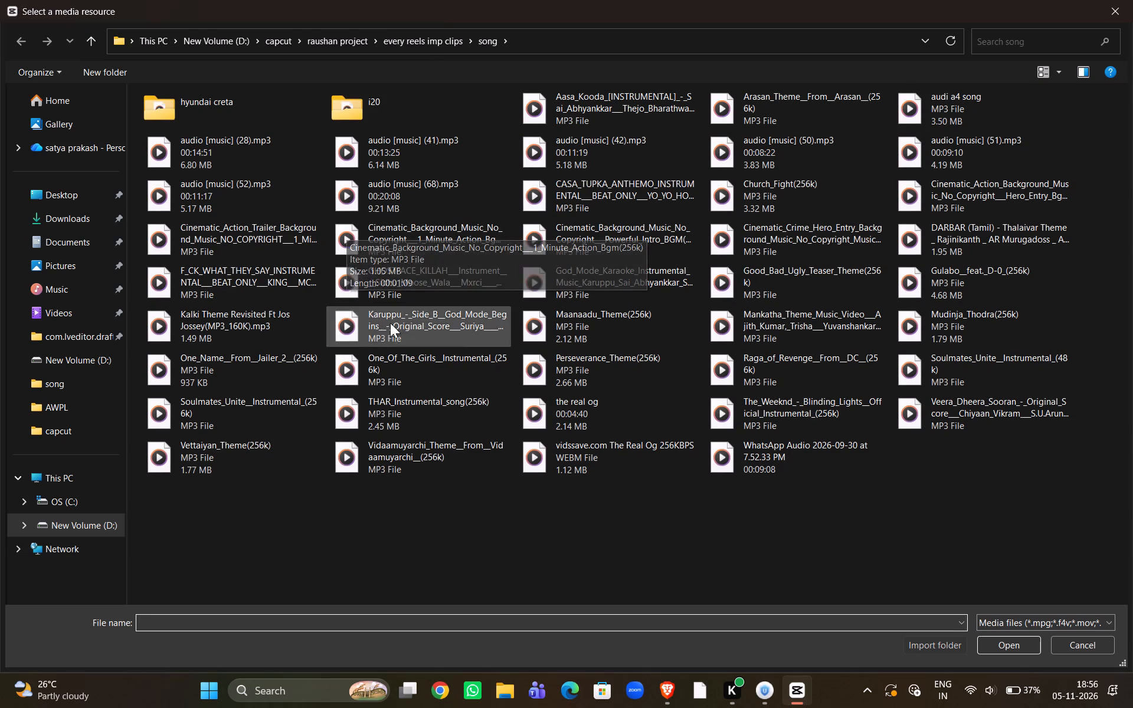
pyautogui.doubleClick(254, 280)
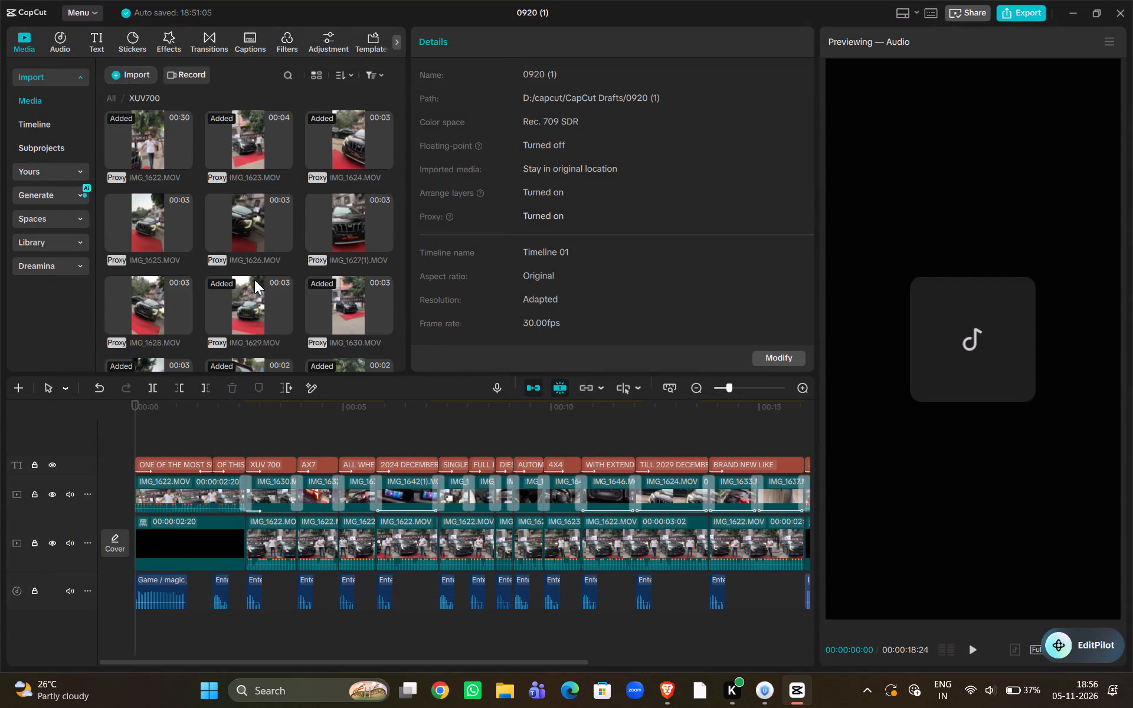
pyautogui.moveTo(238, 322); pyautogui.dragTo(145, 632)
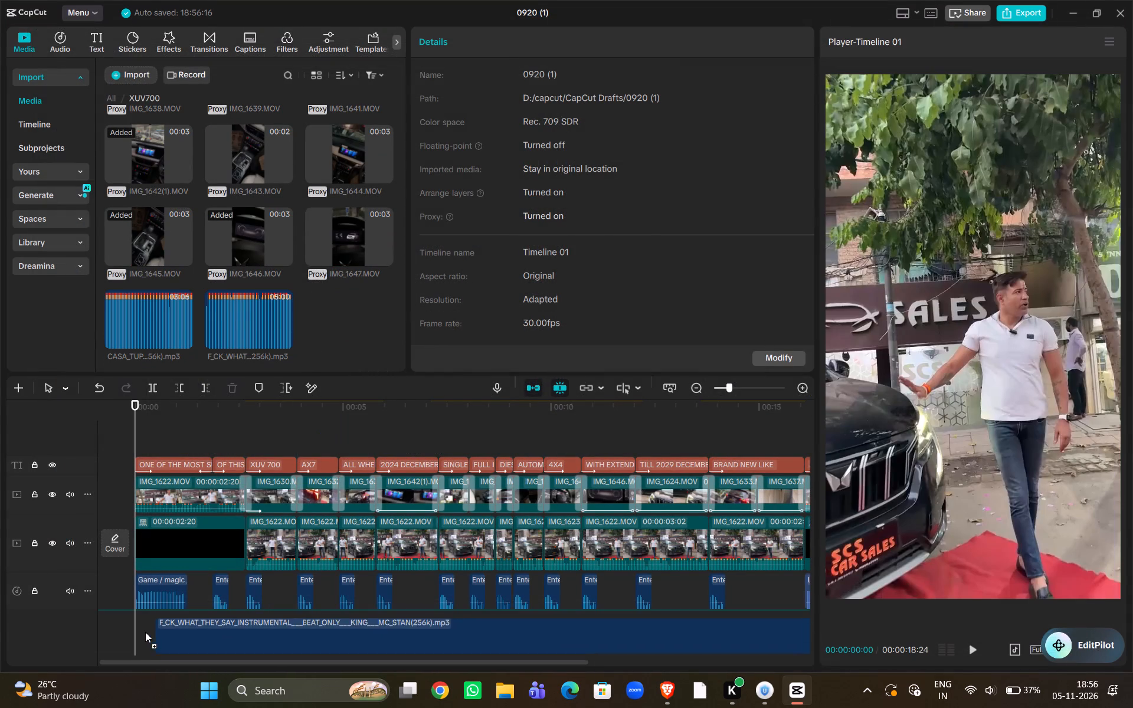
pyautogui.moveTo(145, 632); pyautogui.dragTo(124, 627)
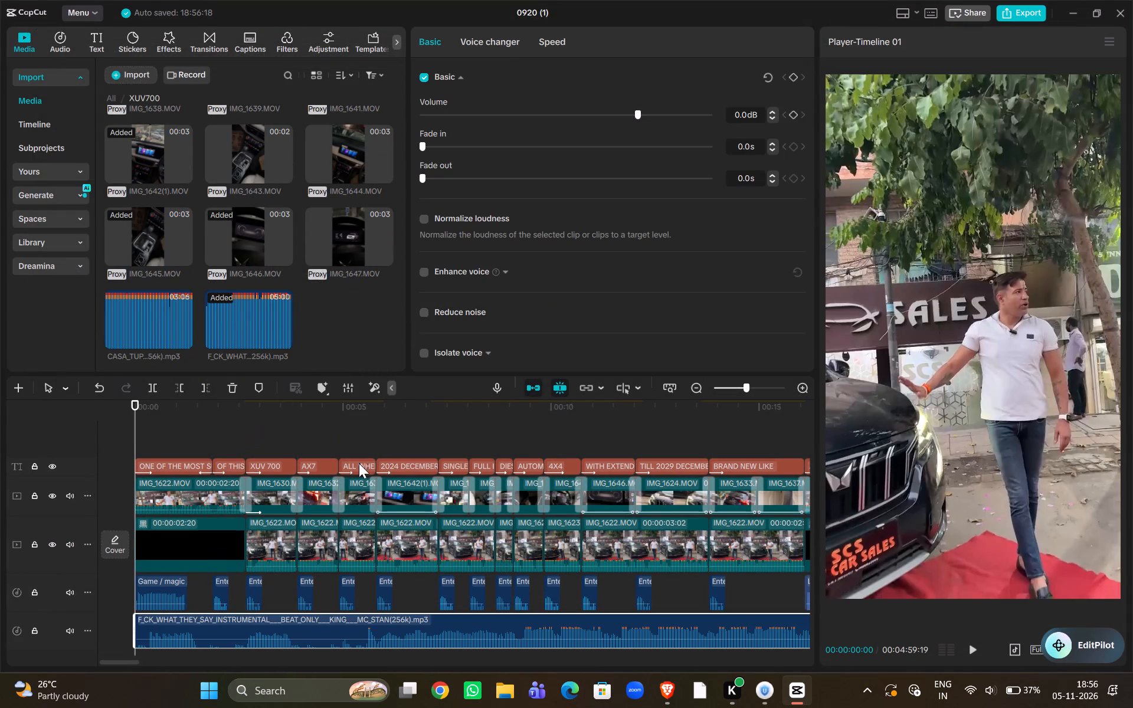
# Play the video with the new instrumental from several points to judge which part of the track suits it.
pyautogui.click(538, 426)
pyautogui.moveTo(538, 426); pyautogui.dragTo(489, 434)
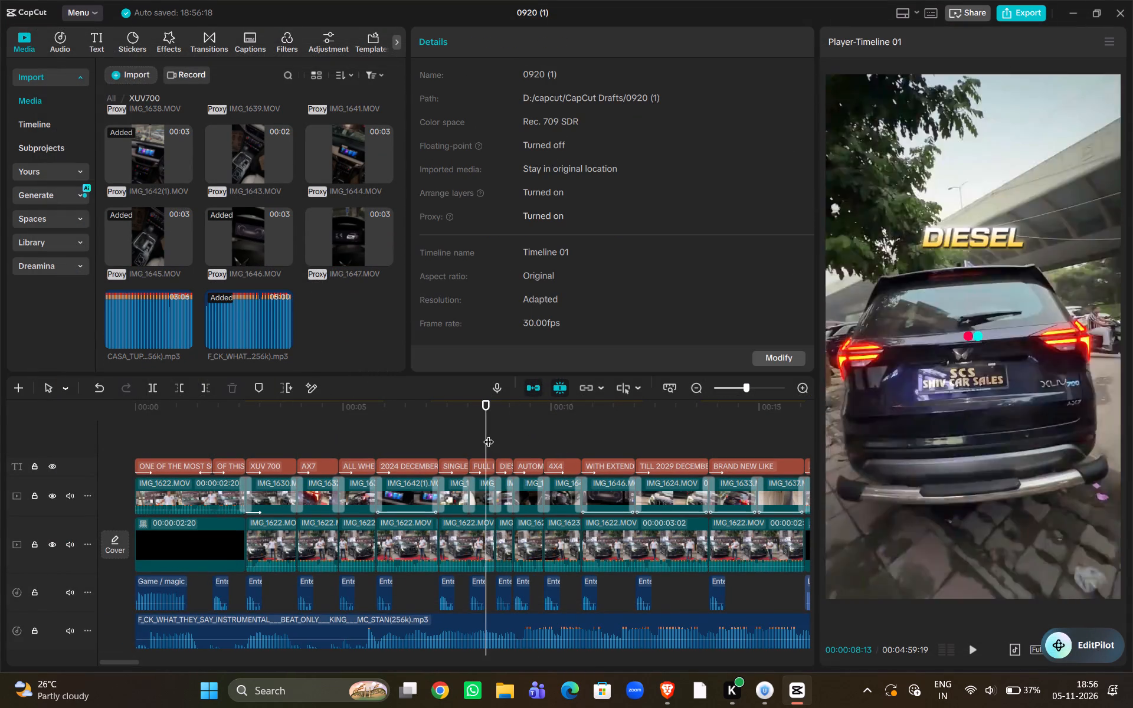
pyautogui.press('space')
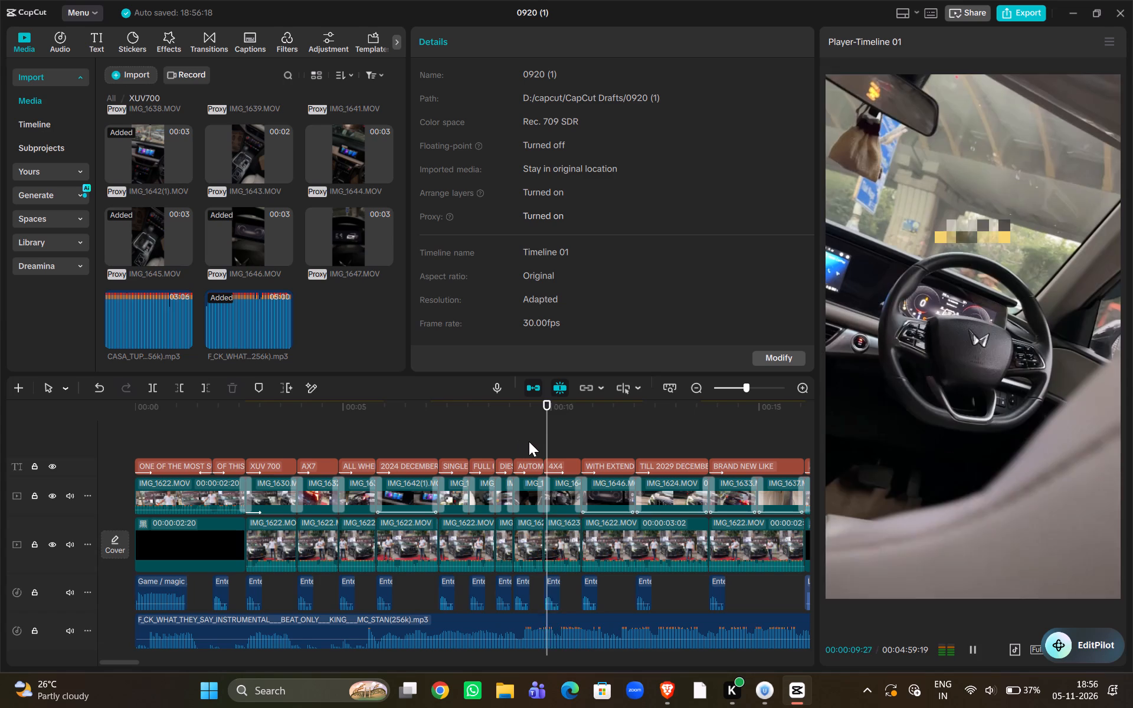
pyautogui.click(456, 641)
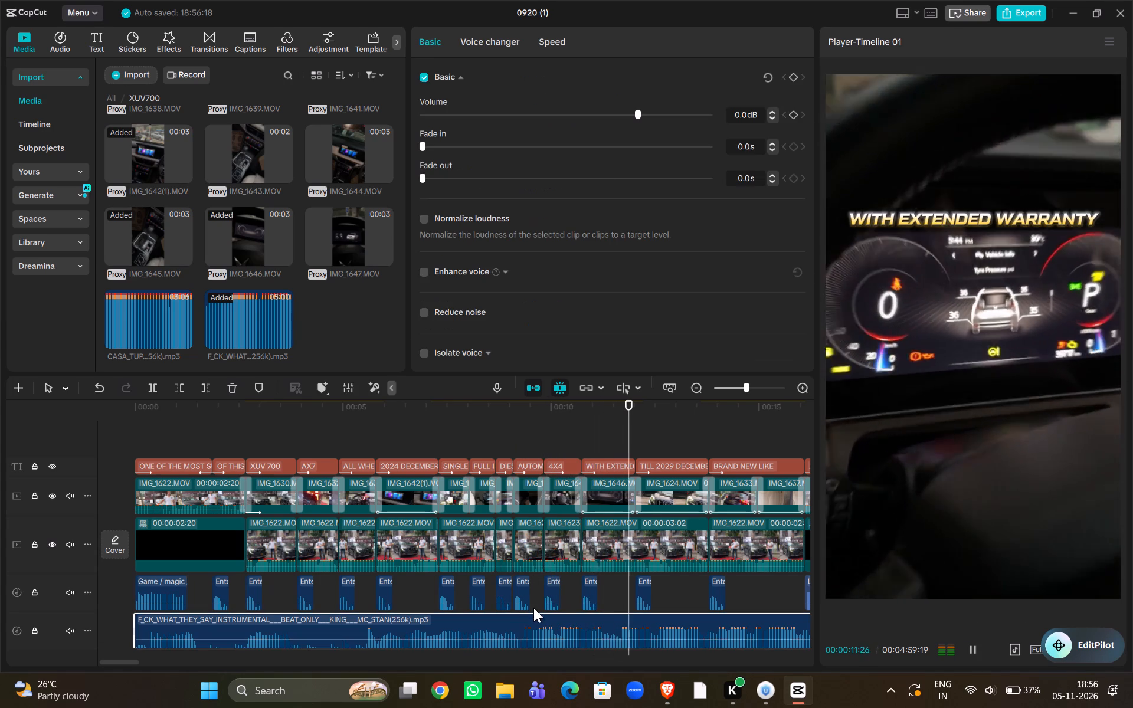
pyautogui.press('space')
pyautogui.click(522, 653)
pyautogui.click(417, 663)
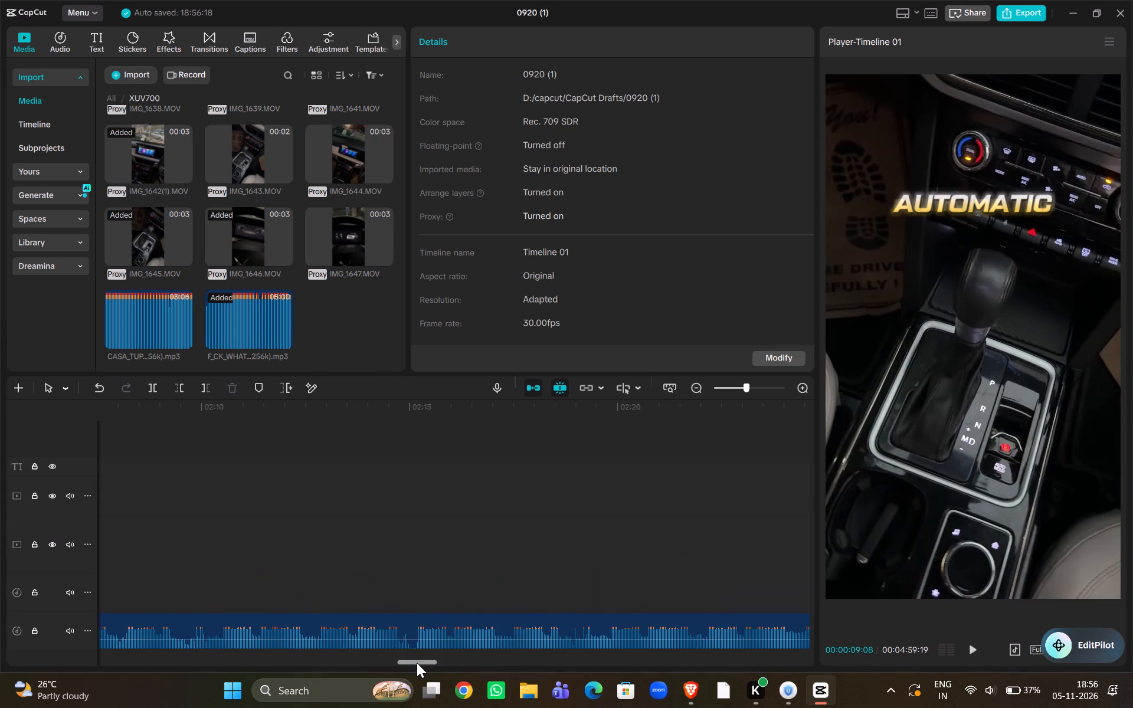
pyautogui.press('space')
pyautogui.click(400, 582)
pyautogui.moveTo(400, 582); pyautogui.dragTo(0, 527)
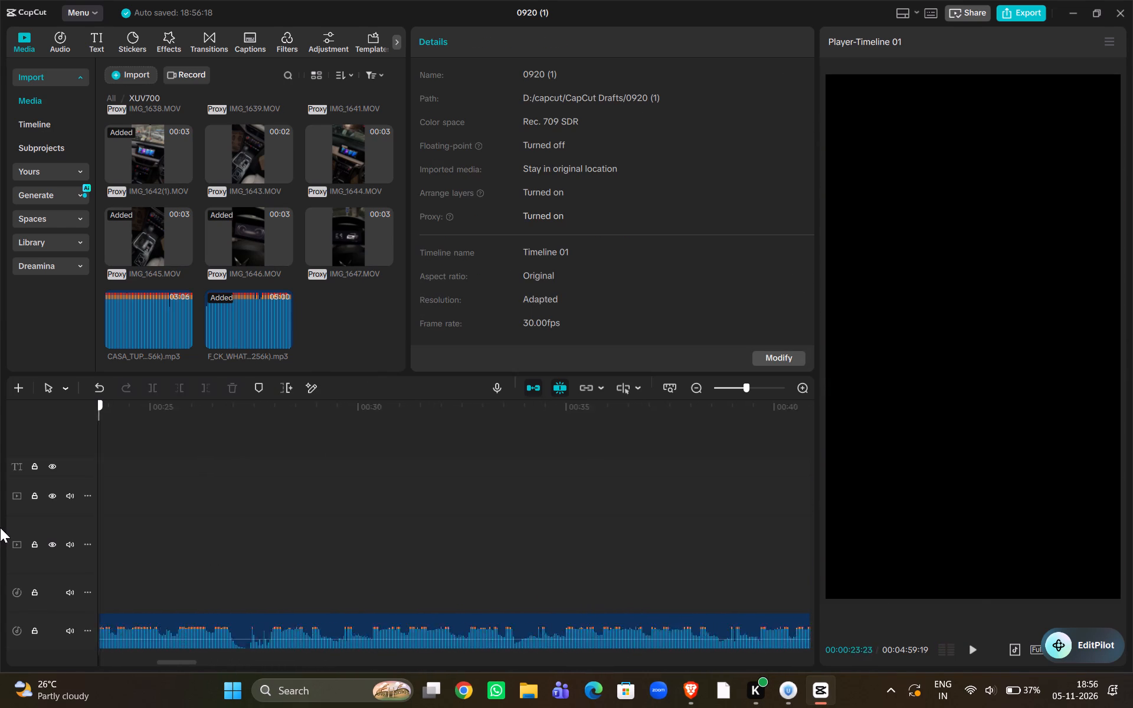
pyautogui.moveTo(0, 527); pyautogui.dragTo(376, 545)
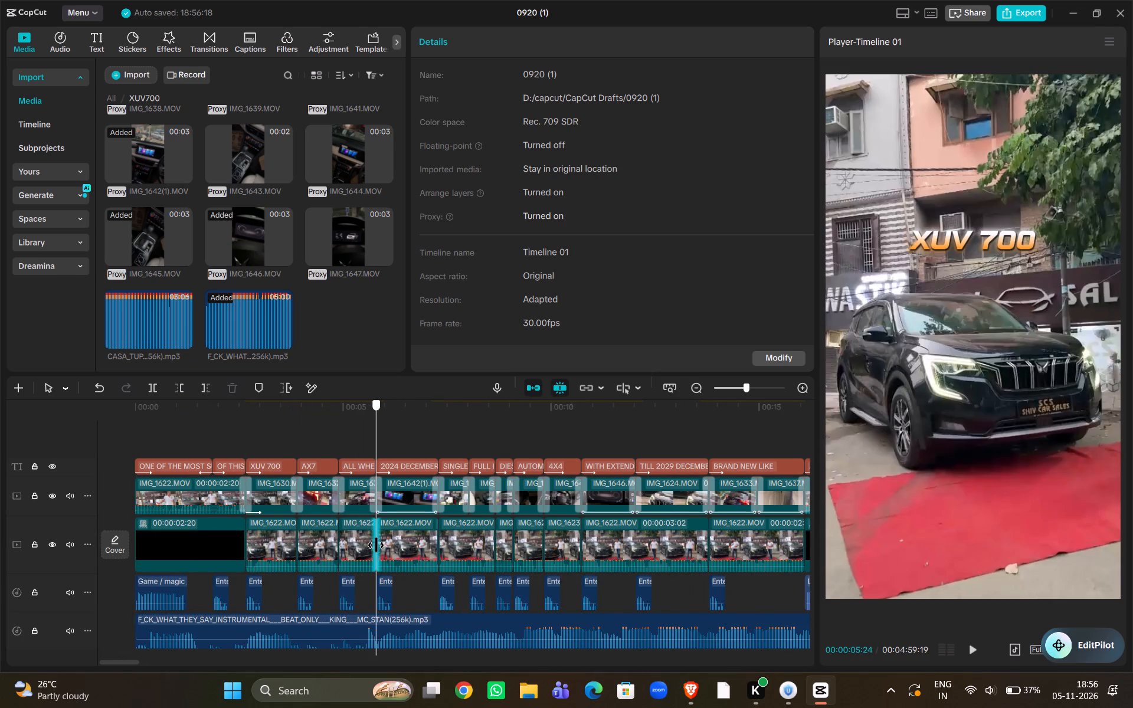
pyautogui.press('space')
# Split the instrumental at 00:00:07:09, delete the part before the cut, move the remainder to the timeline's start and play the opening.
pyautogui.scroll(-2, 528, 577)
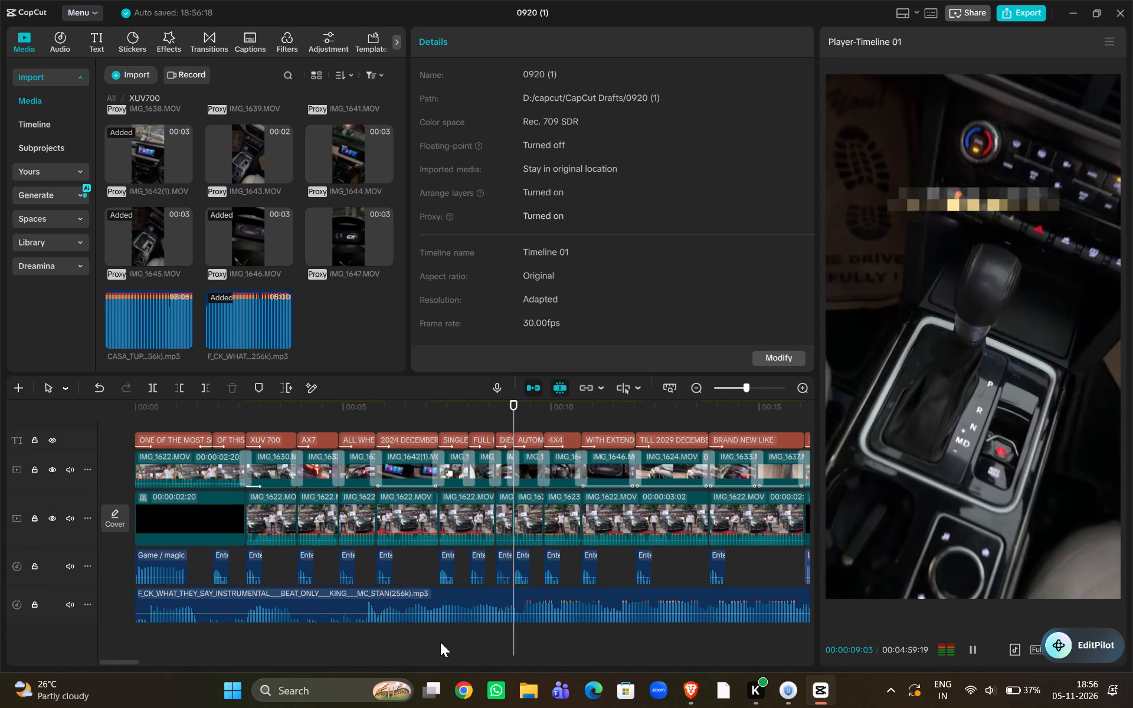
pyautogui.doubleClick(440, 642)
pyautogui.click(440, 602)
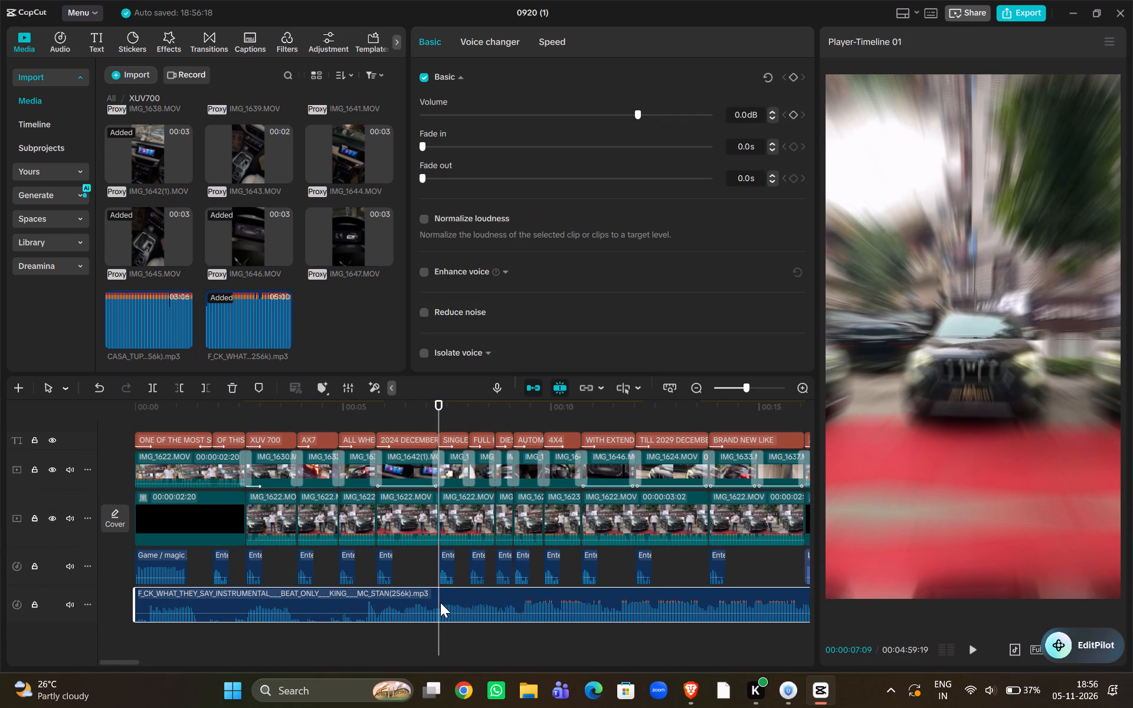
pyautogui.hotkey('ctrl', 'b')
pyautogui.click(419, 602)
pyautogui.press('BackSpace')
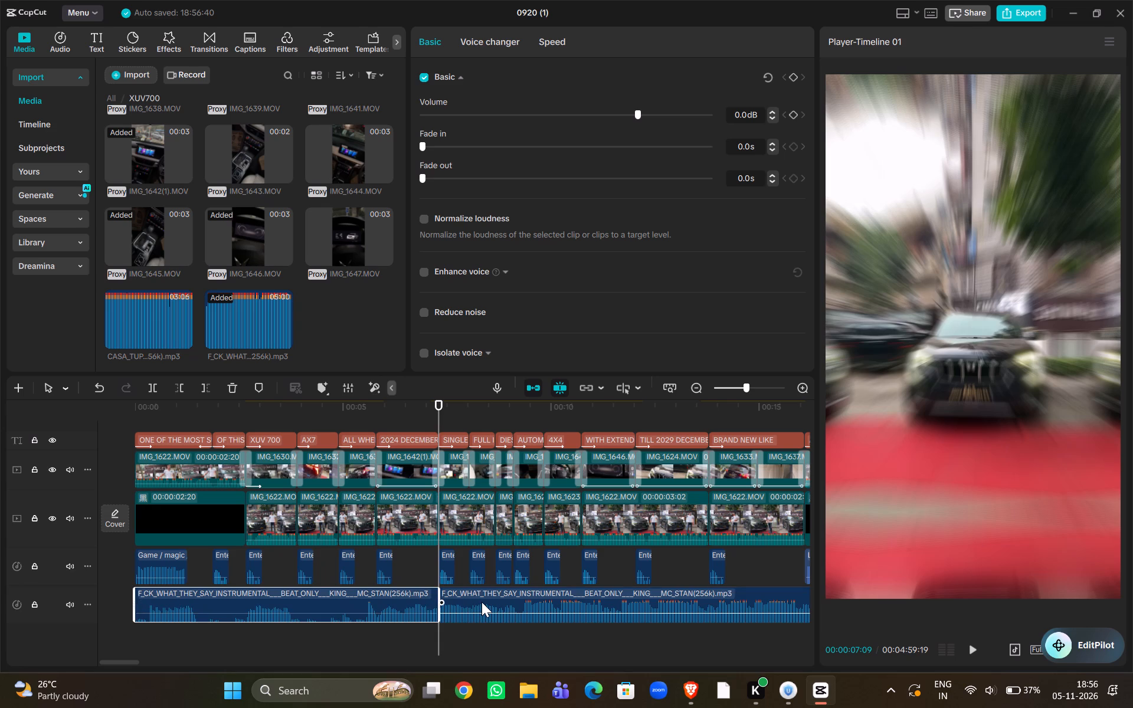
pyautogui.moveTo(482, 602); pyautogui.dragTo(155, 608)
pyautogui.click(166, 644)
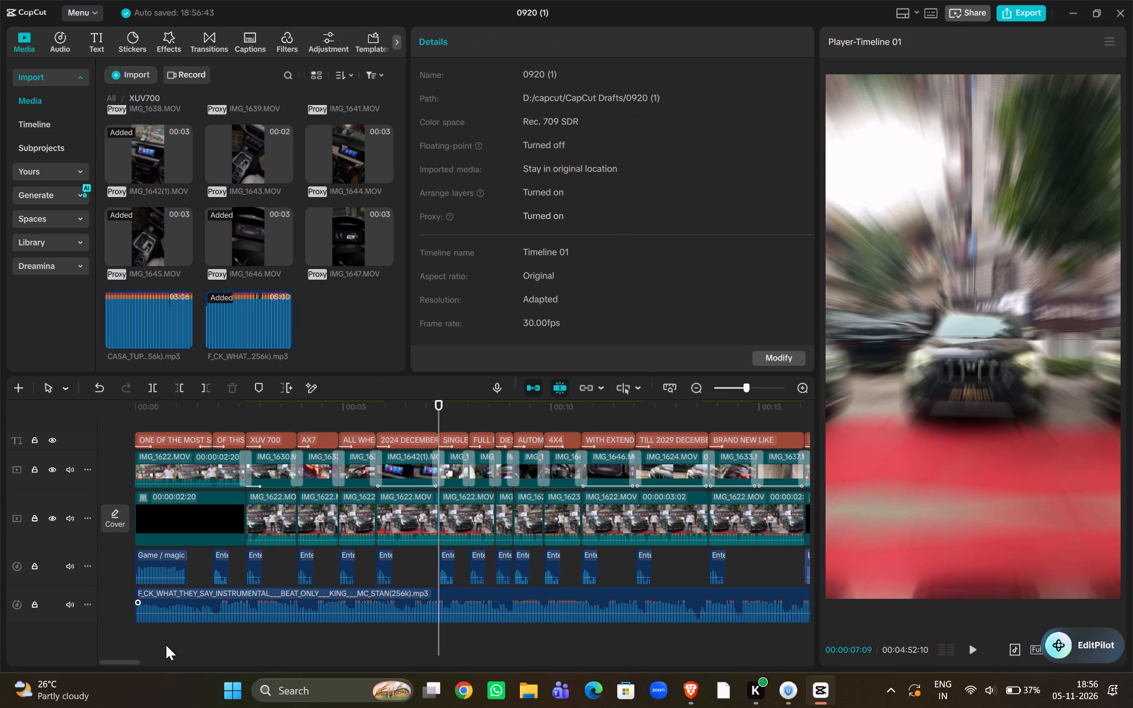
pyautogui.moveTo(163, 645); pyautogui.dragTo(127, 644)
pyautogui.press('space')
pyautogui.press('space')
pyautogui.press('space')
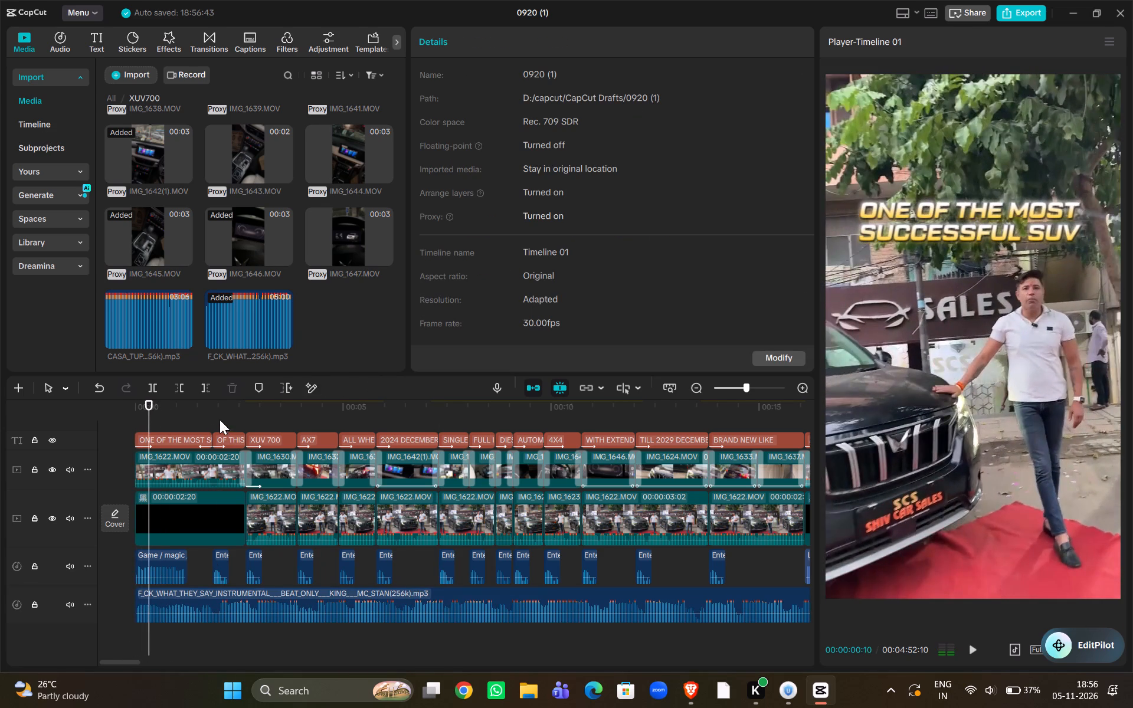
# Split the opening video clips at 00:00:01:26 and delete the OF THIS SEGMENT portion with its caption and sound effect.
pyautogui.click(220, 419)
pyautogui.moveTo(220, 419); pyautogui.dragTo(211, 423)
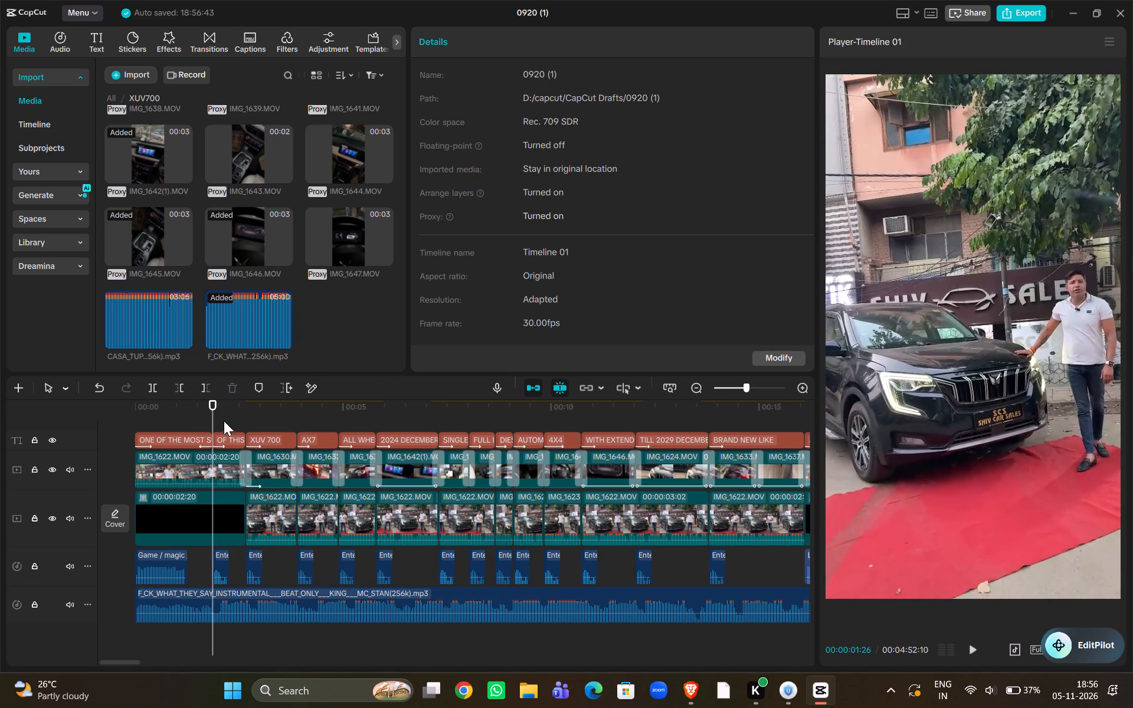
pyautogui.moveTo(225, 417); pyautogui.dragTo(229, 485)
pyautogui.moveTo(207, 414); pyautogui.dragTo(231, 453)
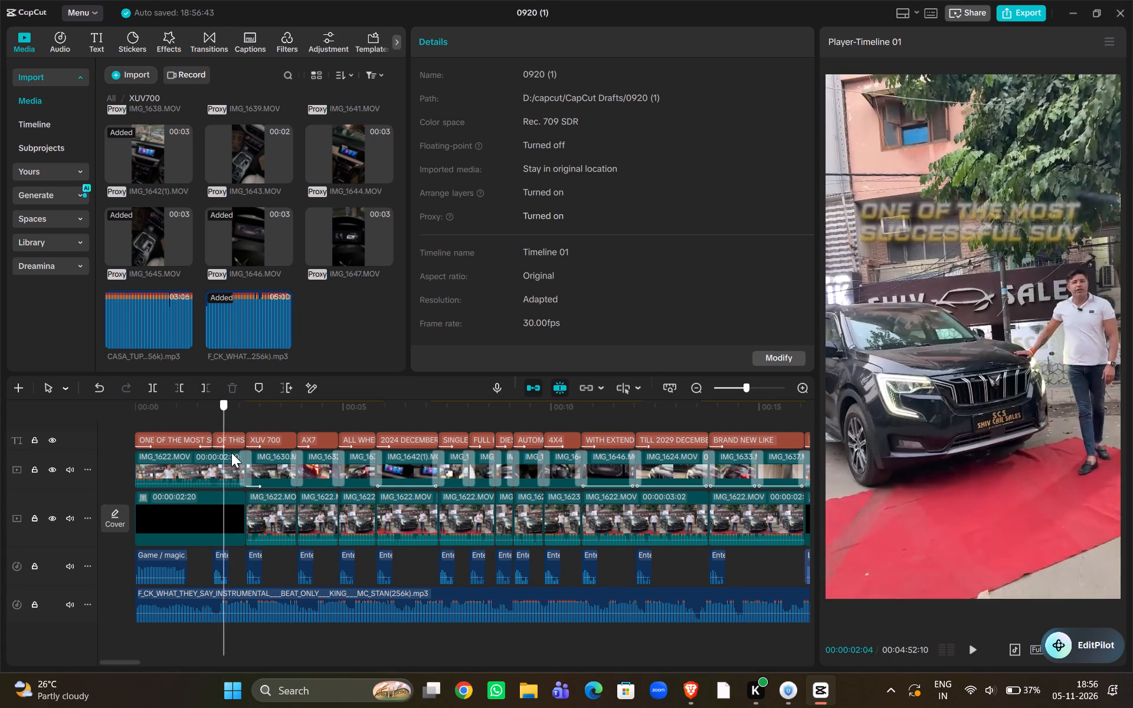
pyautogui.moveTo(231, 453); pyautogui.dragTo(212, 472)
pyautogui.moveTo(230, 418); pyautogui.dragTo(227, 444)
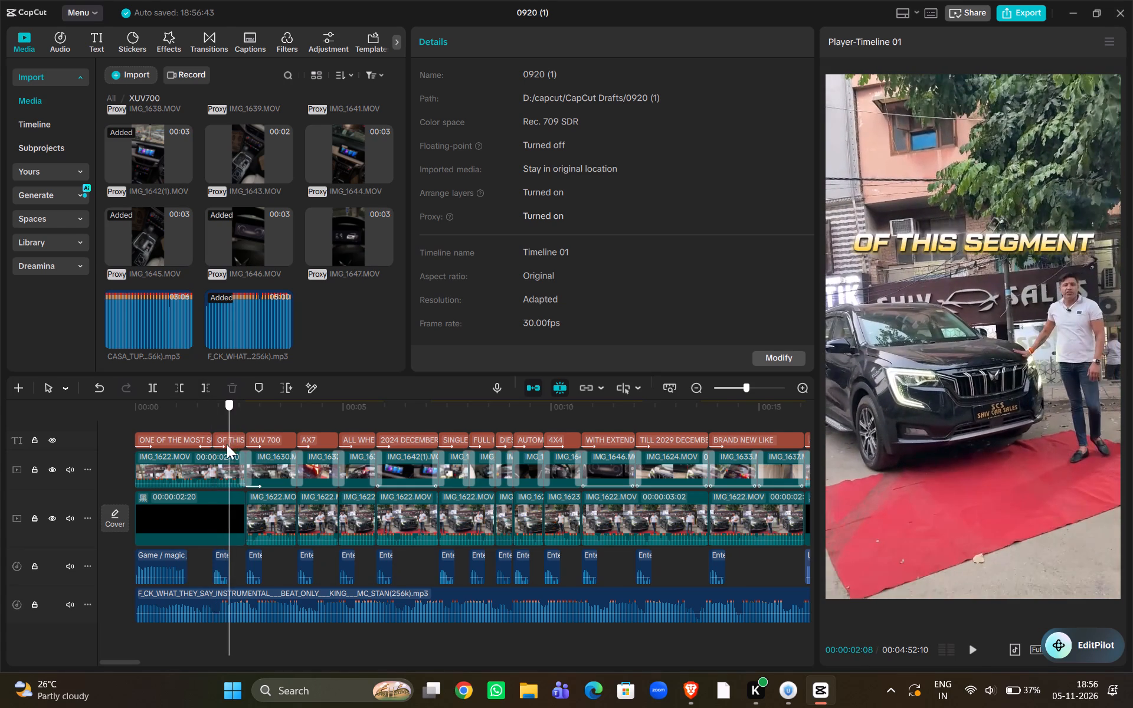
pyautogui.moveTo(227, 444); pyautogui.dragTo(215, 458)
pyautogui.scroll(2, 222, 467)
pyautogui.moveTo(228, 432); pyautogui.dragTo(215, 594)
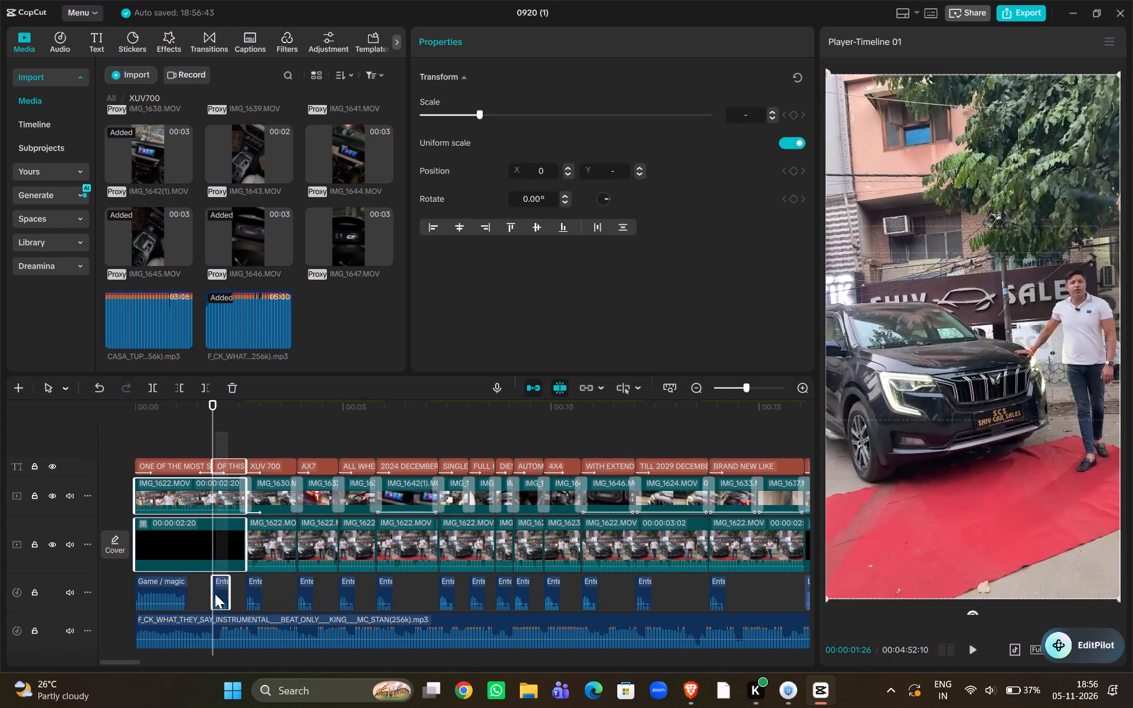
pyautogui.moveTo(215, 594); pyautogui.dragTo(215, 596)
pyautogui.hotkey('ctrl', 'b')
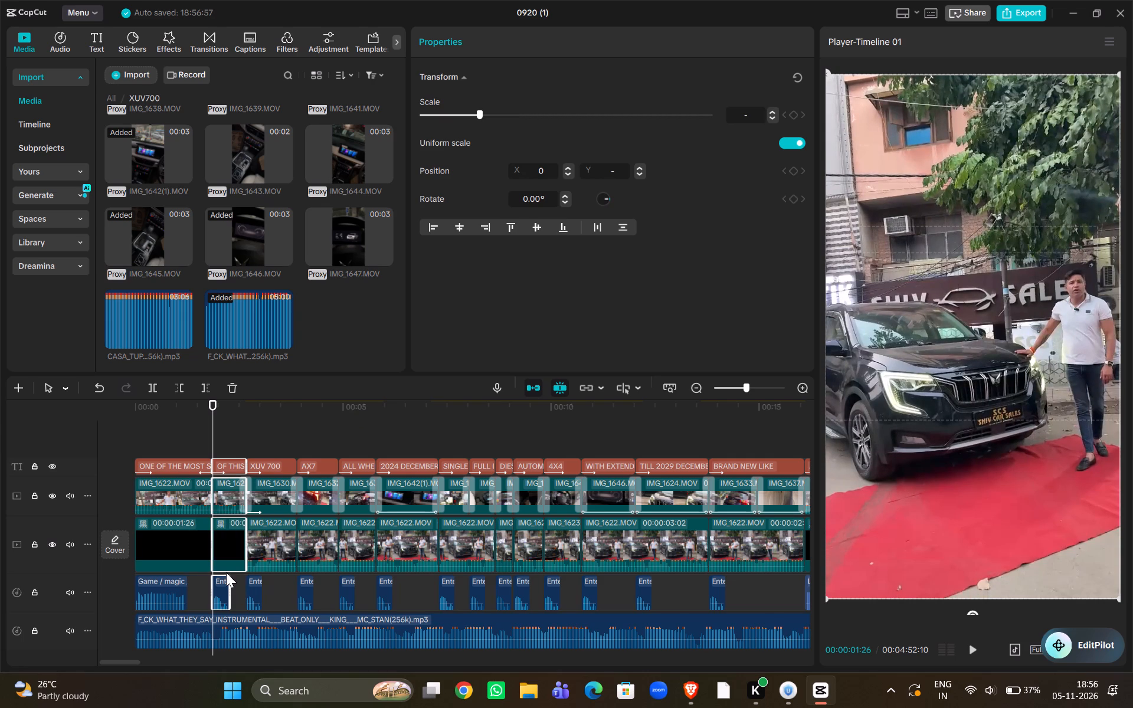
pyautogui.press('BackSpace')
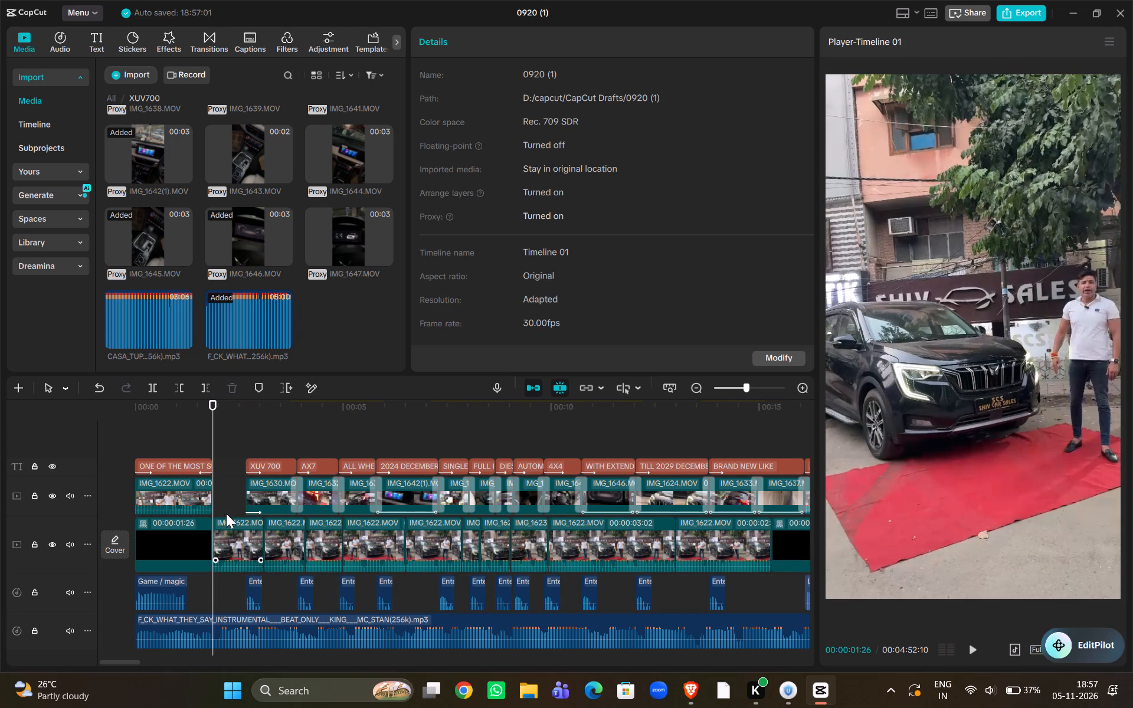
# Move all captions and upper-track clips from XUV 700 onward earlier, closing the gap at 00:00:01:26.
pyautogui.moveTo(225, 440); pyautogui.dragTo(811, 491)
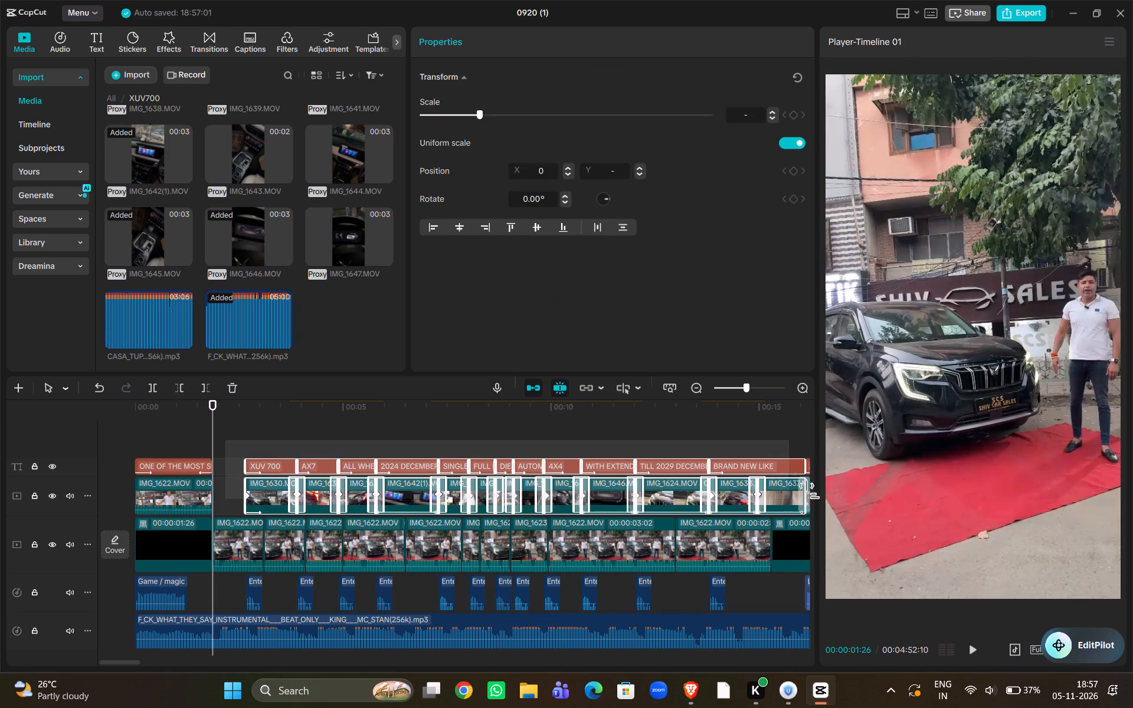
pyautogui.moveTo(811, 491); pyautogui.dragTo(537, 503)
pyautogui.moveTo(456, 497); pyautogui.dragTo(418, 500)
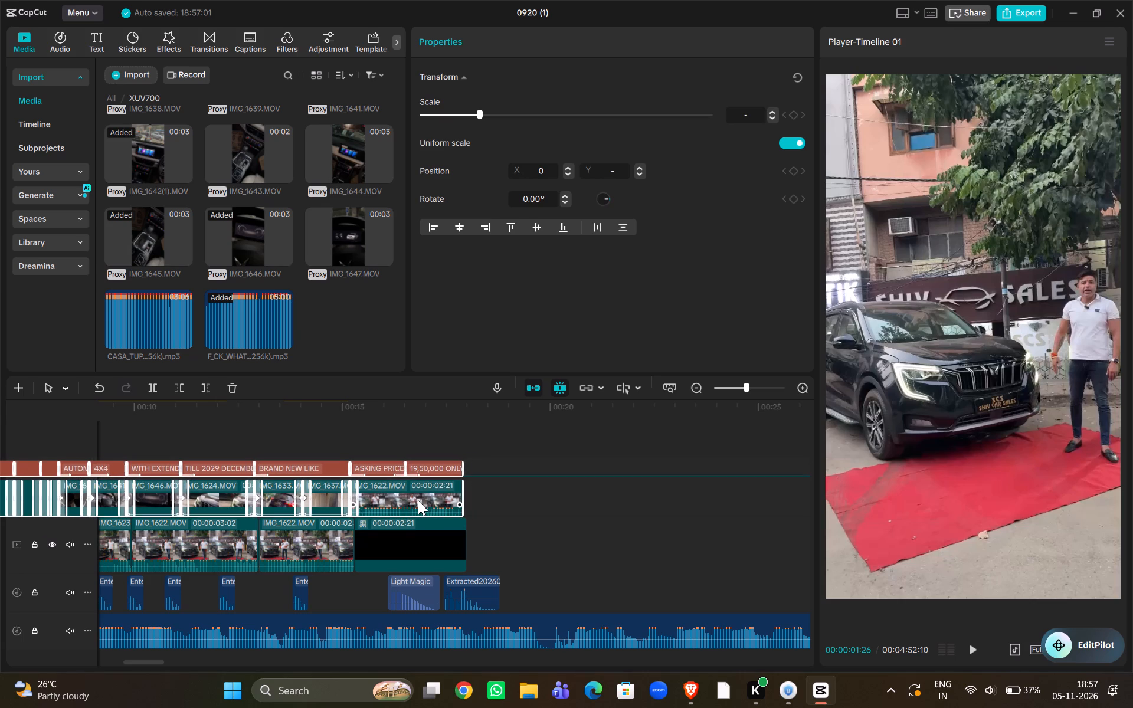
pyautogui.moveTo(418, 500); pyautogui.dragTo(424, 500)
# Move all sound effects after the opening one earlier so they line up with the shifted captions and clips.
pyautogui.hscroll(4, 554, 512)
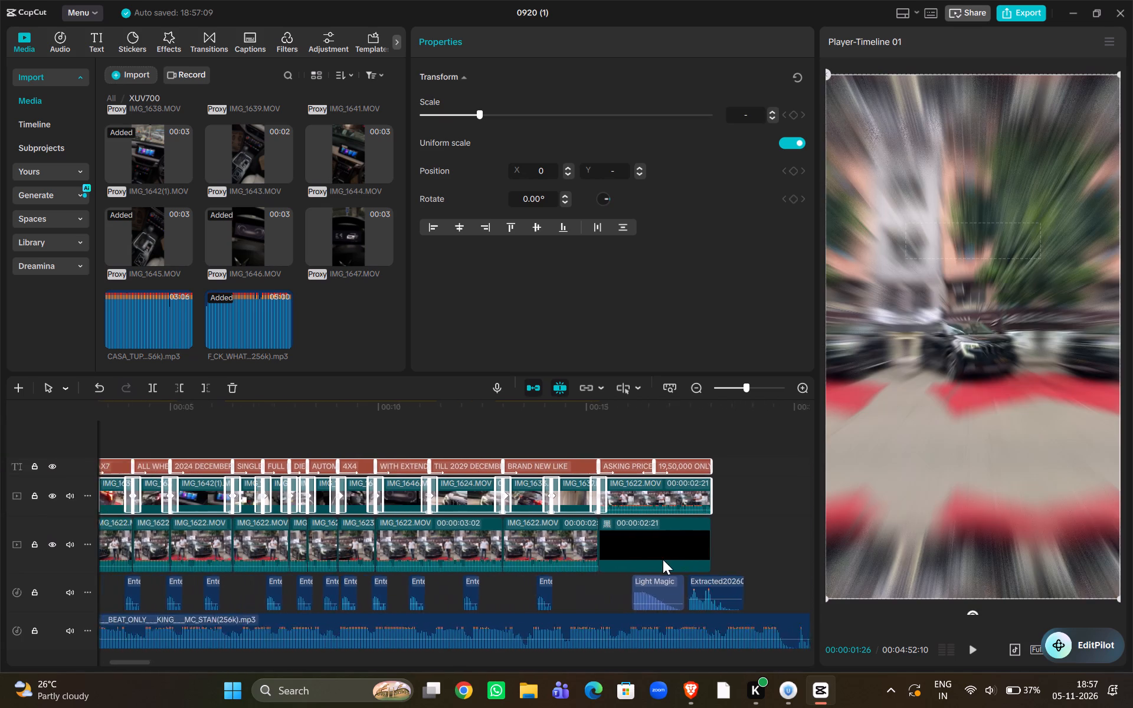
pyautogui.hscroll(1, 663, 559)
pyautogui.moveTo(232, 596); pyautogui.dragTo(888, 583)
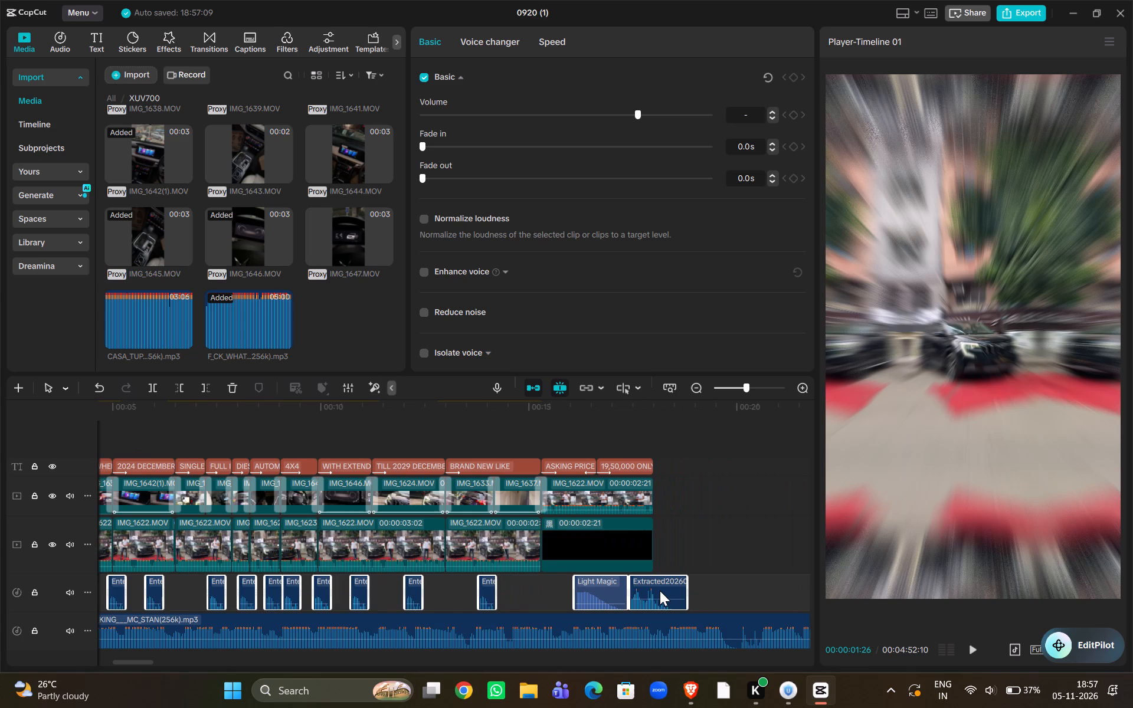
pyautogui.moveTo(667, 589); pyautogui.dragTo(634, 591)
pyautogui.hscroll(1, 634, 591)
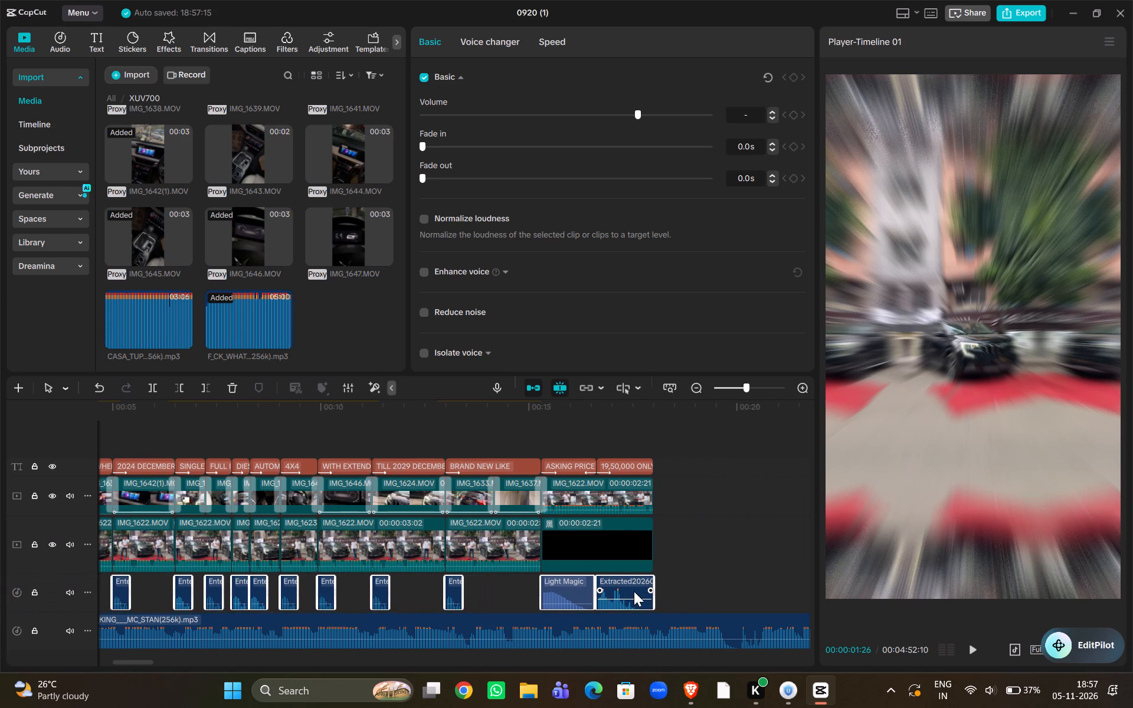
pyautogui.hscroll(2, 634, 591)
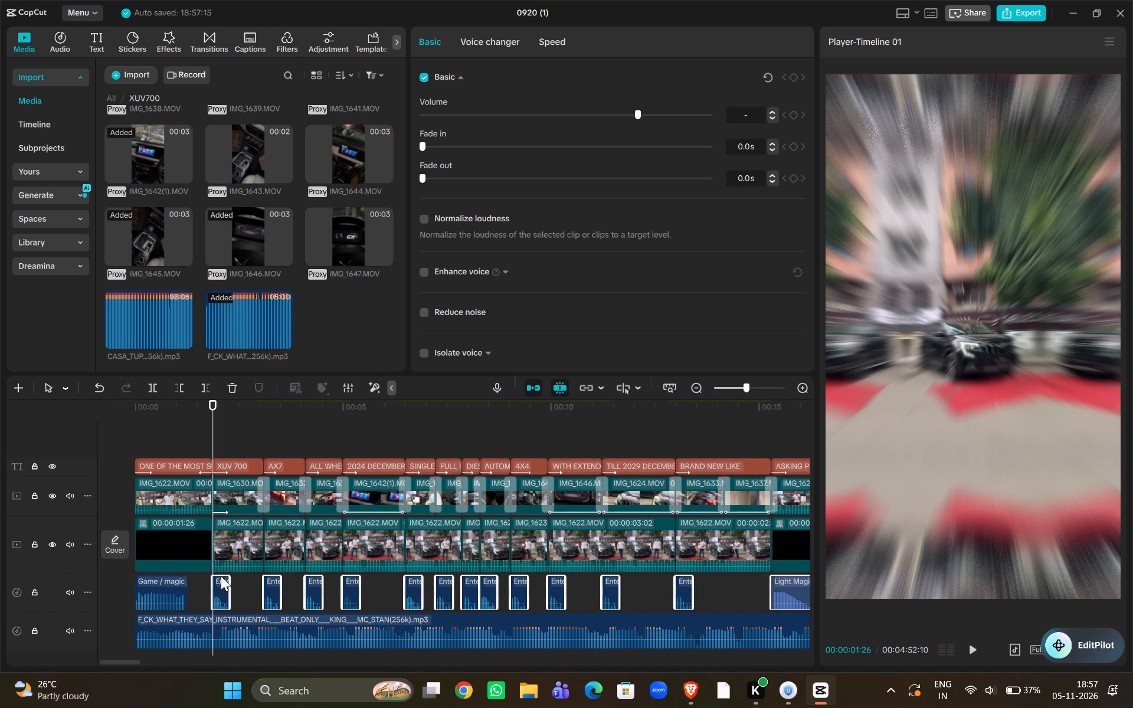
# Play the video across the new cut into the XUV 700 clip to check picture, sound effects and music.
pyautogui.click(209, 450)
pyautogui.moveTo(209, 450); pyautogui.dragTo(192, 450)
pyautogui.press('space')
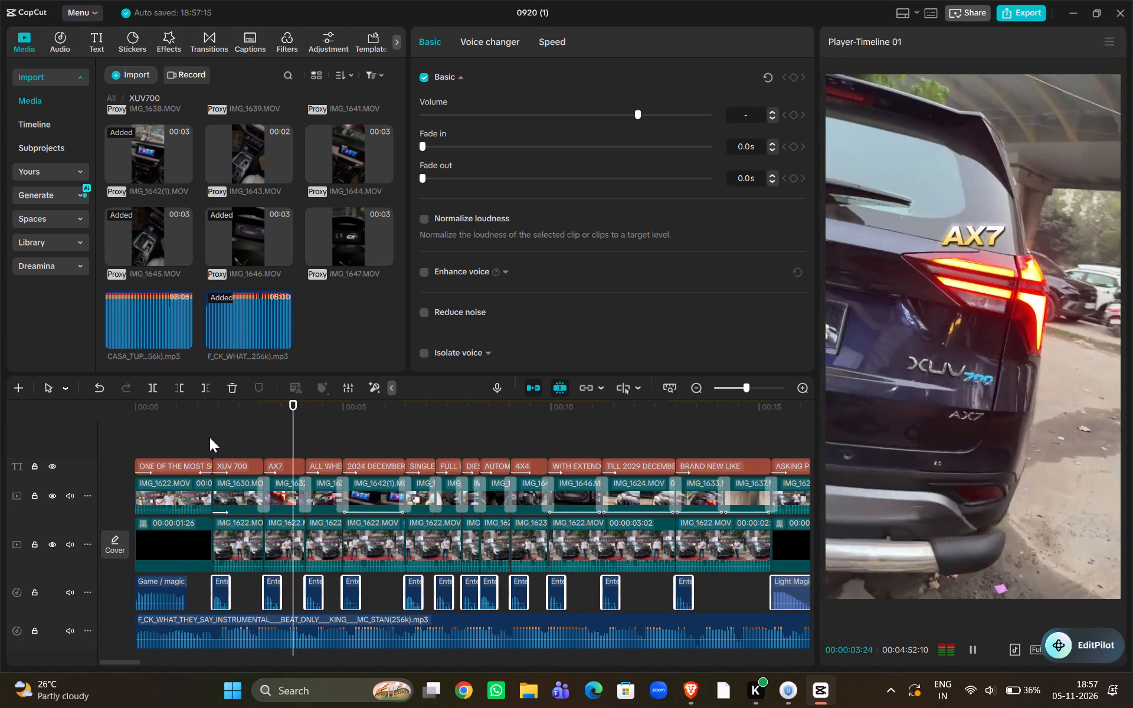
pyautogui.click(209, 437)
pyautogui.moveTo(209, 437); pyautogui.dragTo(180, 440)
pyautogui.press('space')
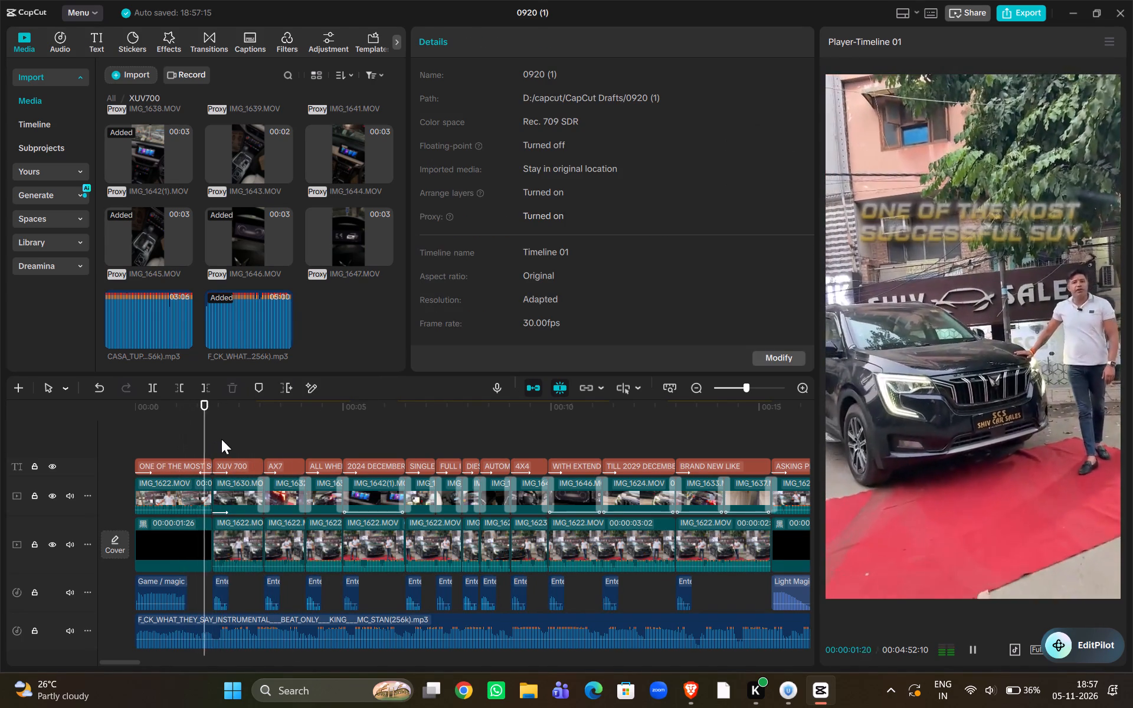
pyautogui.press('space')
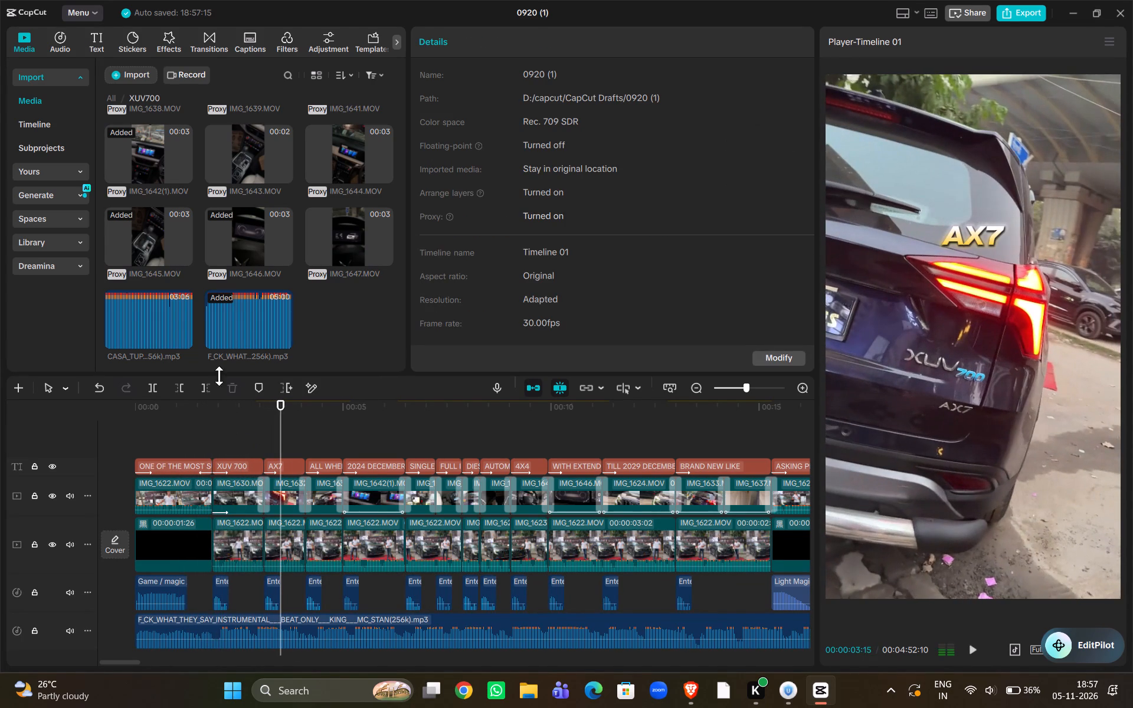
# Add the favourite Pull Out transition between the opening clip and the XUV 700 clip and set its duration to 0.3 s.
pyautogui.click(207, 42)
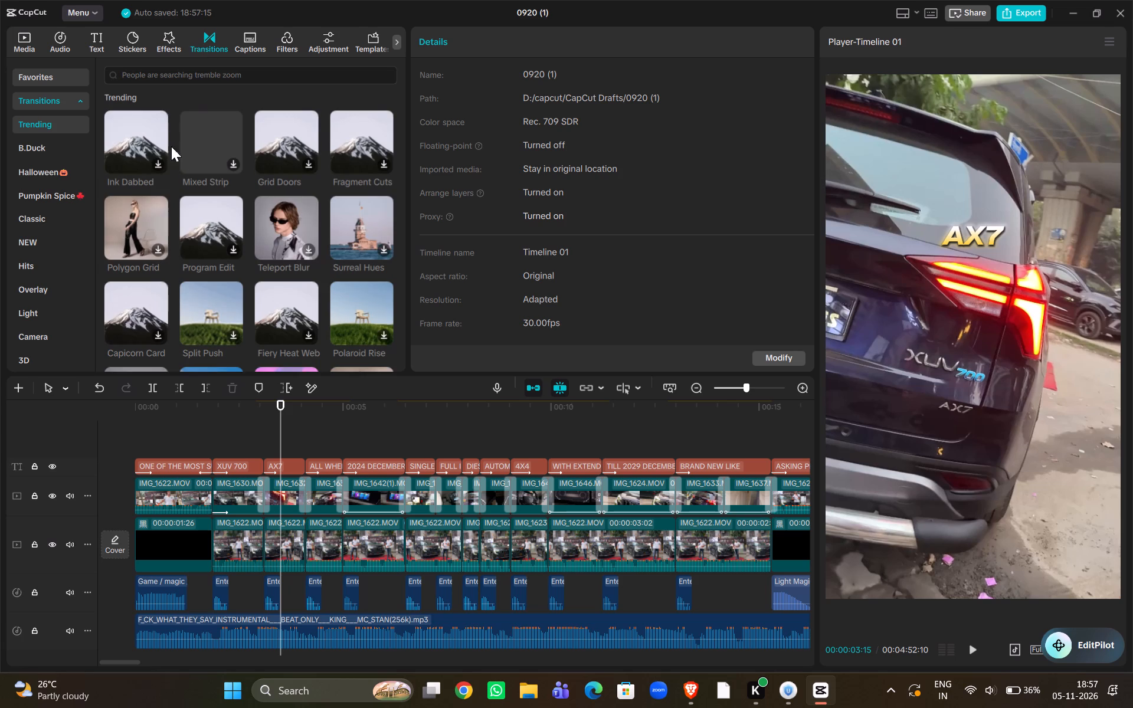
pyautogui.click(39, 73)
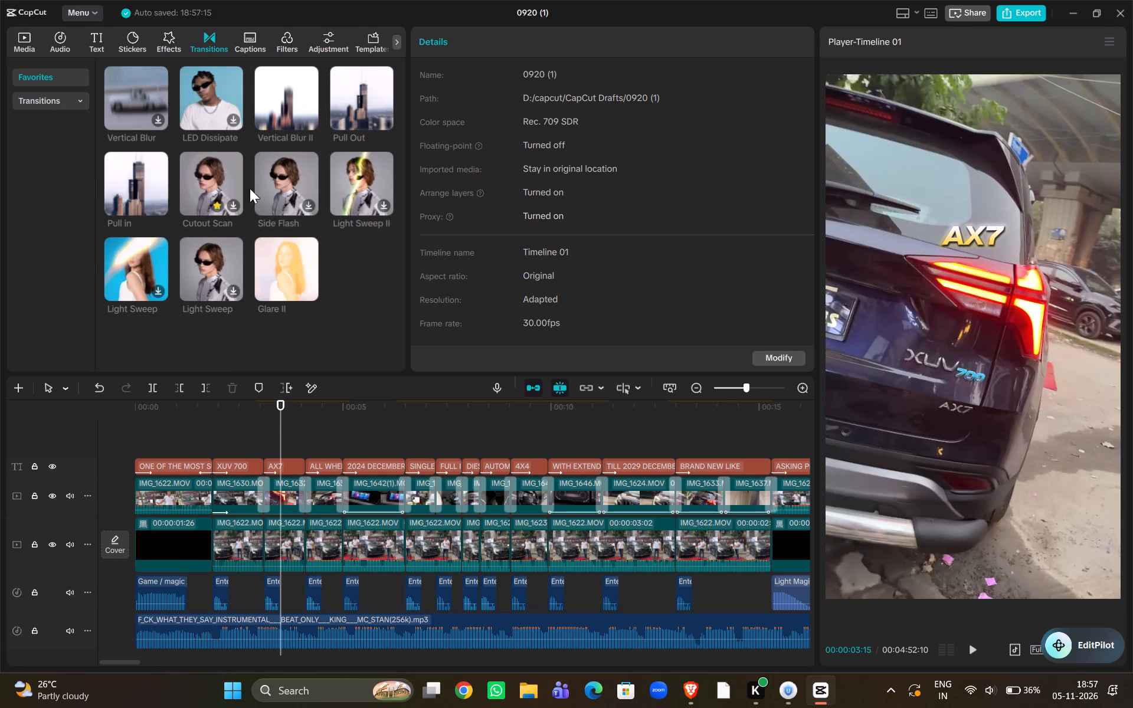
pyautogui.moveTo(354, 91); pyautogui.dragTo(226, 427)
pyautogui.moveTo(226, 427); pyautogui.dragTo(206, 491)
pyautogui.click(518, 136)
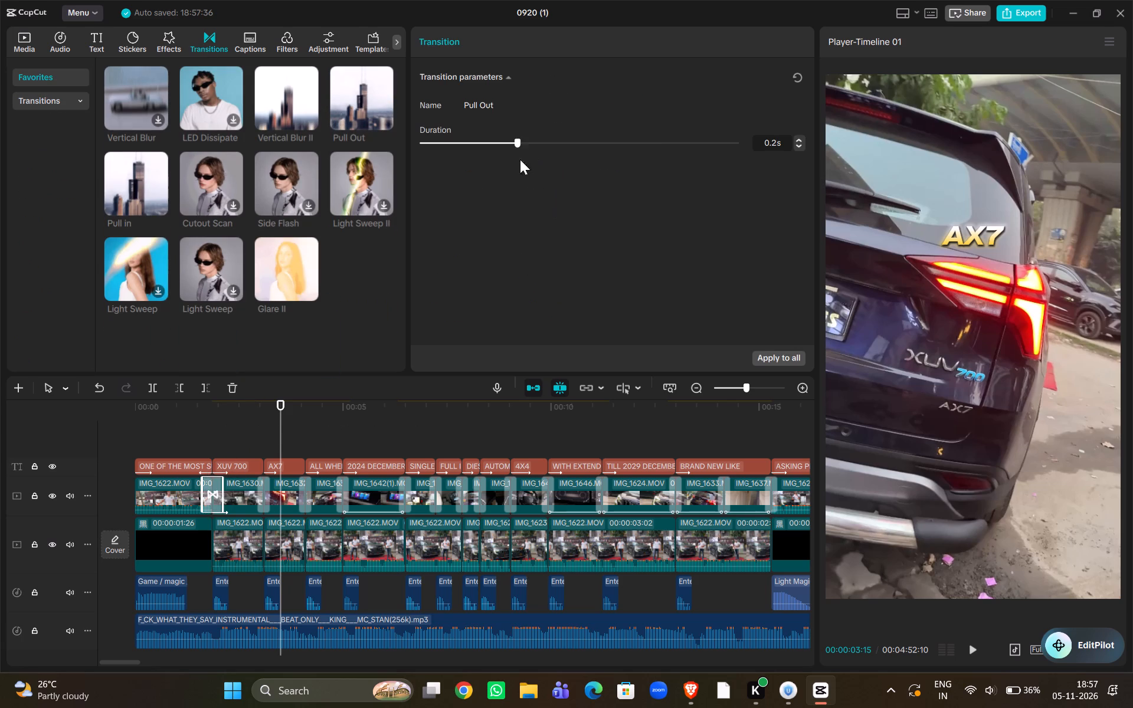
pyautogui.click(555, 142)
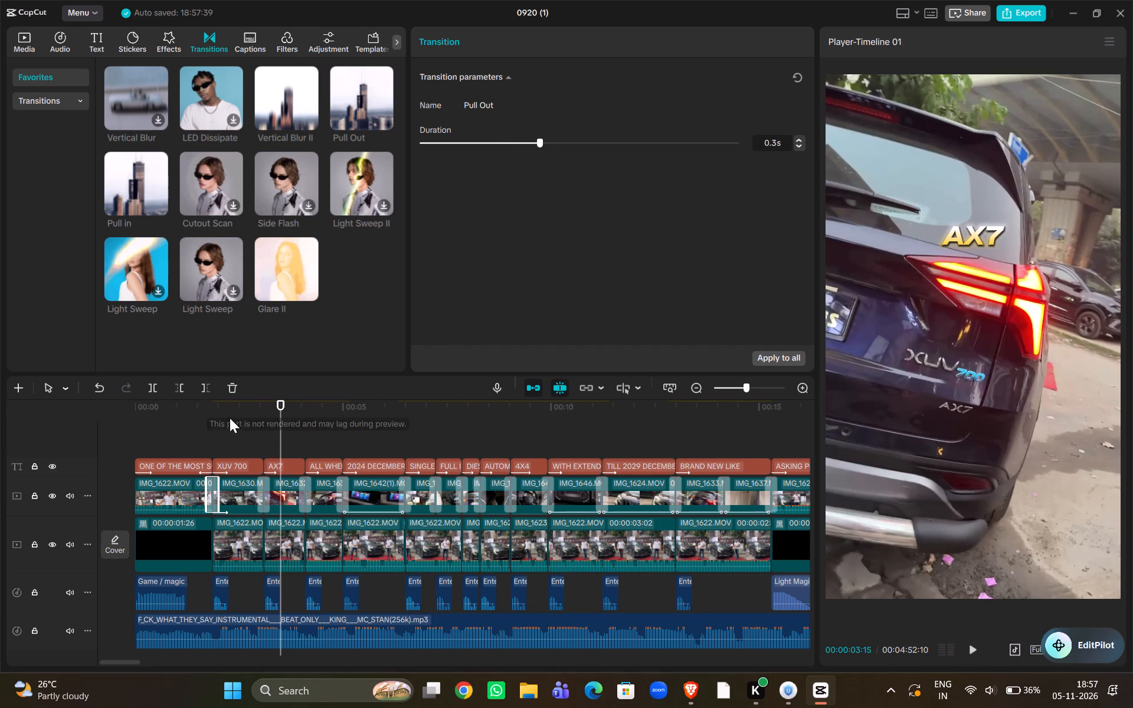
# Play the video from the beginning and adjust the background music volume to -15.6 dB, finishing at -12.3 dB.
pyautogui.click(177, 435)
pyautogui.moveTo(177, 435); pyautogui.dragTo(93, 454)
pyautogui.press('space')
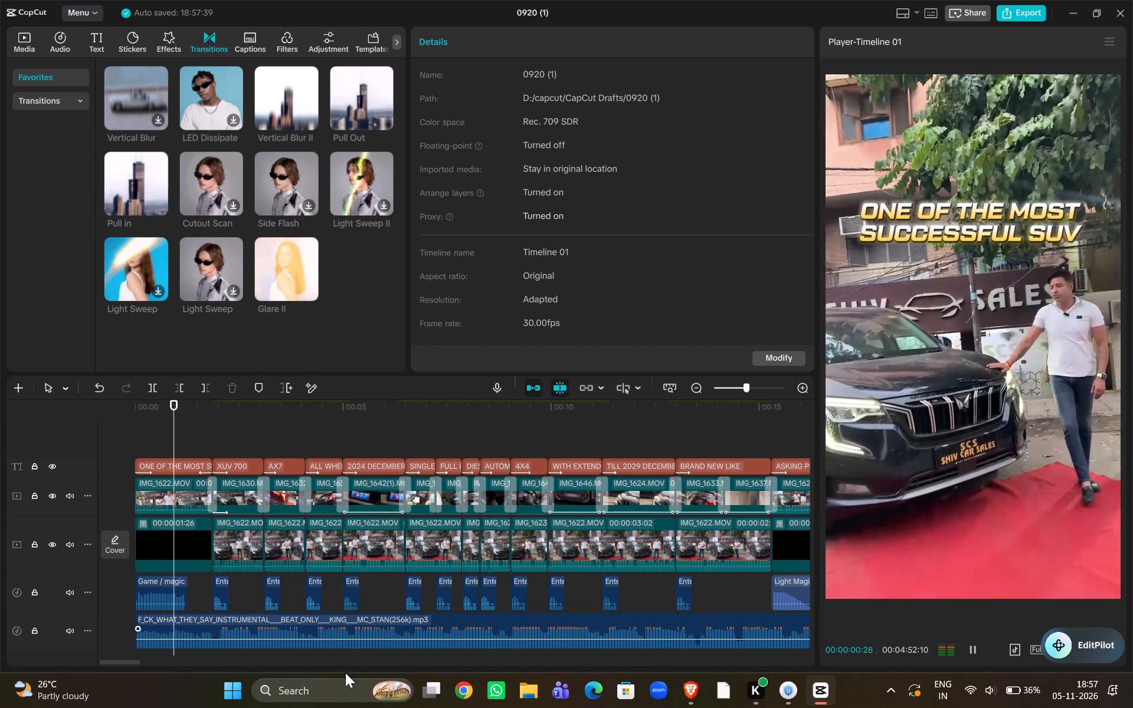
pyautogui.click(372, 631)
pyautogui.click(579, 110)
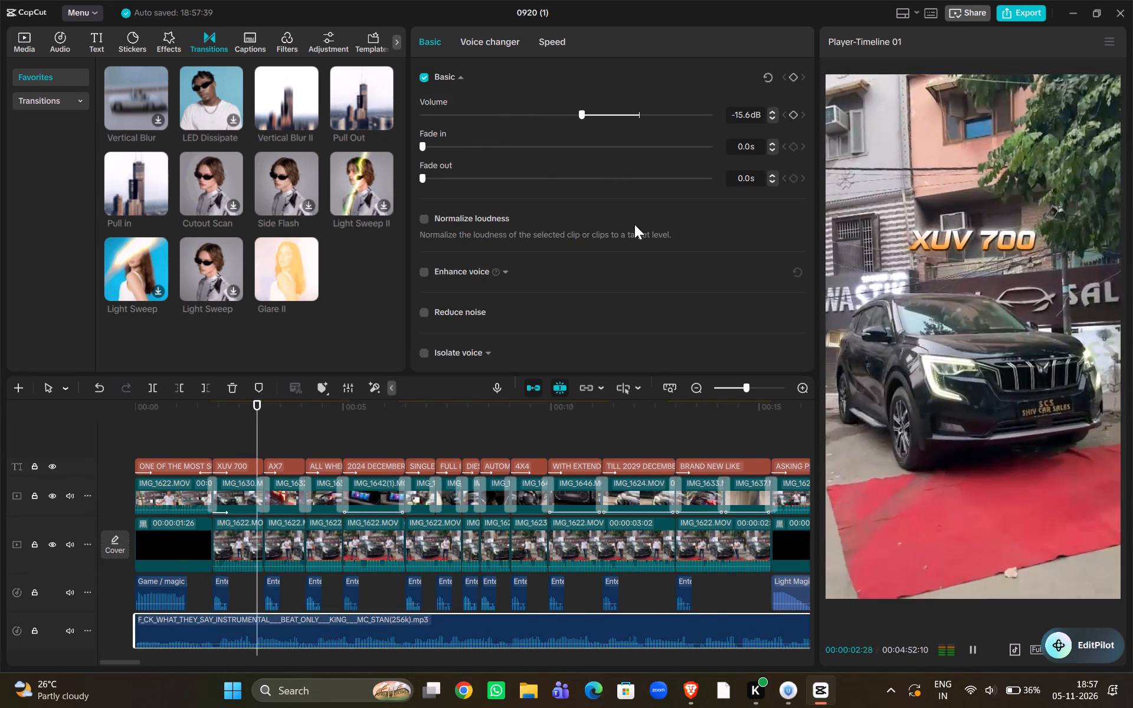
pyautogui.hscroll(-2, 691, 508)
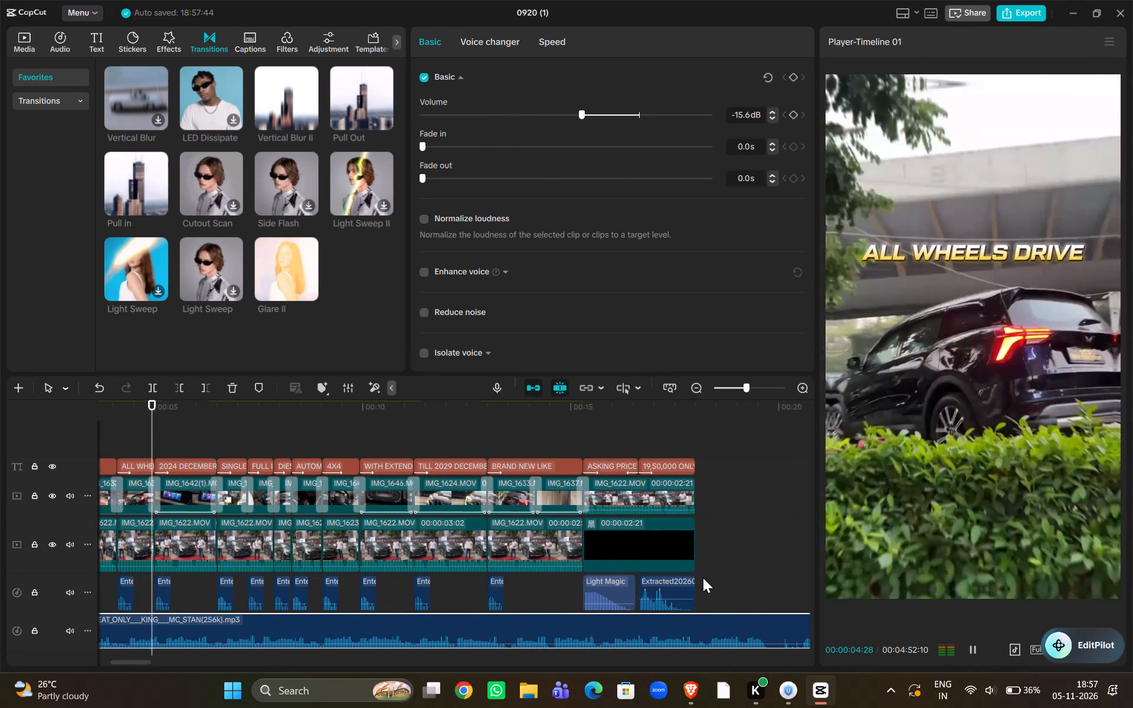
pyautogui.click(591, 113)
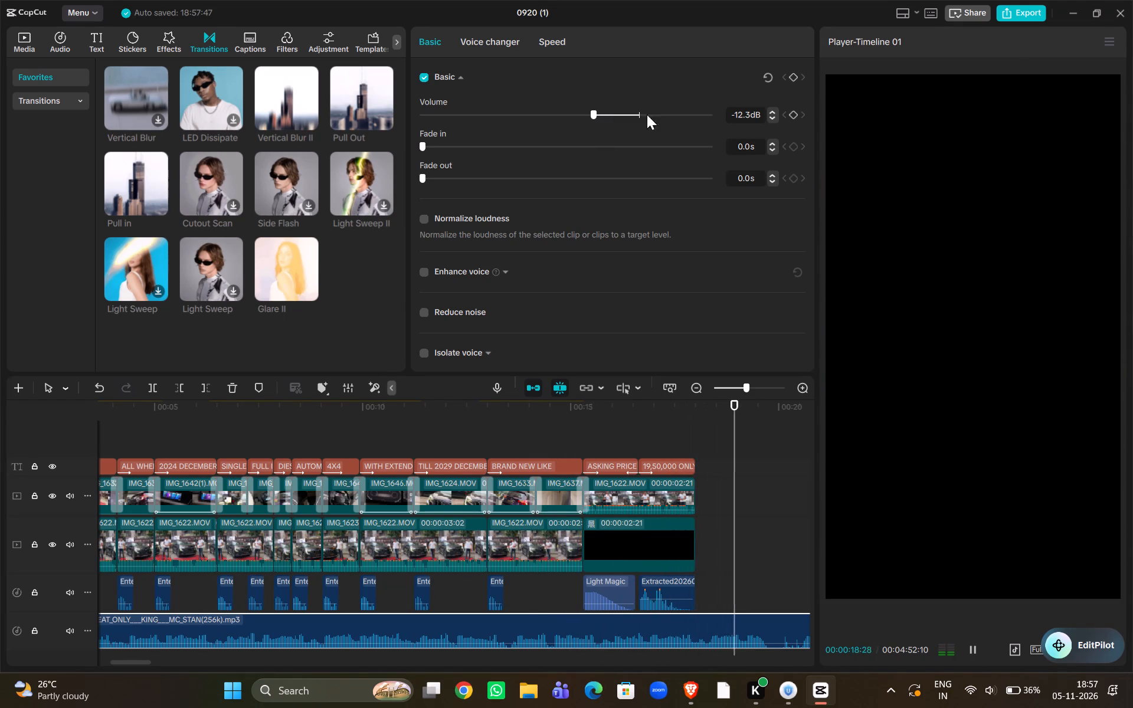
# Split the background music at 00:00:18:00, where the last video clip ends, and delete the remaining part.
pyautogui.click(710, 427)
pyautogui.moveTo(710, 427); pyautogui.dragTo(690, 436)
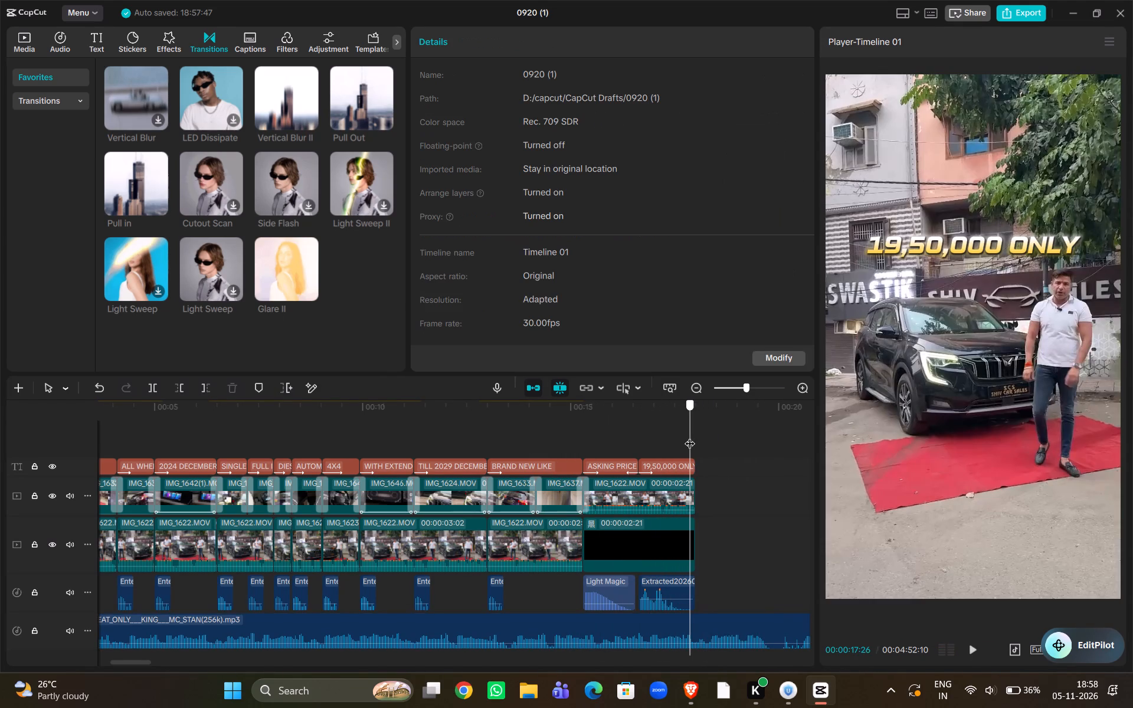
pyautogui.moveTo(690, 436); pyautogui.dragTo(690, 437)
pyautogui.click(692, 432)
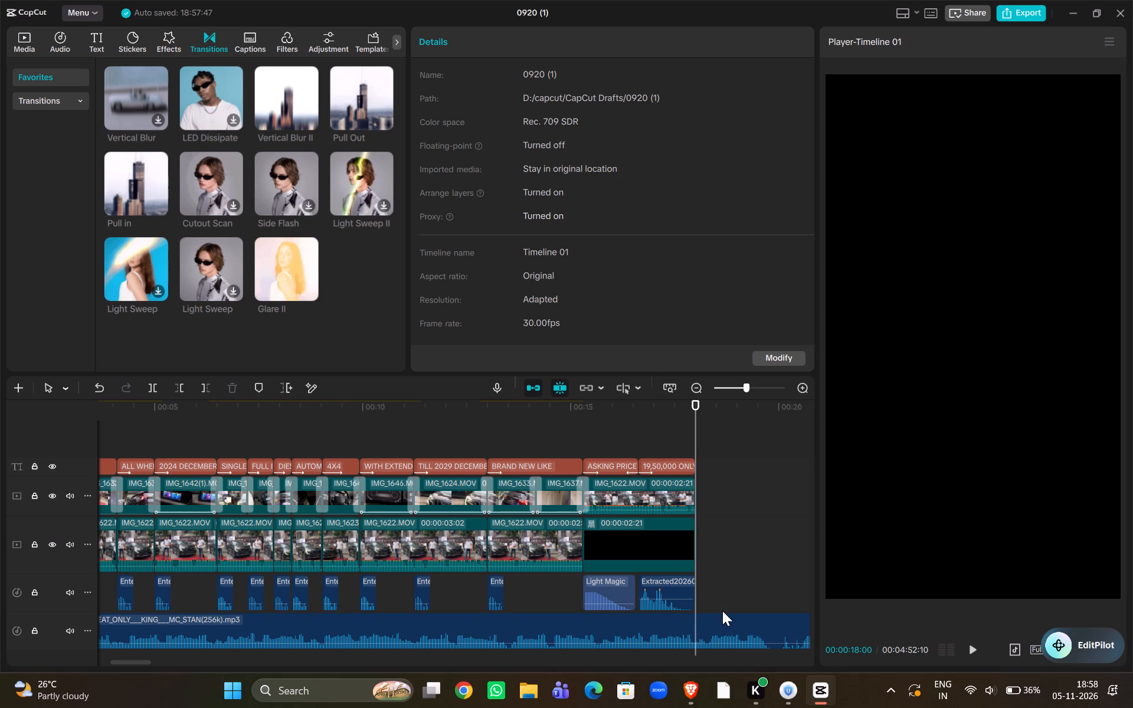
pyautogui.click(722, 611)
pyautogui.keyDown('ctrl'); pyautogui.click(709, 575); pyautogui.keyUp('ctrl')
pyautogui.moveTo(709, 575); pyautogui.dragTo(695, 580)
pyautogui.click(688, 630)
pyautogui.hotkey('ctrl', 'b')
pyautogui.press('BackSpace')
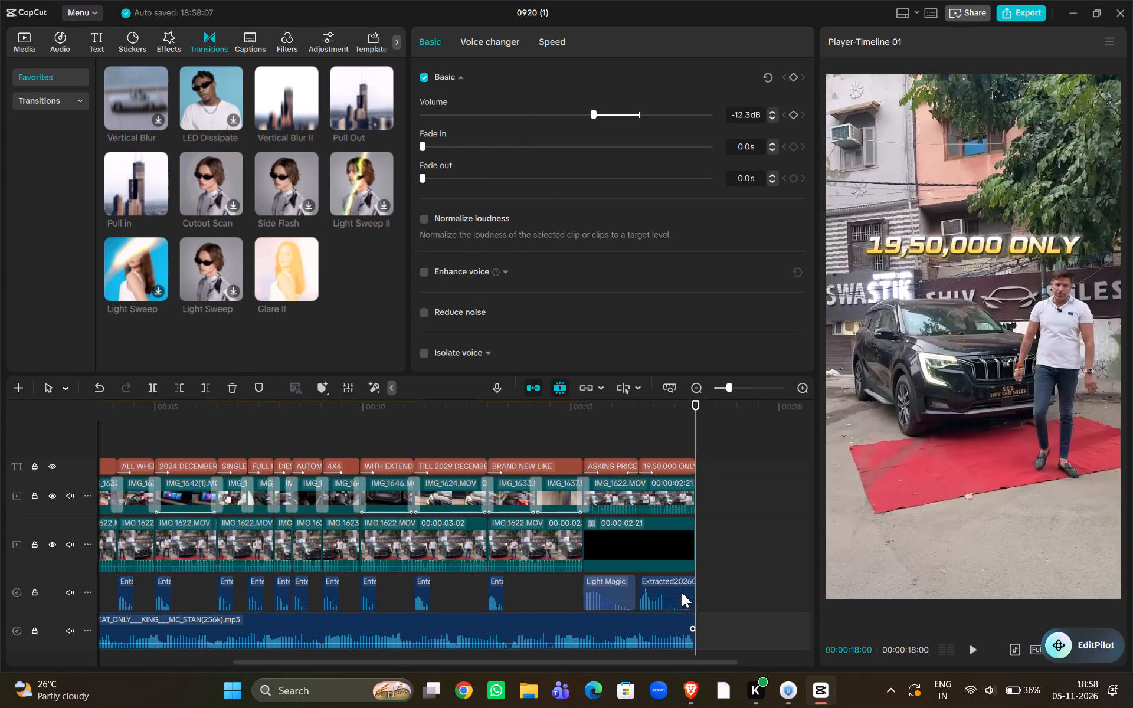
# Play the whole video from the beginning to check the picture, captions, sound effects and trimmed music.
pyautogui.click(505, 428)
pyautogui.moveTo(504, 427); pyautogui.dragTo(3, 432)
pyautogui.press('space')
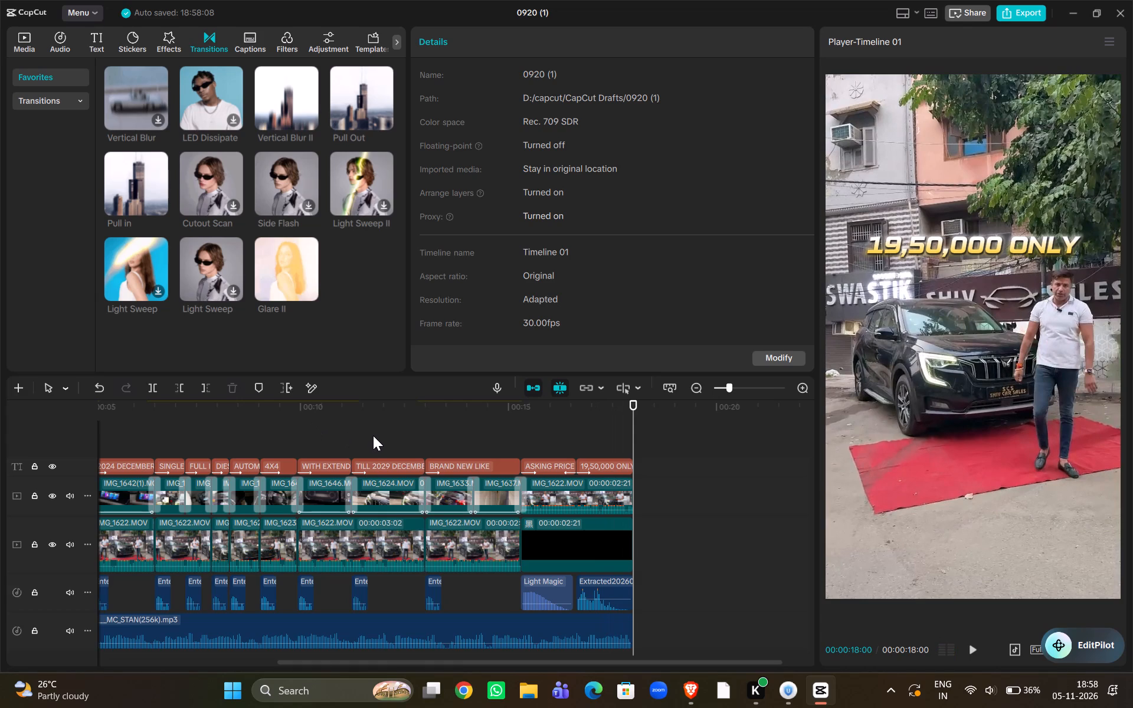
# Replay the video from the beginning and set the background music volume to -12.0 dB.
pyautogui.click(361, 433)
pyautogui.moveTo(361, 433); pyautogui.dragTo(0, 437)
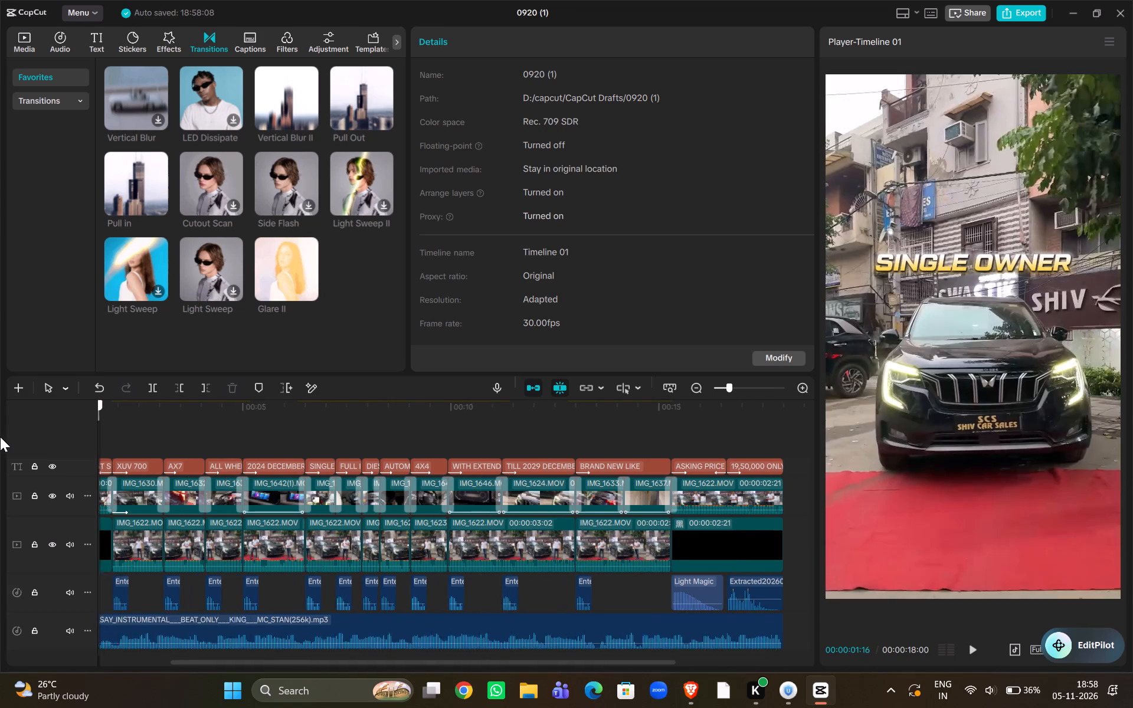
pyautogui.moveTo(0, 437); pyautogui.dragTo(0, 439)
pyautogui.press('space')
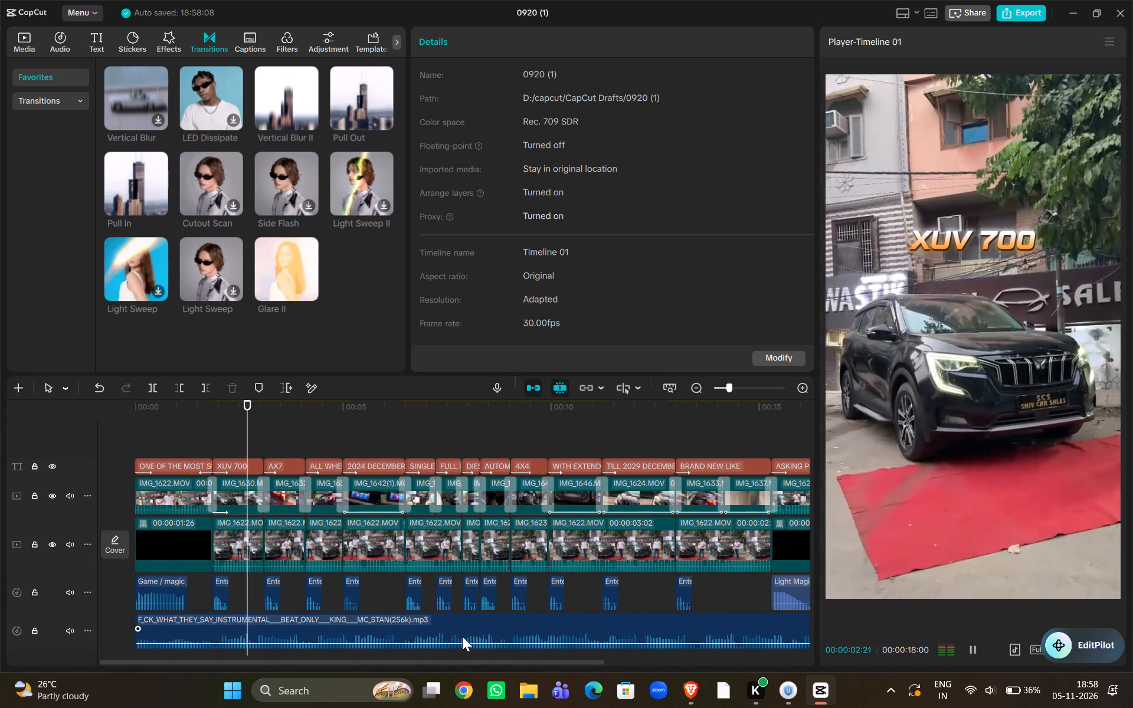
pyautogui.click(462, 634)
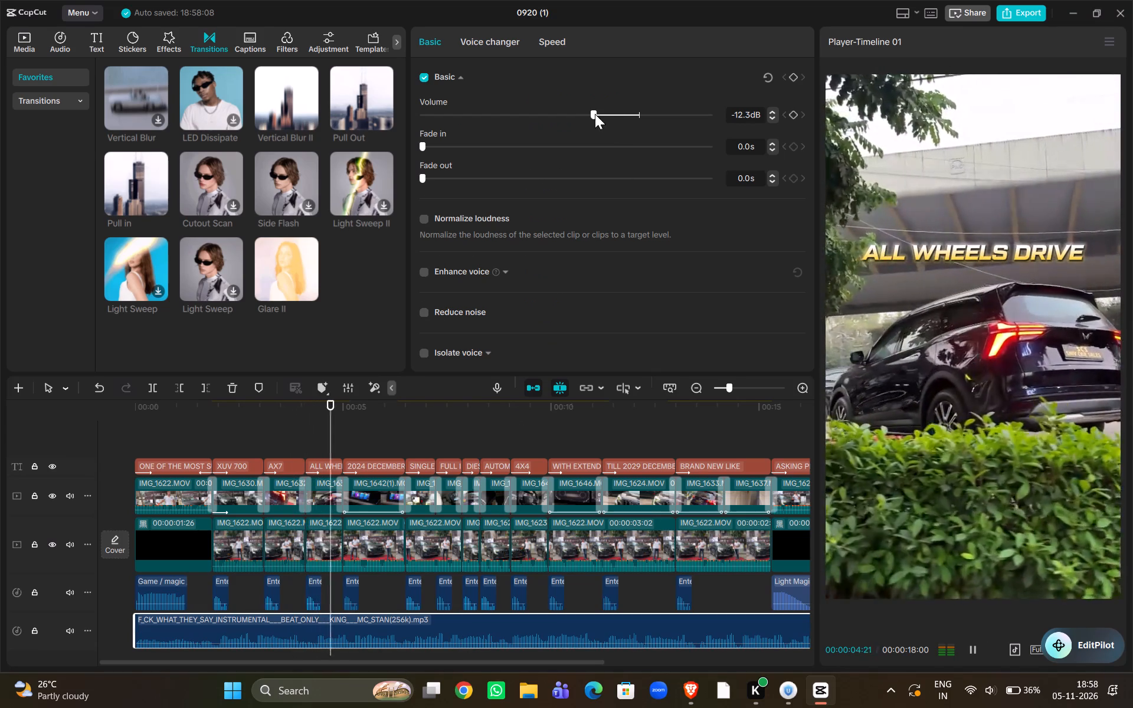
pyautogui.tripleClick(772, 113)
pyautogui.doubleClick(772, 113)
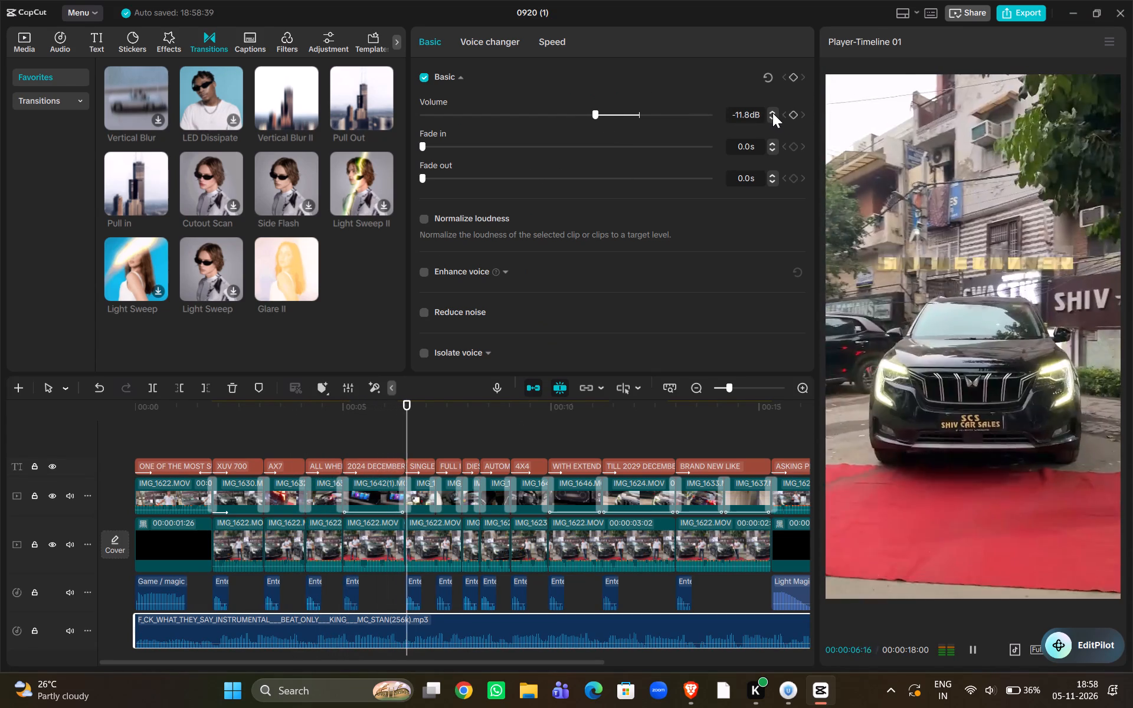
pyautogui.doubleClick(772, 116)
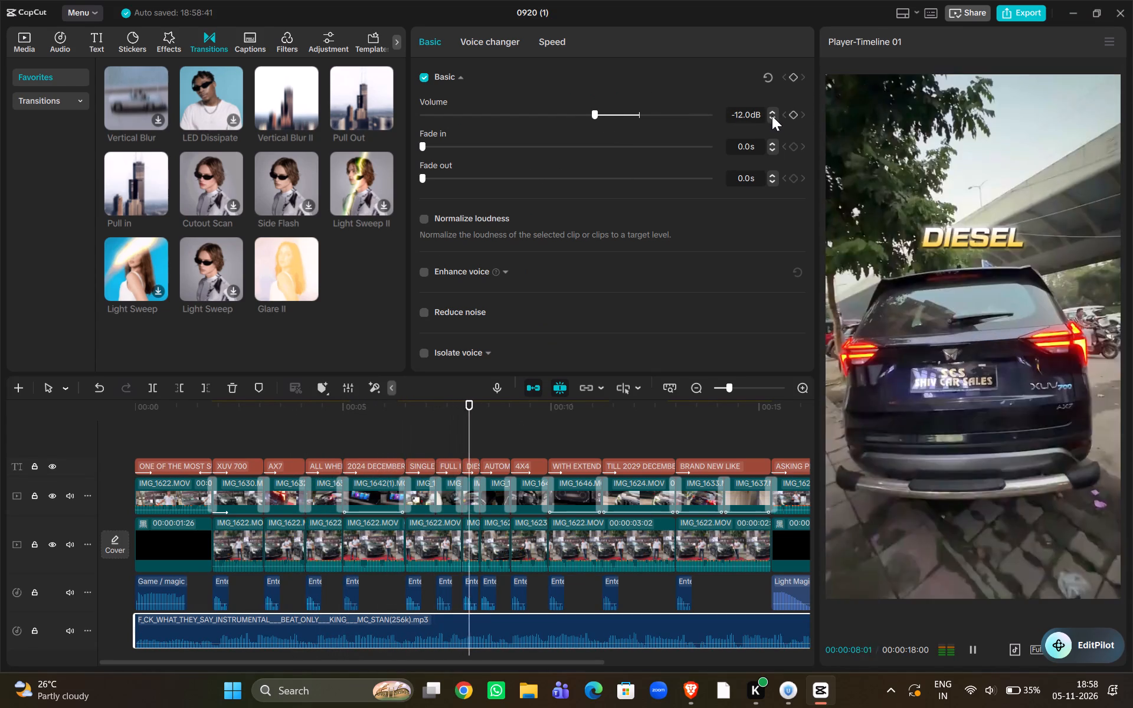
# Export the video as xuv2 in mp4 format with the frame rate set to 60fps.
pyautogui.click(1029, 15)
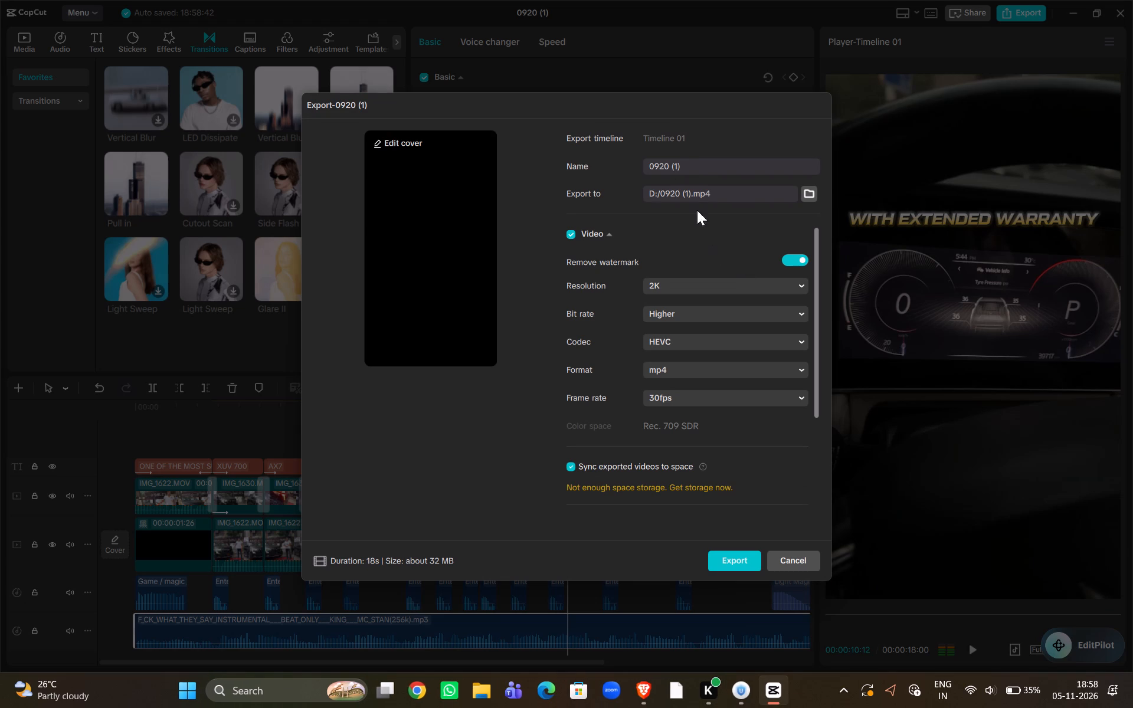
pyautogui.moveTo(692, 163); pyautogui.dragTo(613, 170)
pyautogui.press('x')
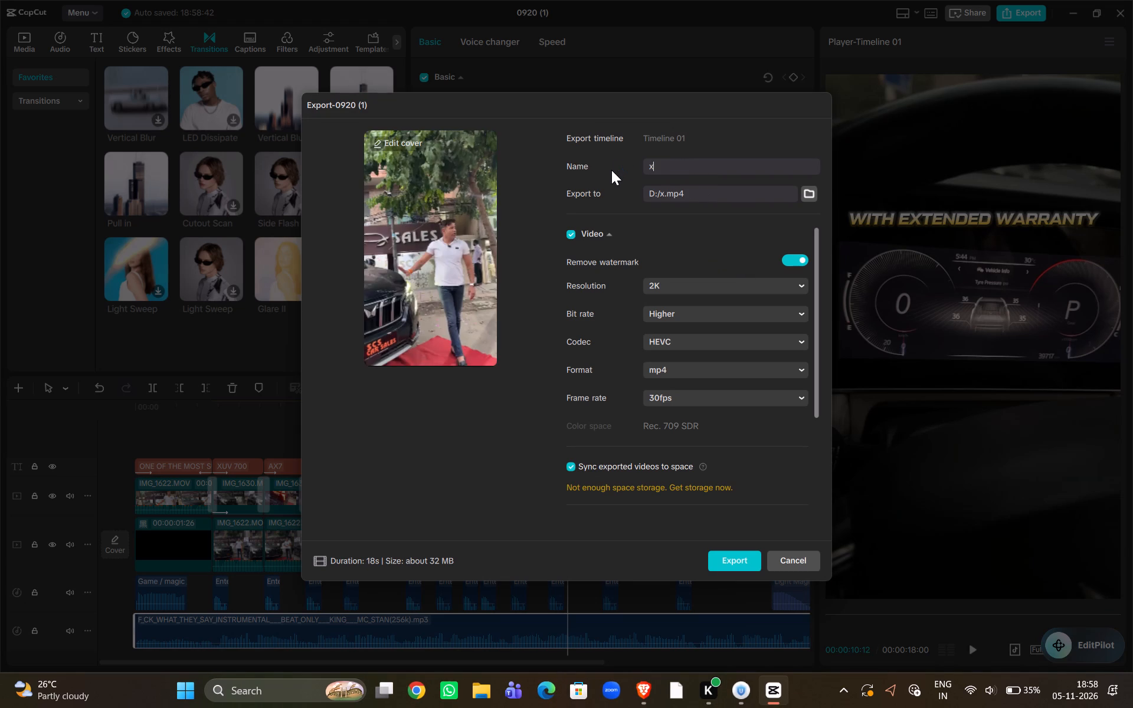
pyautogui.write('uv2')
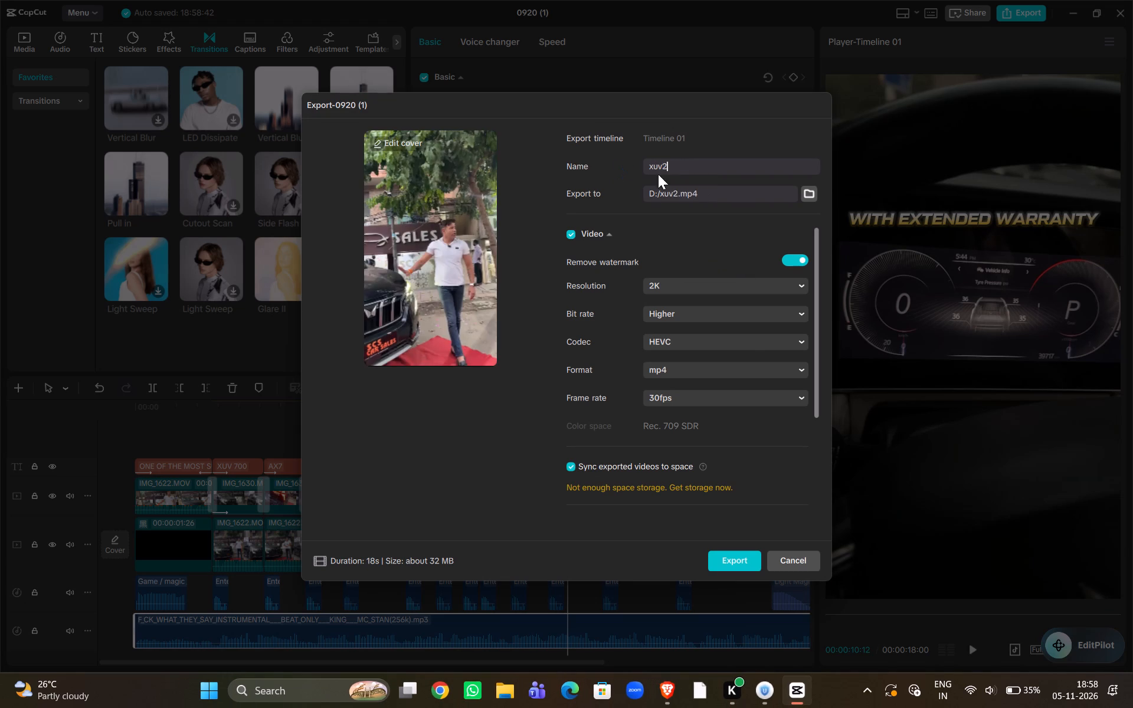
pyautogui.click(738, 397)
pyautogui.click(706, 564)
pyautogui.click(721, 561)
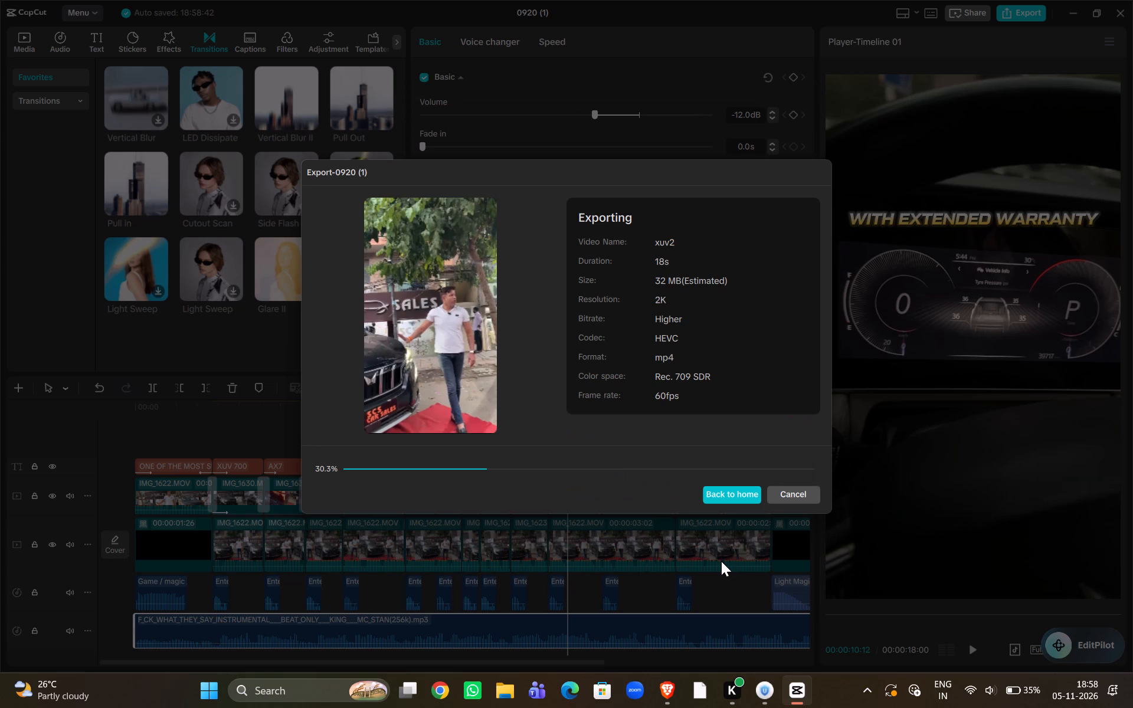
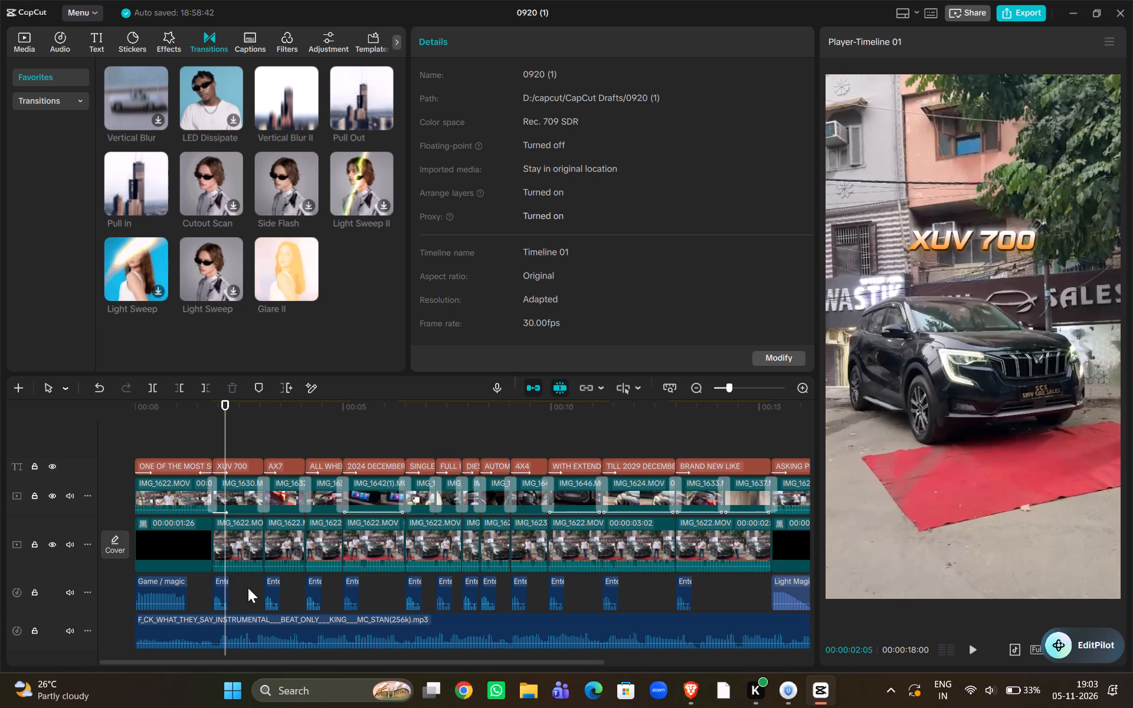
# Set the XUV 700 clip's In animation to None and replay the Pull Out transition leading into that clip.
pyautogui.click(210, 499)
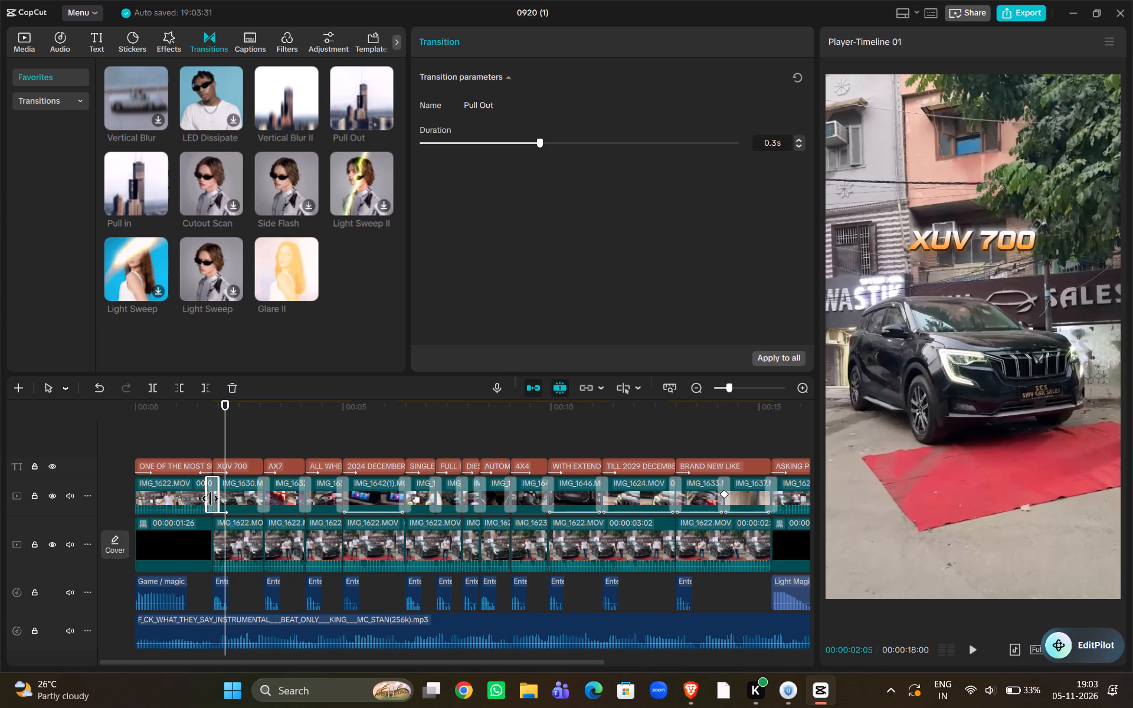
pyautogui.click(204, 454)
pyautogui.press('space')
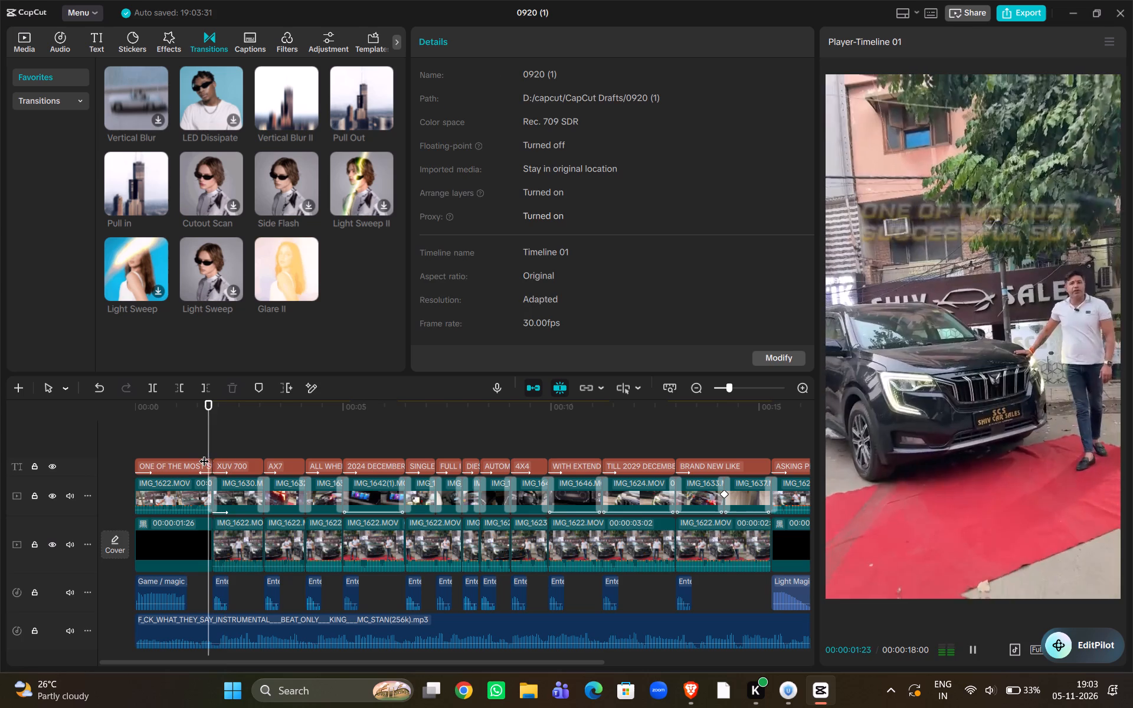
pyautogui.press('space')
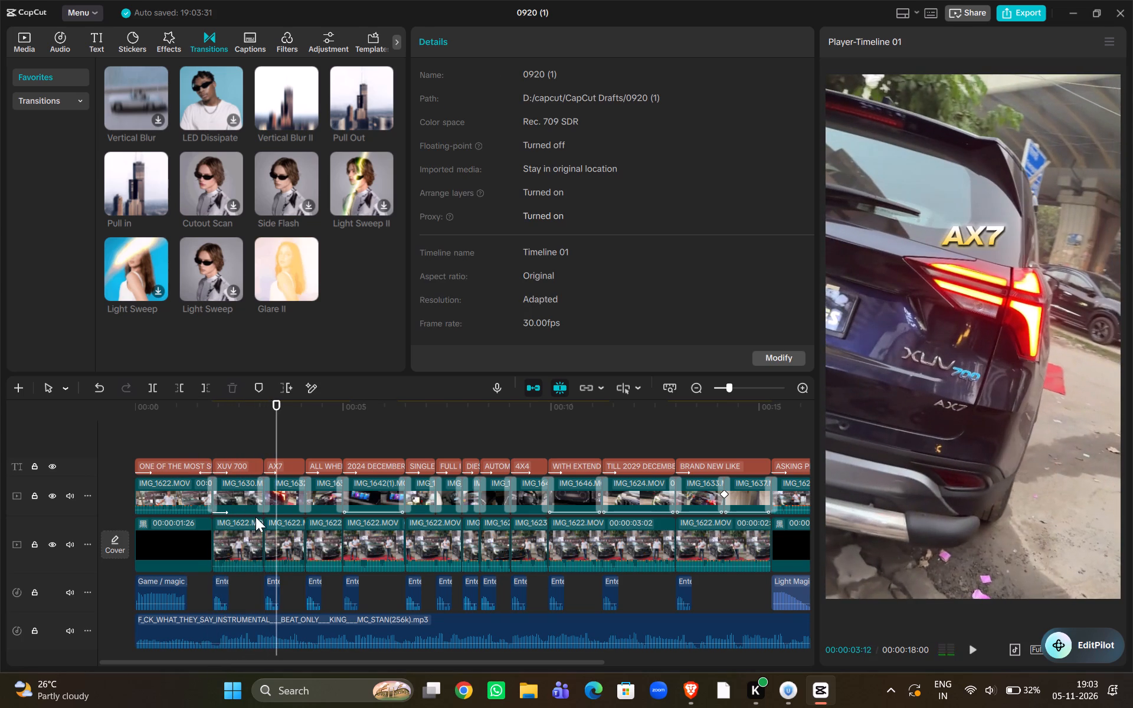
pyautogui.click(225, 508)
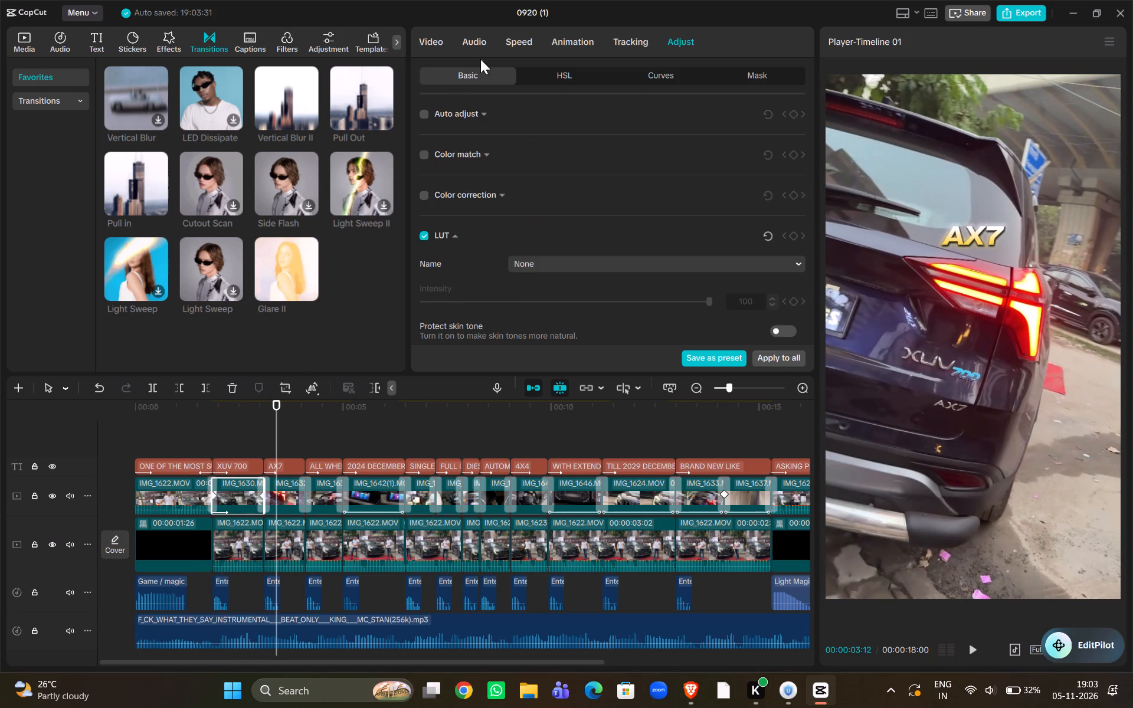
pyautogui.click(578, 41)
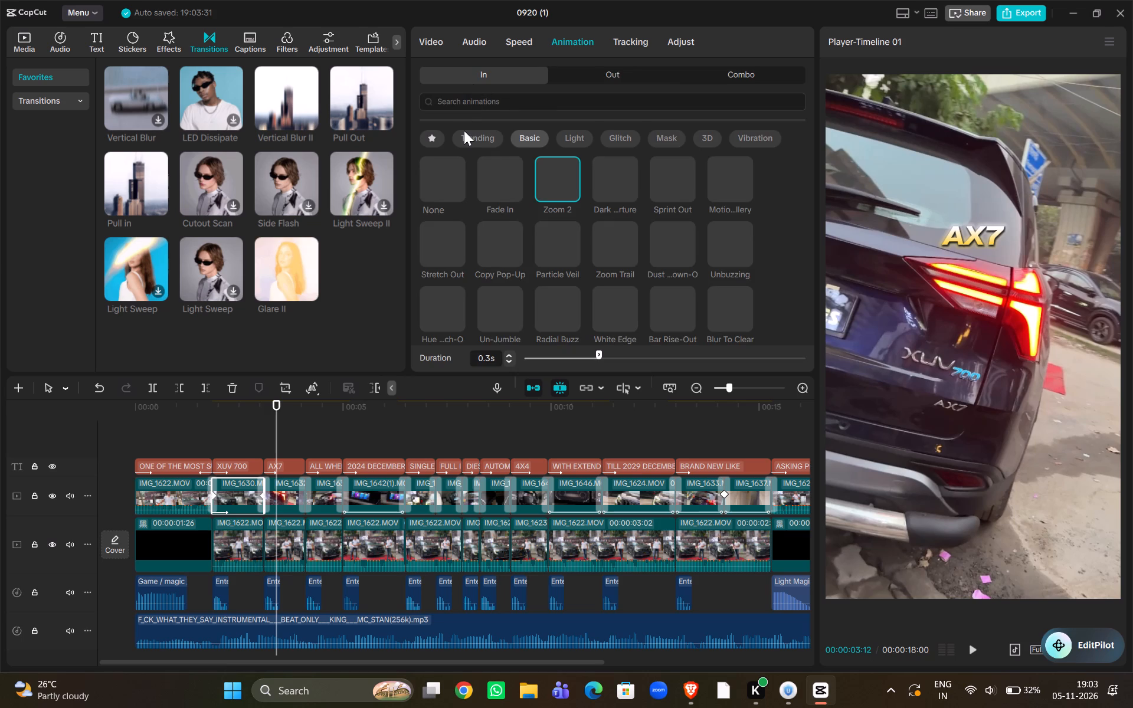
pyautogui.click(448, 183)
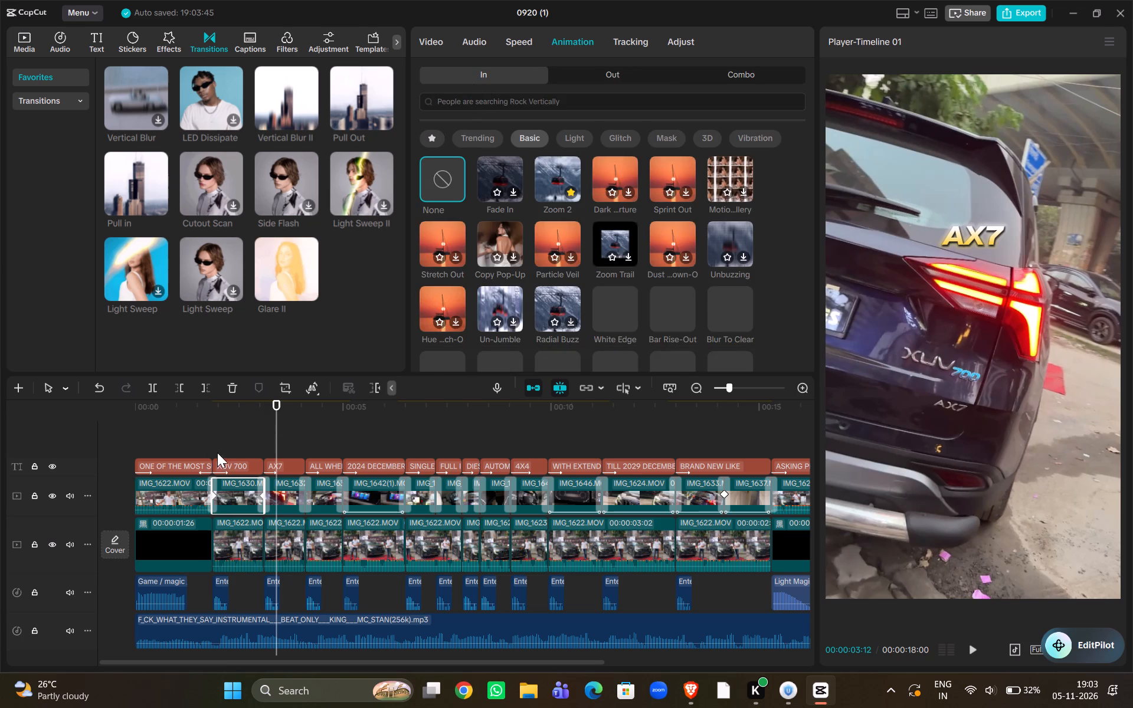
pyautogui.click(197, 448)
pyautogui.press('space')
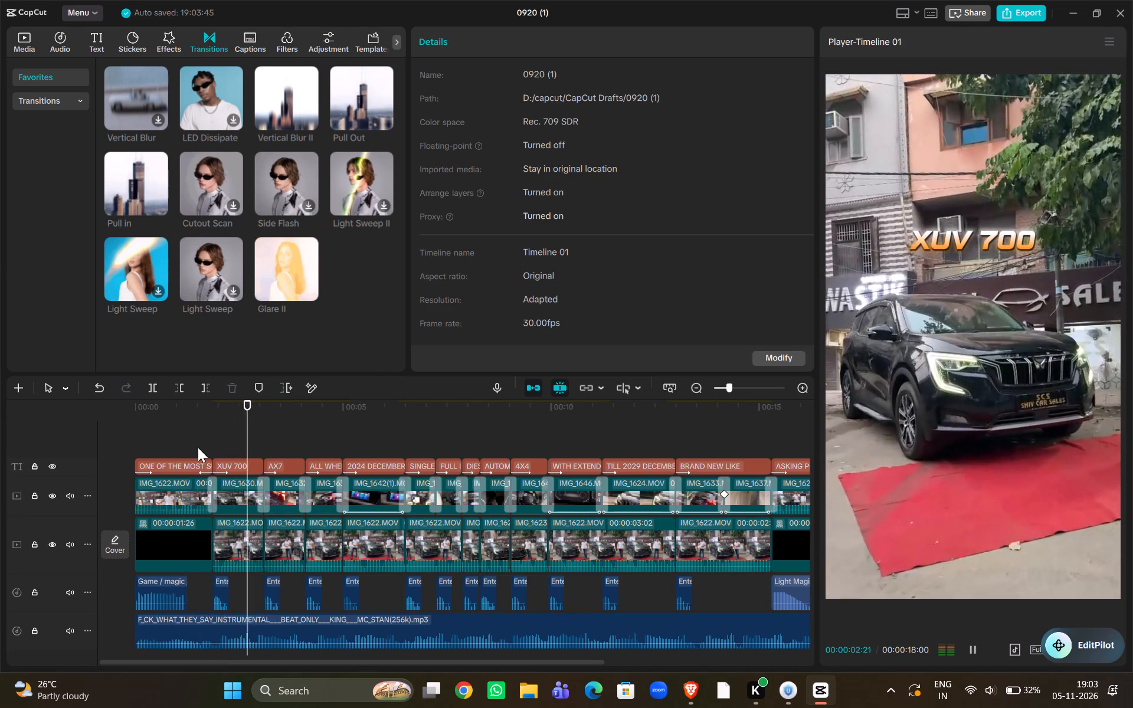
pyautogui.click(198, 447)
pyautogui.press('space')
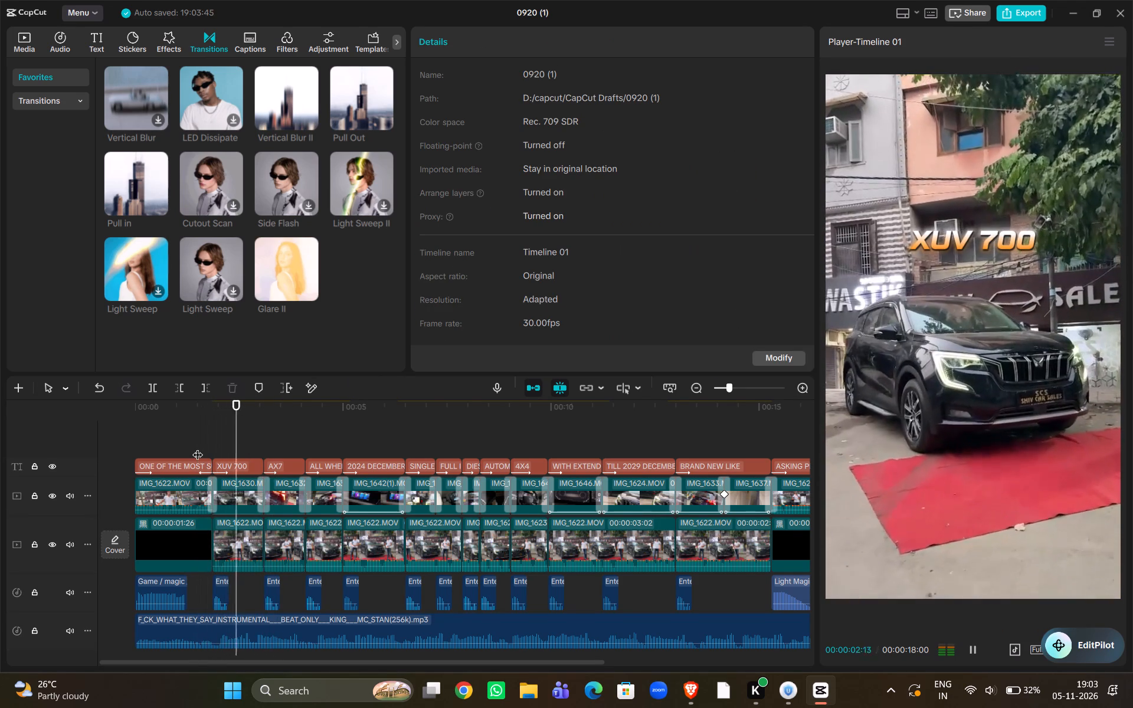
pyautogui.press('space')
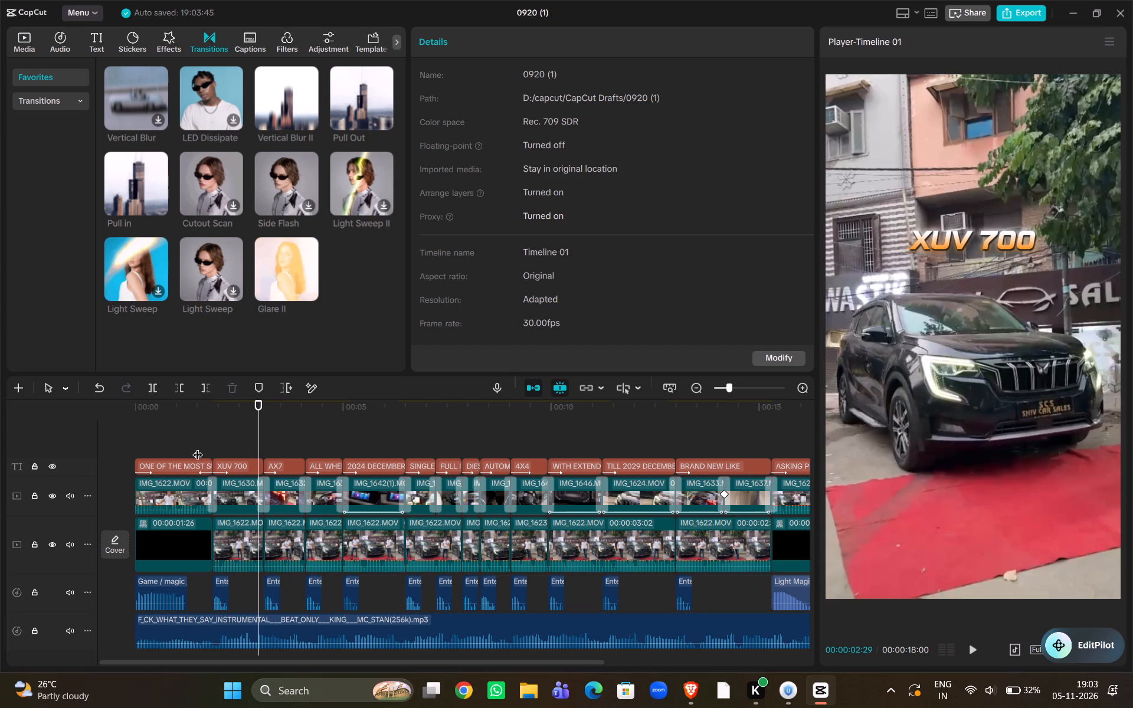
# Select the Pull Out transition before the XUV 700 clip and capture a screenshot of the editor showing its settings and the timeline.
pyautogui.click(212, 503)
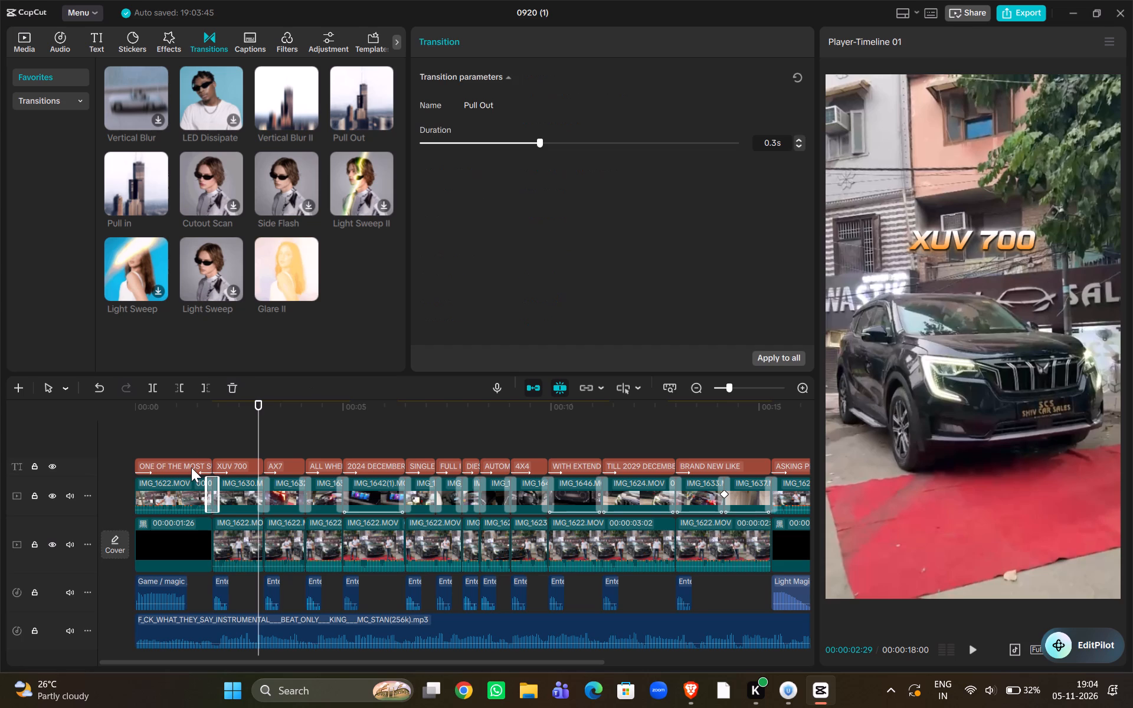
pyautogui.press('shift+super+s')
pyautogui.moveTo(6, 30); pyautogui.dragTo(156, 33)
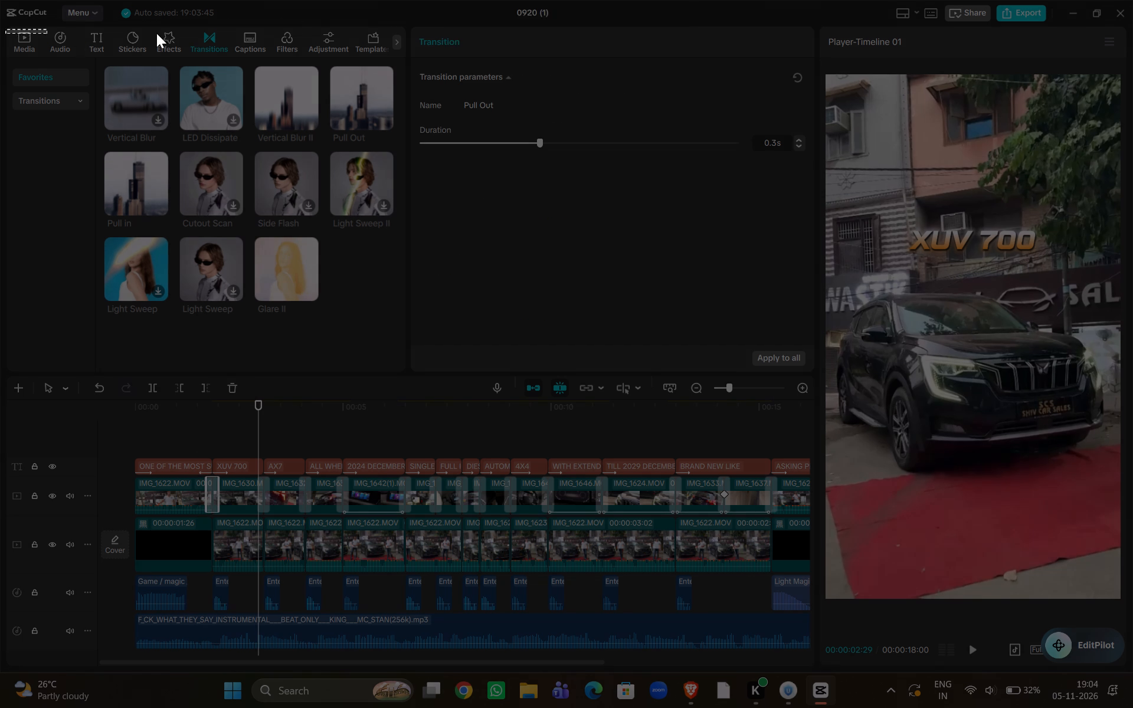
pyautogui.moveTo(156, 33); pyautogui.dragTo(967, 625)
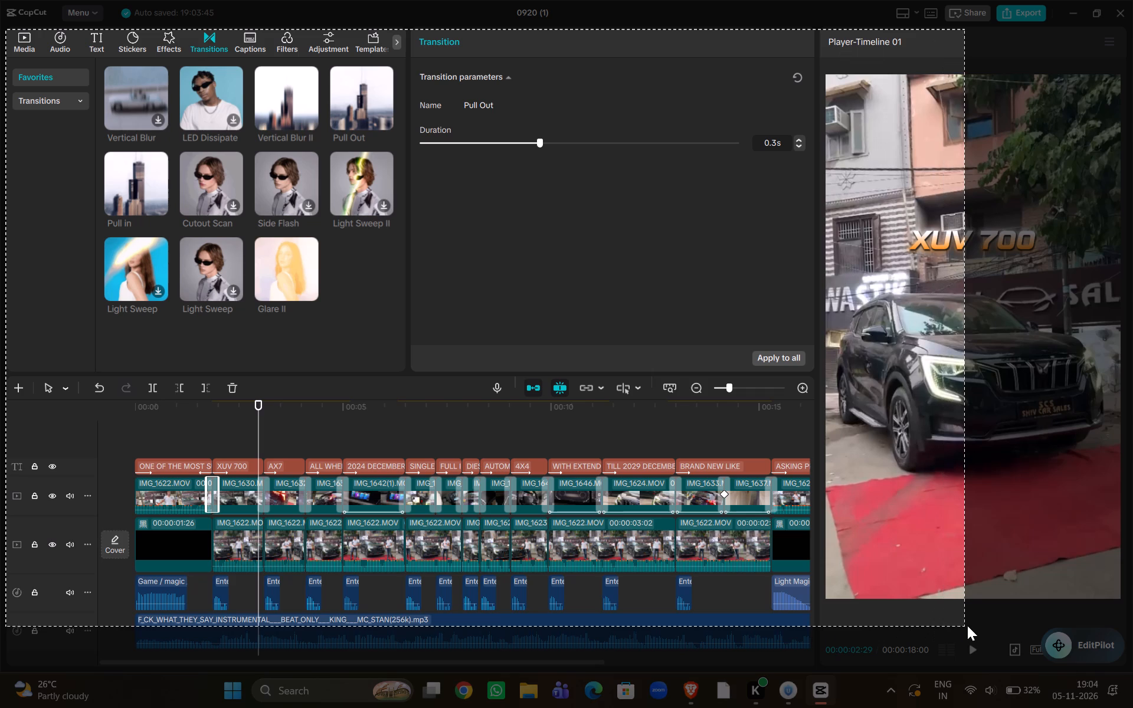
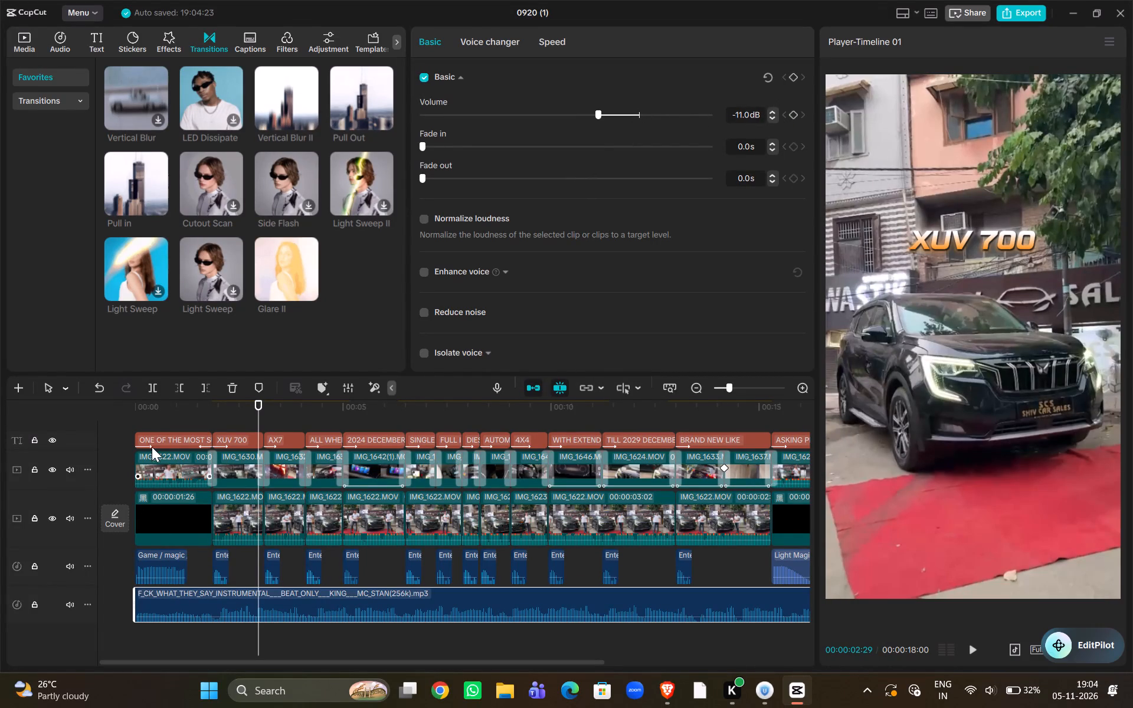
# Play back the opening captions from the start to check the Pull Out transition into the XUV 700 clip.
pyautogui.click(146, 420)
pyautogui.moveTo(146, 420); pyautogui.dragTo(116, 418)
pyautogui.press('space')
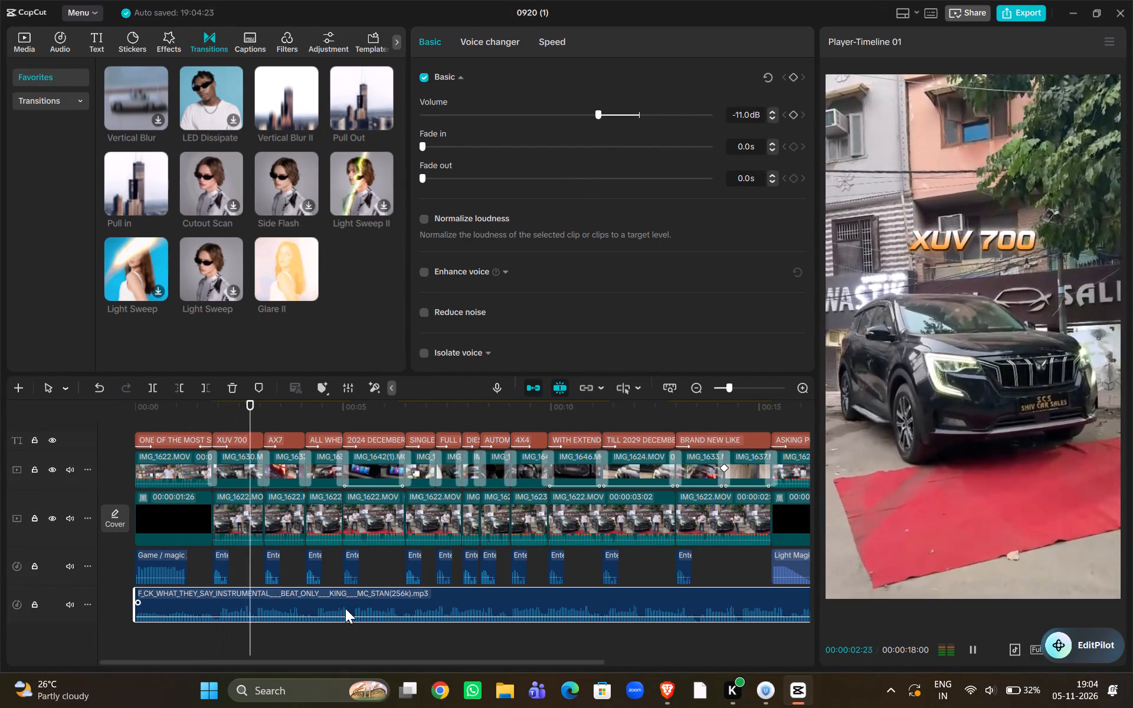
pyautogui.press('space')
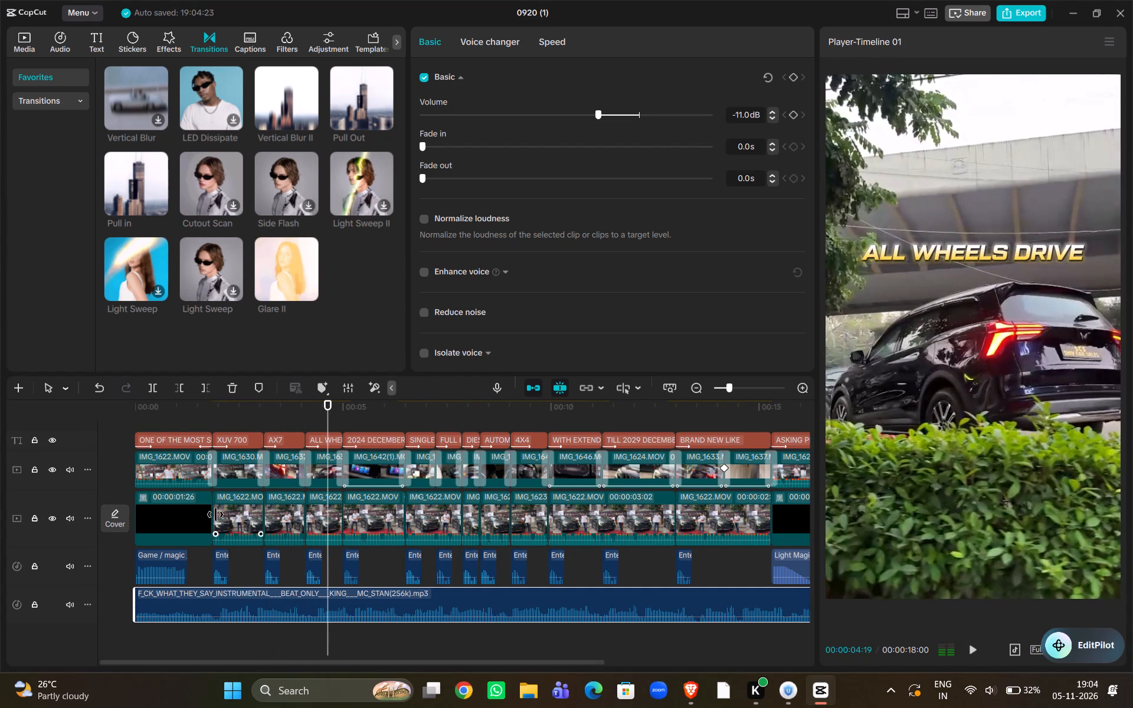
pyautogui.click(214, 470)
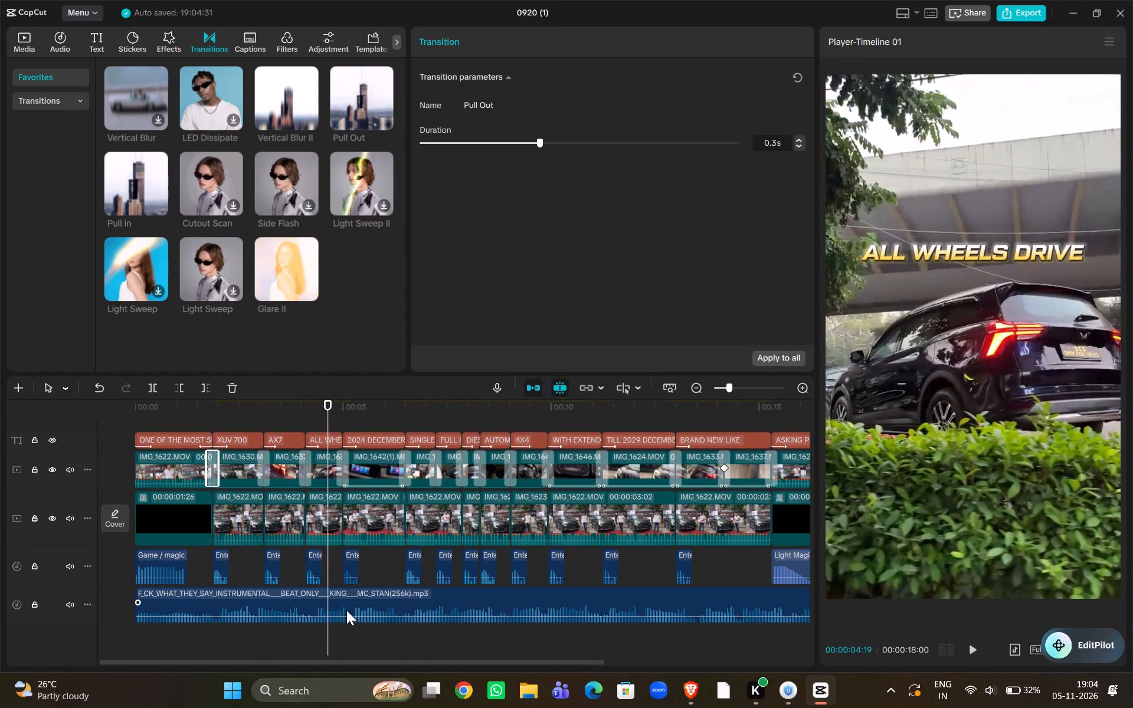
pyautogui.click(346, 610)
pyautogui.press('space')
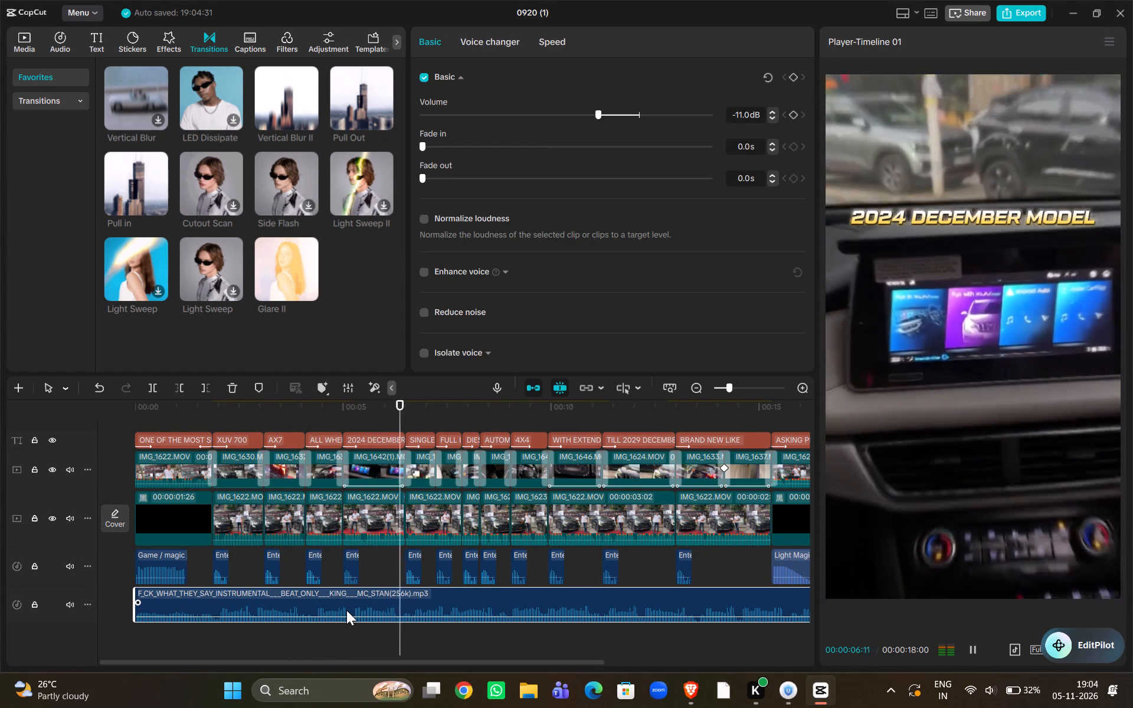
pyautogui.press('space')
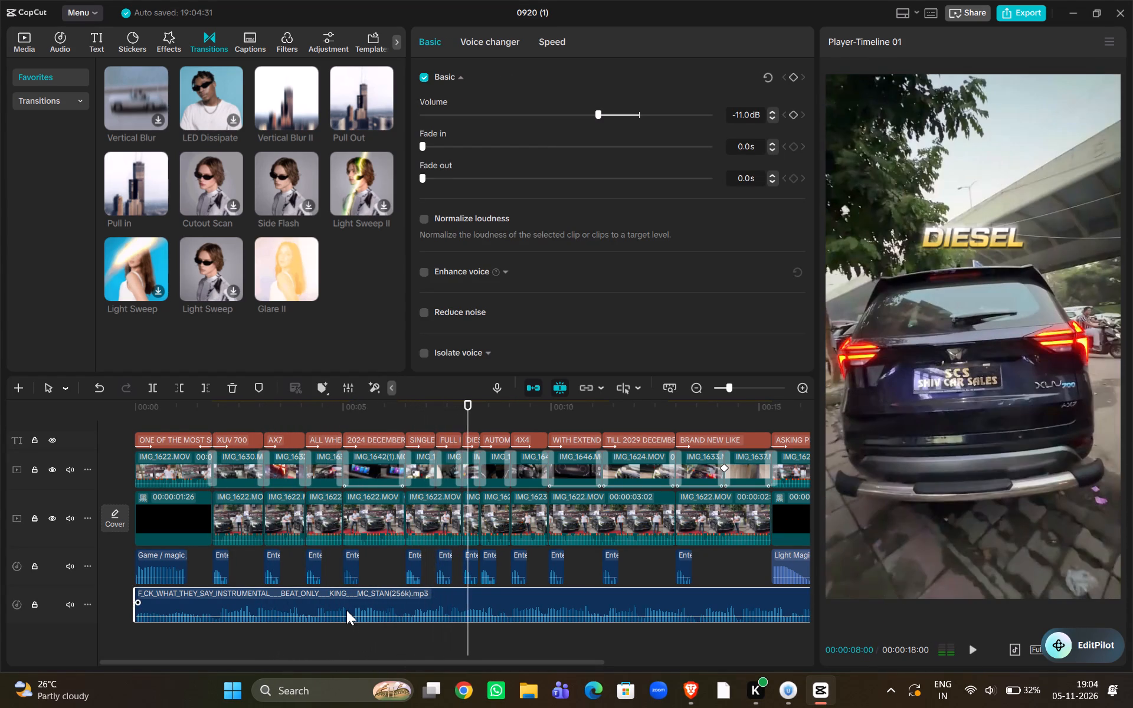
# Set the duration of the Pull Out transition before the XUV 700 clip to 0.6 s and replay the opening.
pyautogui.click(217, 468)
pyautogui.moveTo(602, 140); pyautogui.dragTo(608, 140)
pyautogui.click(646, 139)
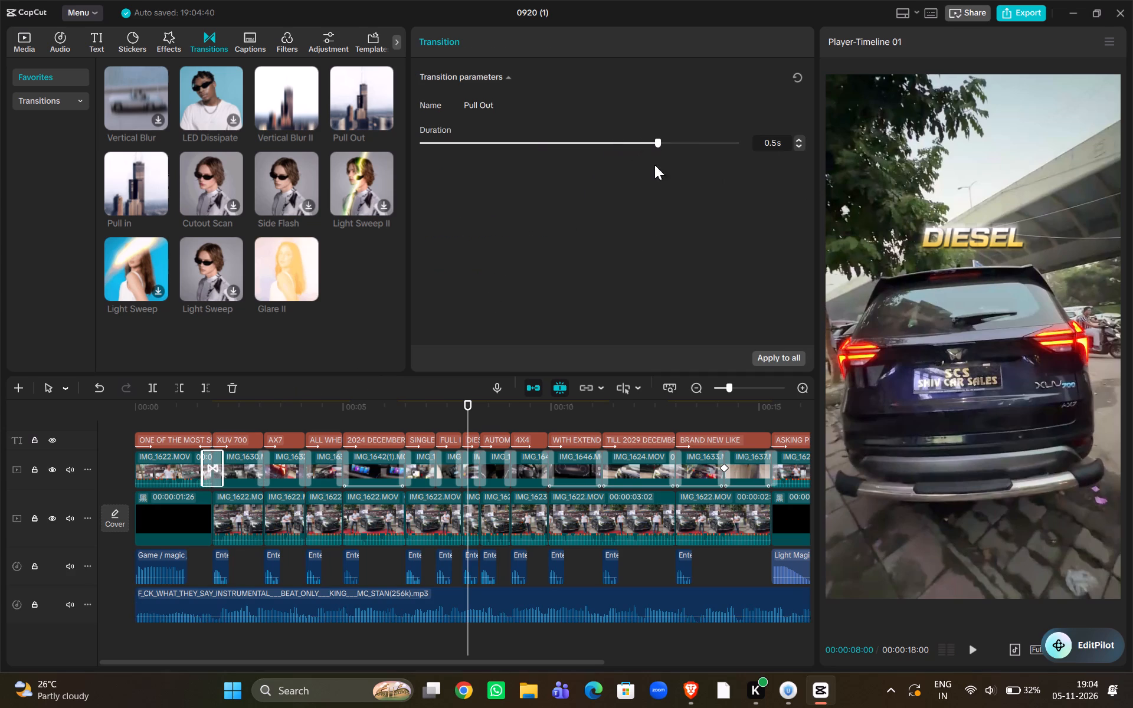
pyautogui.moveTo(692, 144); pyautogui.dragTo(928, 128)
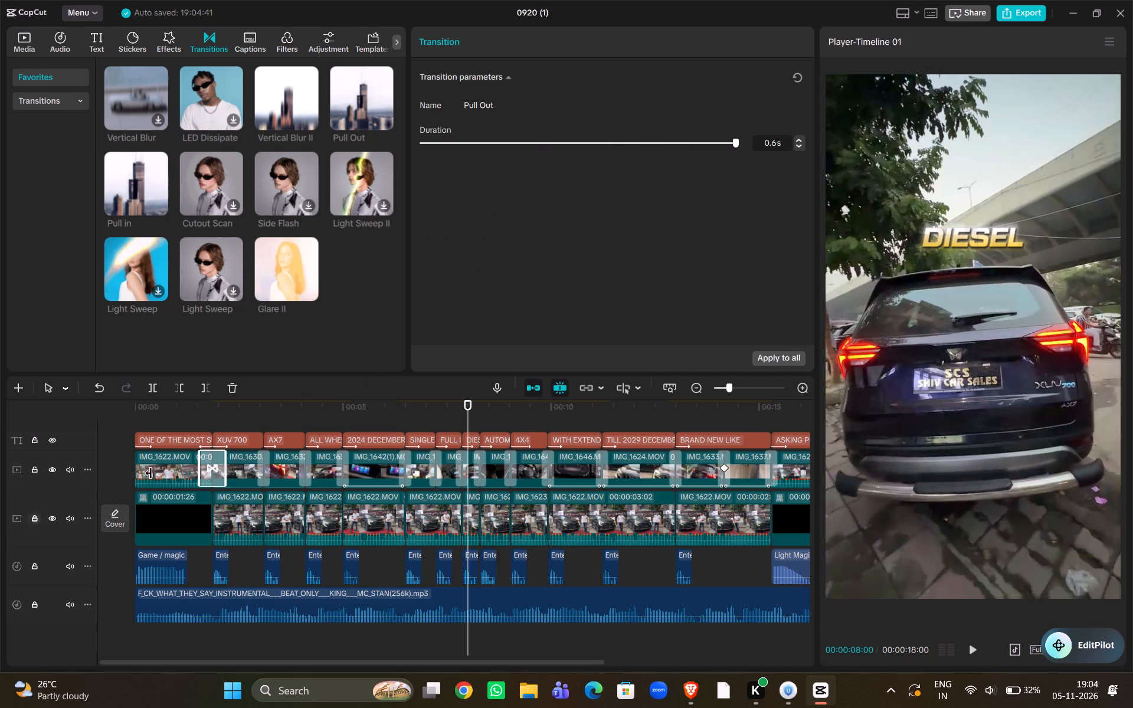
pyautogui.click(186, 413)
pyautogui.press('space')
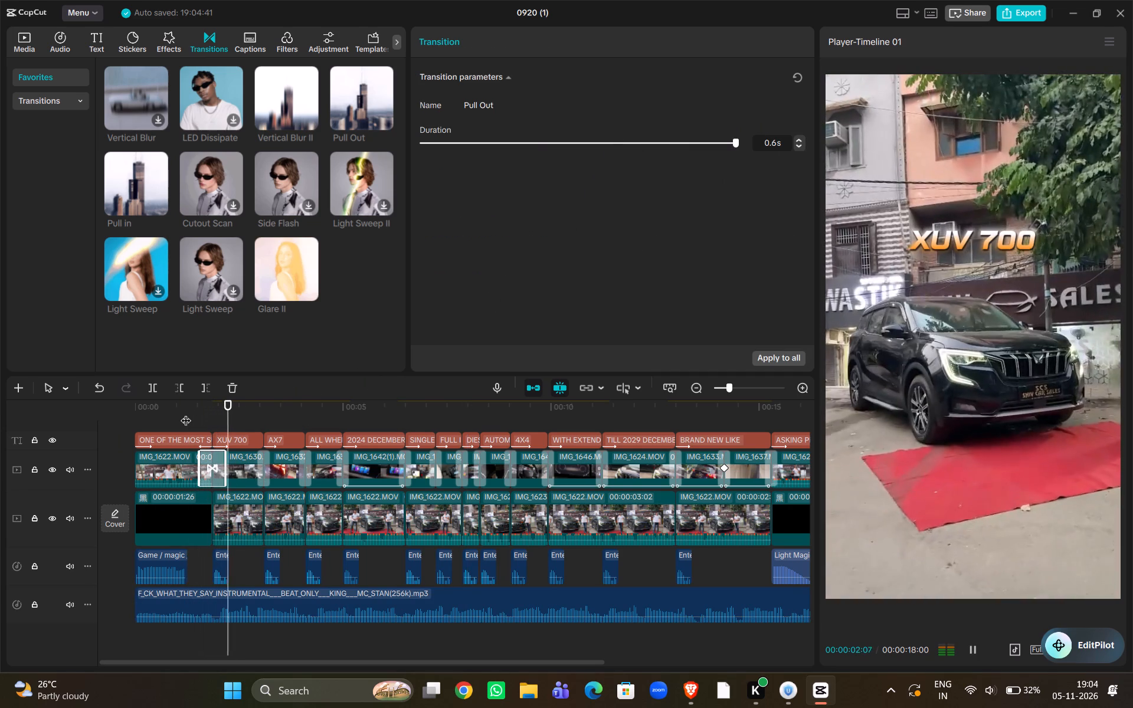
pyautogui.press('space')
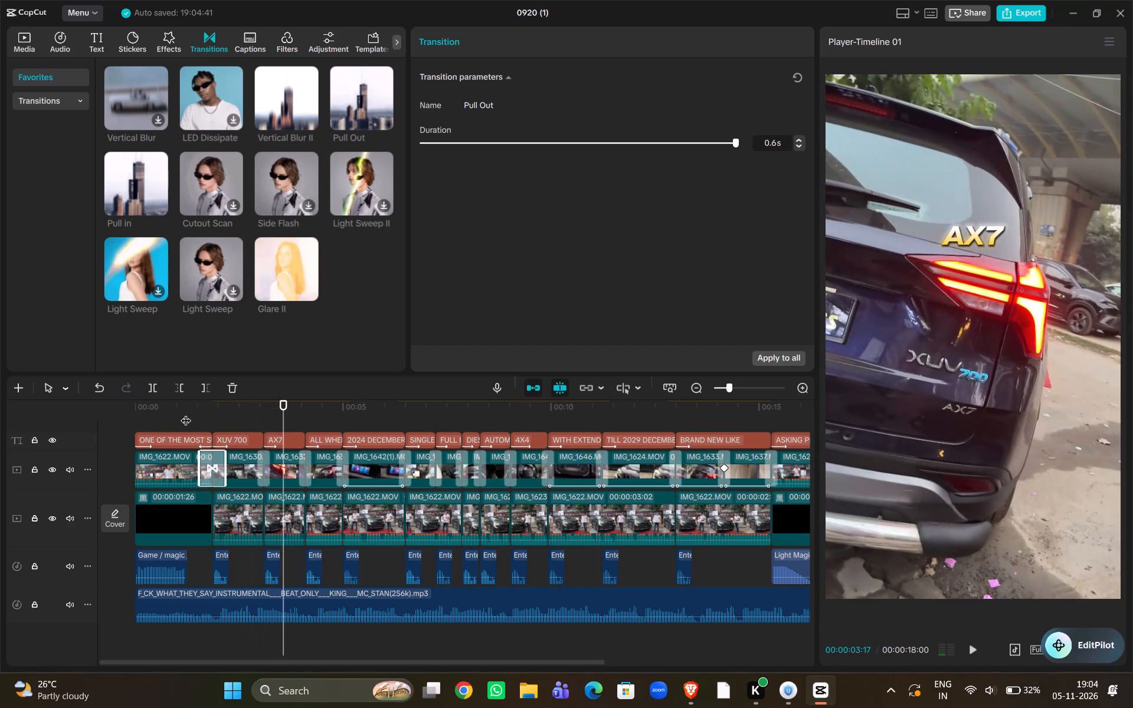
pyautogui.click(186, 413)
pyautogui.moveTo(186, 413); pyautogui.dragTo(139, 415)
pyautogui.press('space')
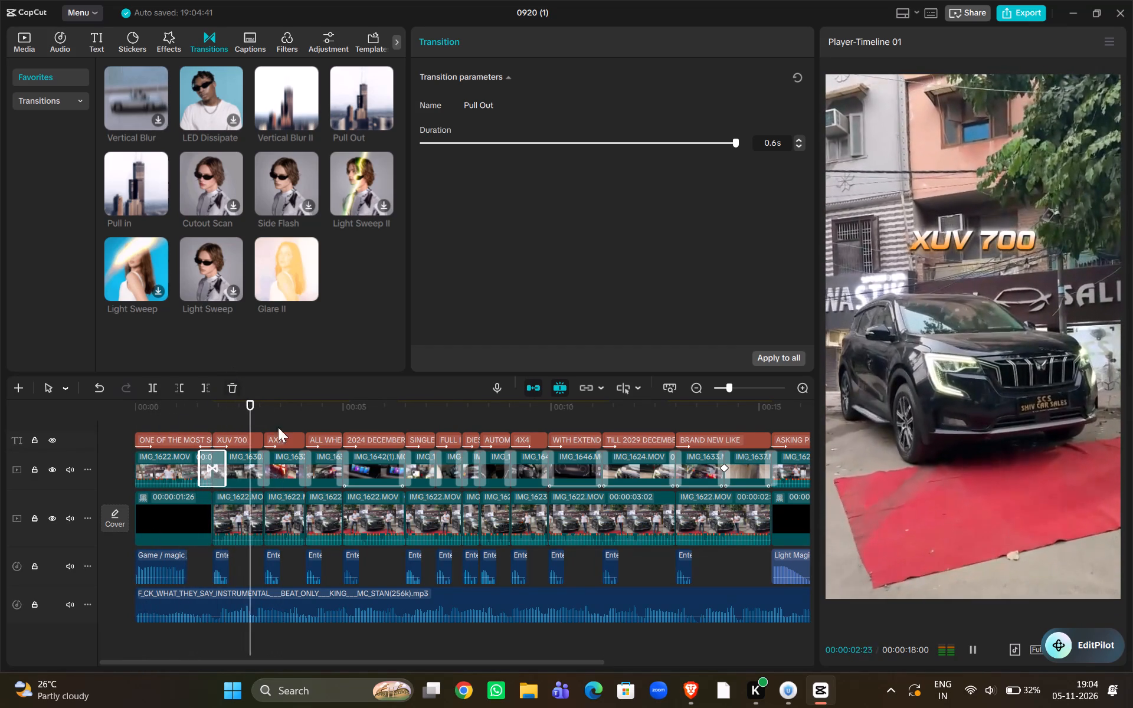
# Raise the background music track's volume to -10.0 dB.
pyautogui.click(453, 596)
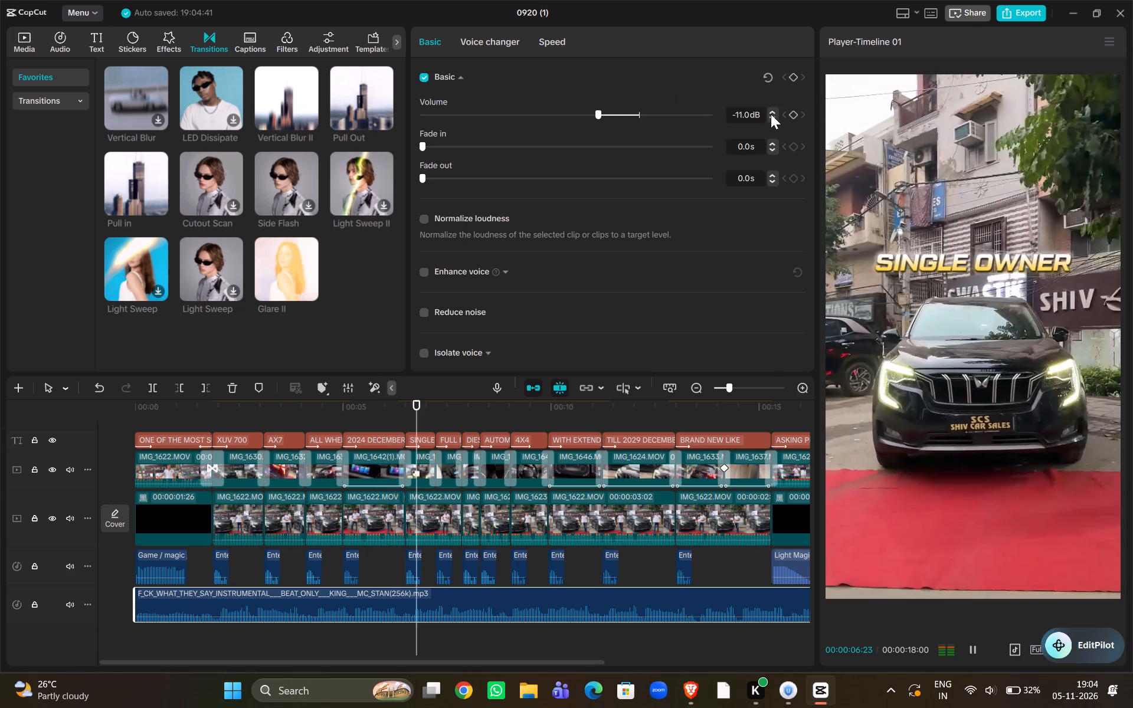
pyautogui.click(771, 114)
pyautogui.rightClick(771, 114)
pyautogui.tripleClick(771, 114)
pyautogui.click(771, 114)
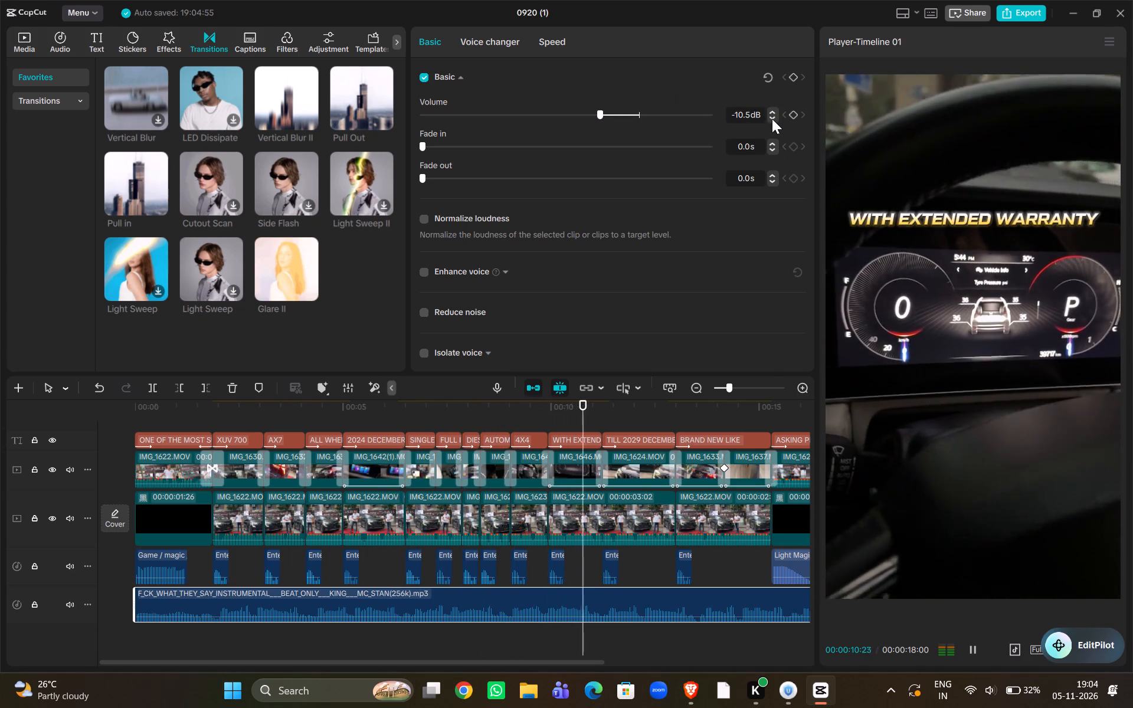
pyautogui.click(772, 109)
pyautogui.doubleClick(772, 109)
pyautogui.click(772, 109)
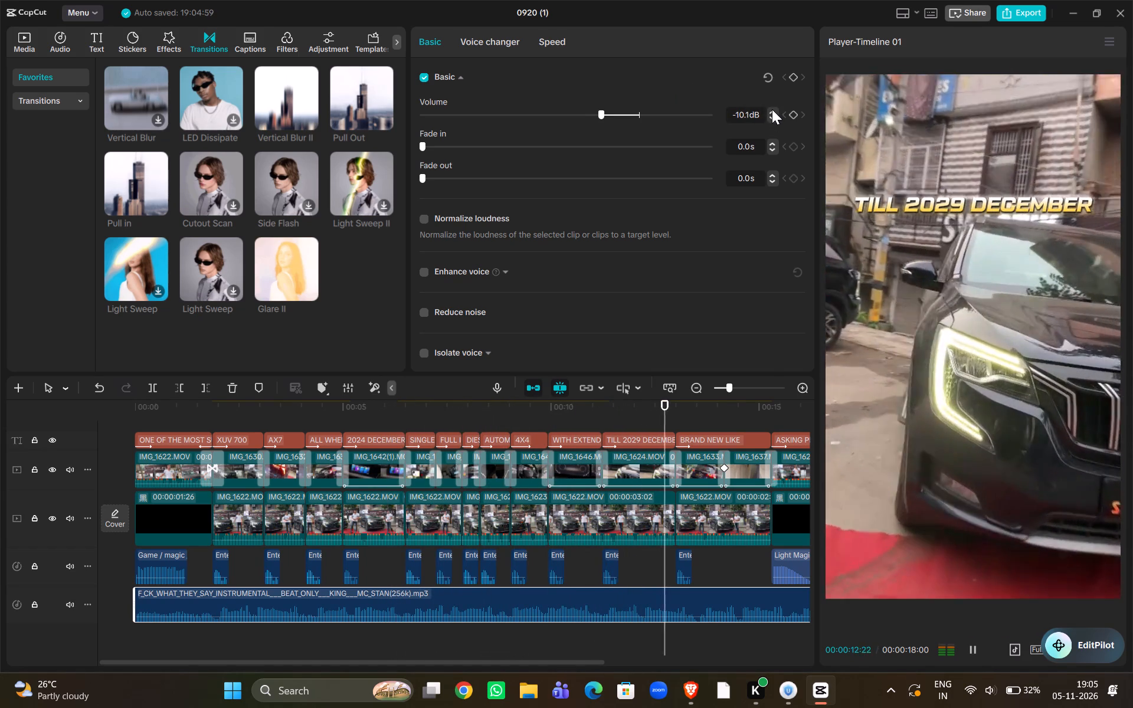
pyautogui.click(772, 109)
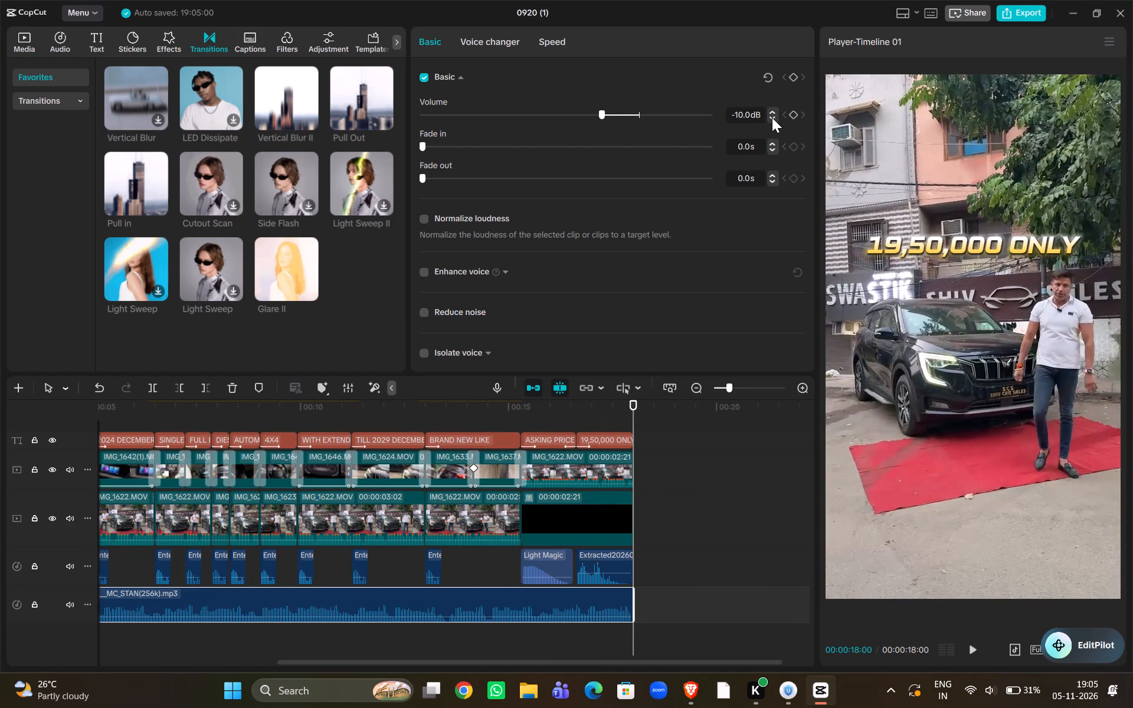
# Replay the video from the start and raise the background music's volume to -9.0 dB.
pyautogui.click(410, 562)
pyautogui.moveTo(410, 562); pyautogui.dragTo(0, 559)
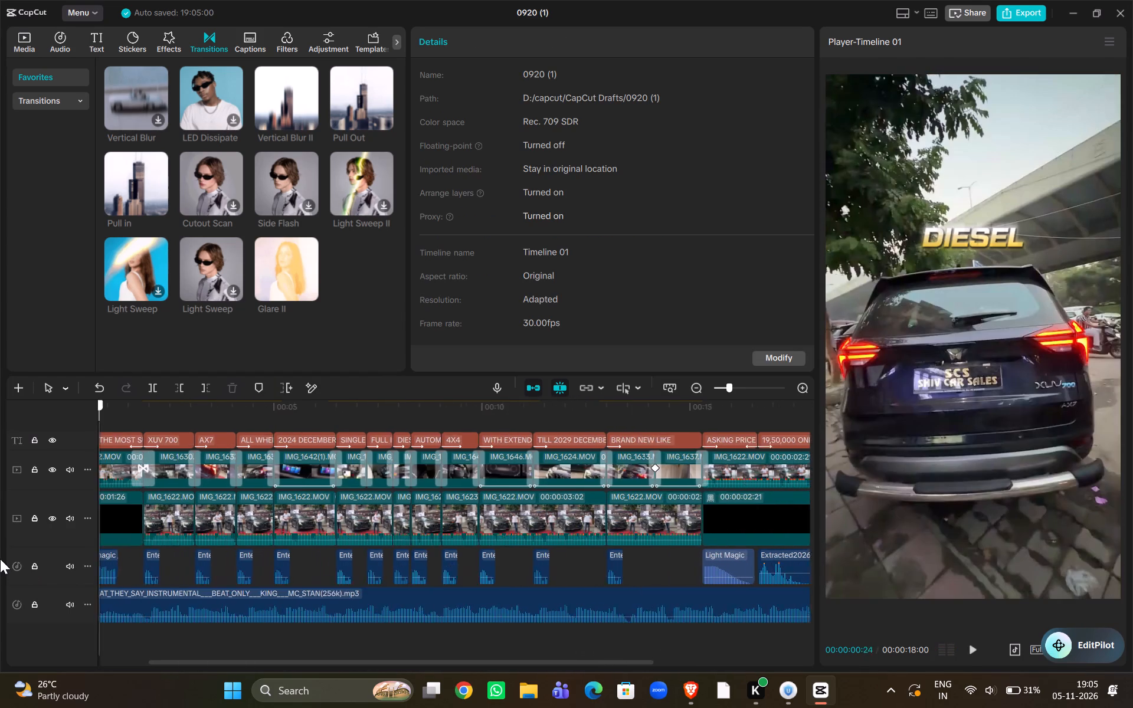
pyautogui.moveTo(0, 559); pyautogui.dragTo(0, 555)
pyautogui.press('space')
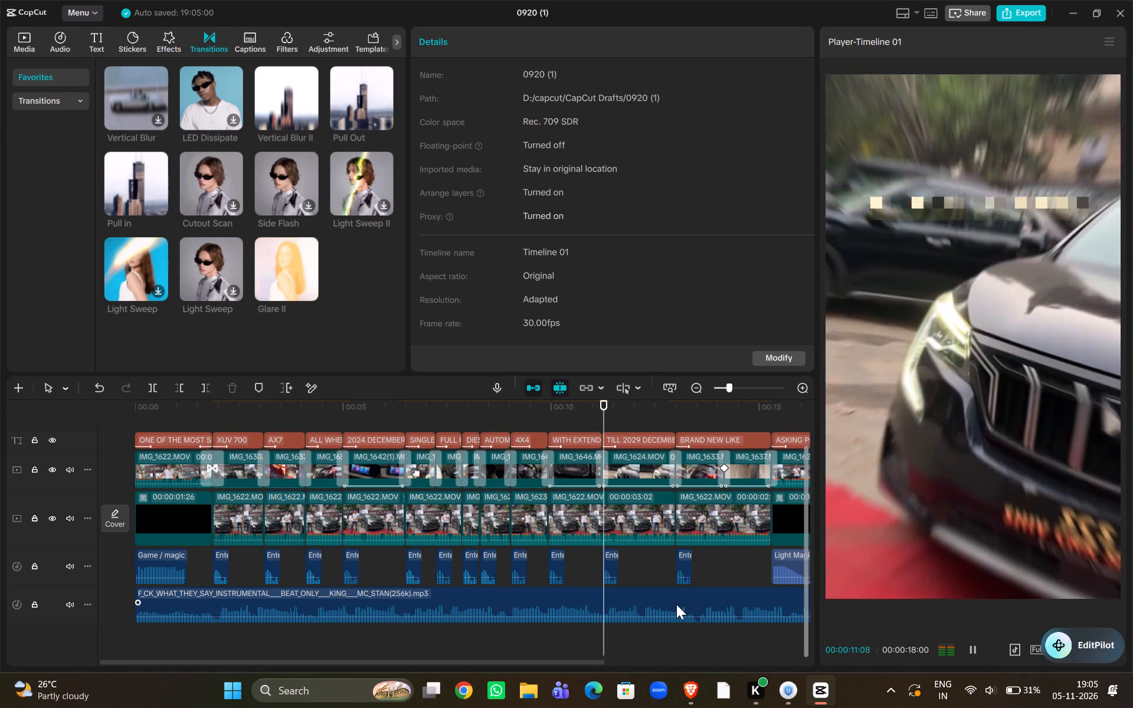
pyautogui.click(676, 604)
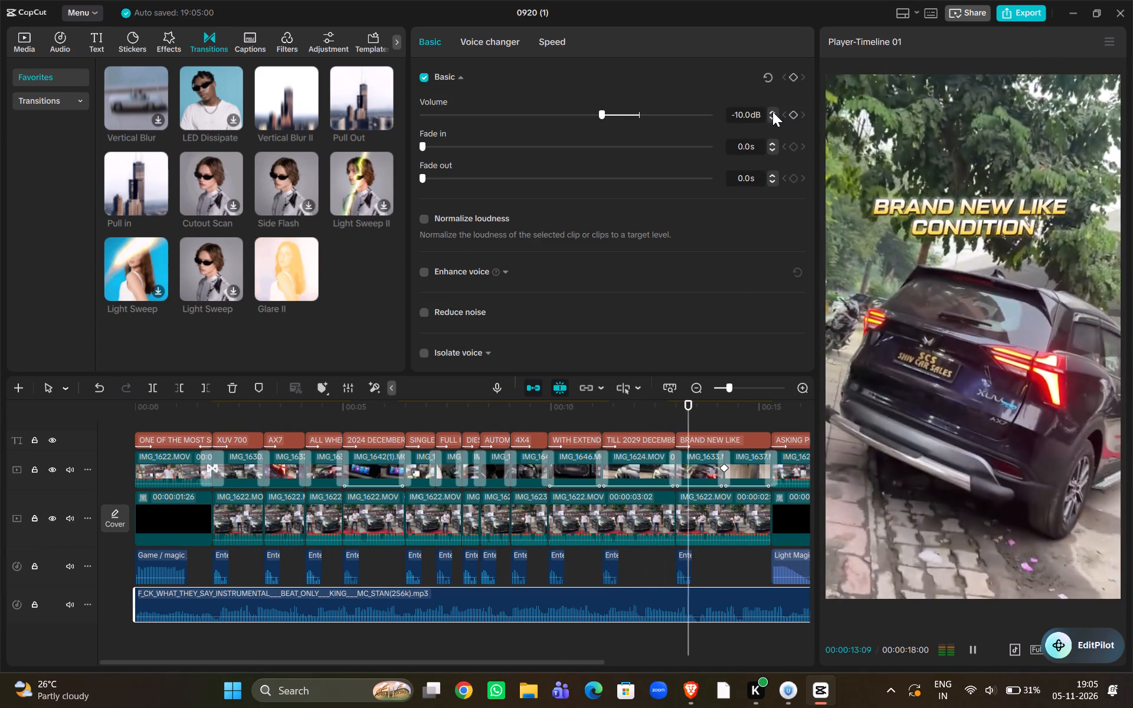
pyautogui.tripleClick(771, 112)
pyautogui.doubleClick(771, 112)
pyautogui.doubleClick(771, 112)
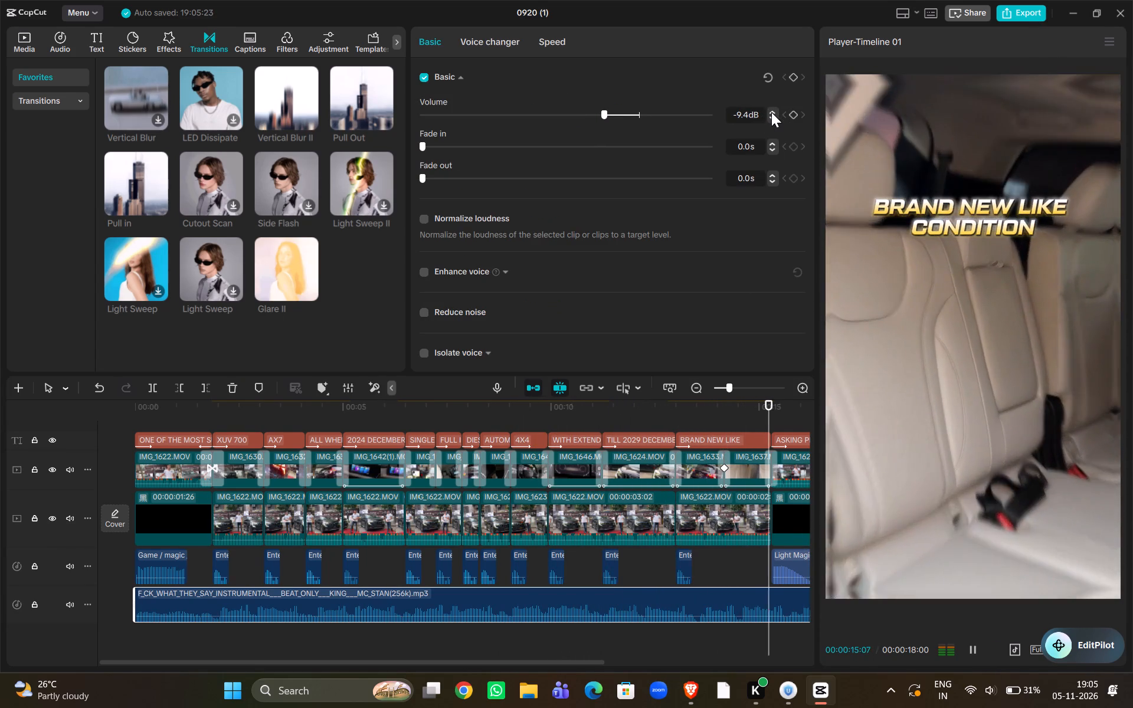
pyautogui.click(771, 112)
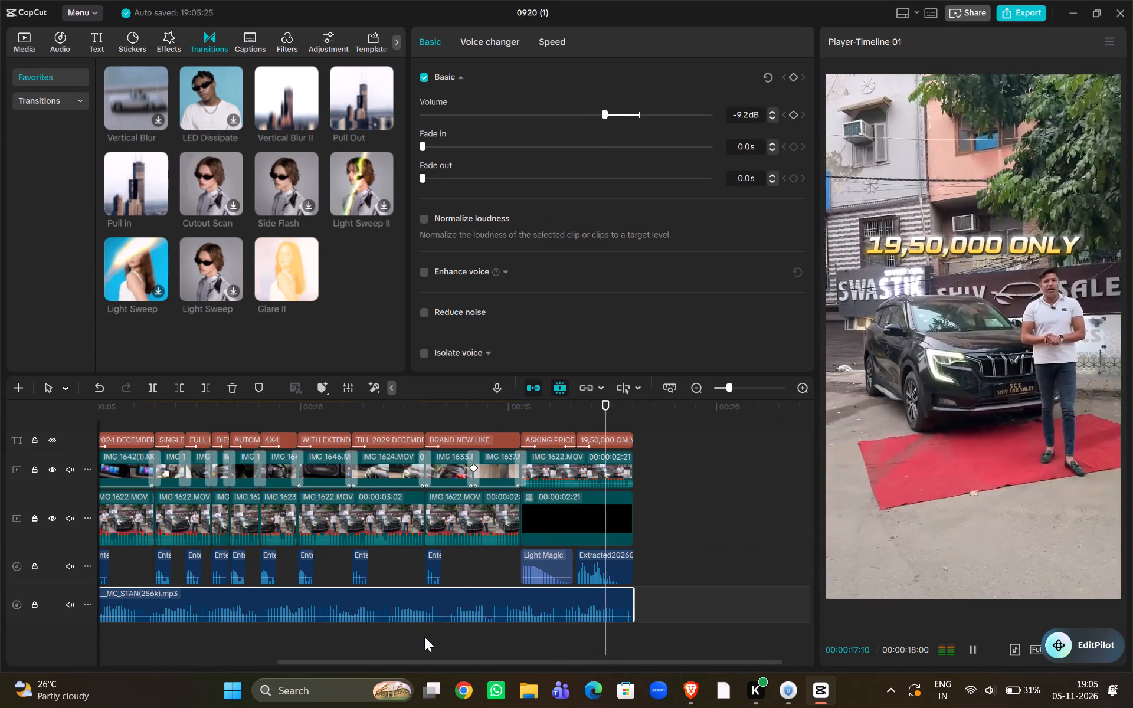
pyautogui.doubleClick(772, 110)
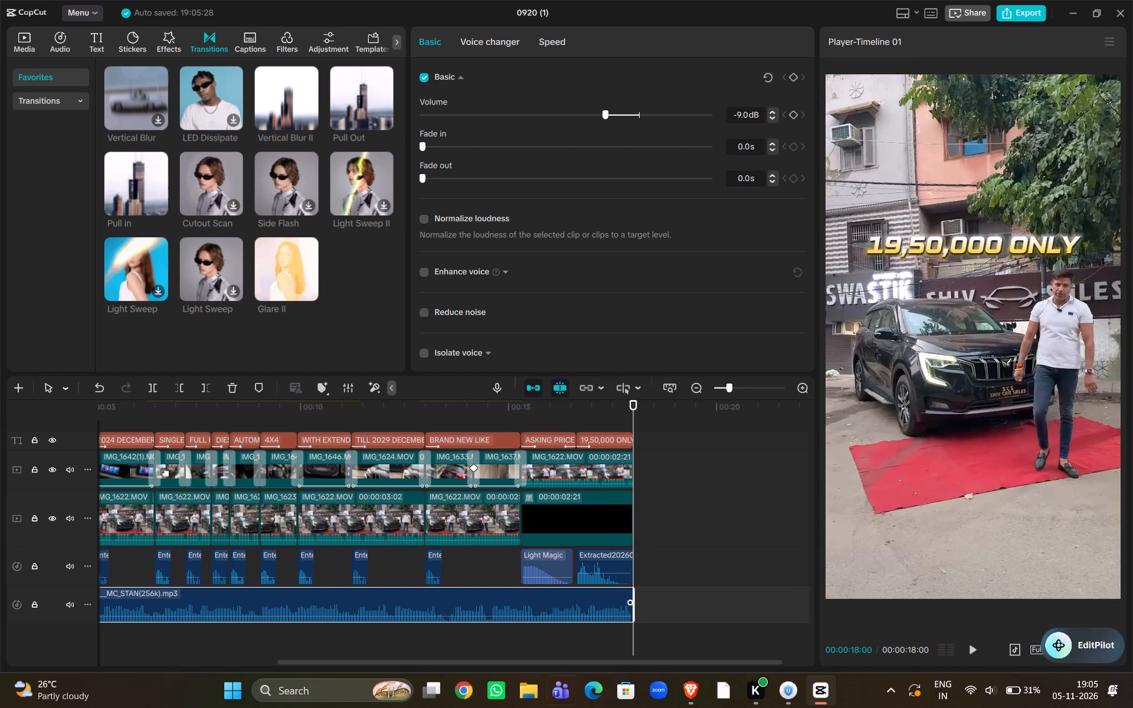
# Replay the video from the start and examine the 2024 DECEMBER MODEL caption and its neighbouring clips.
pyautogui.click(405, 631)
pyautogui.moveTo(405, 631); pyautogui.dragTo(0, 606)
pyautogui.press('space')
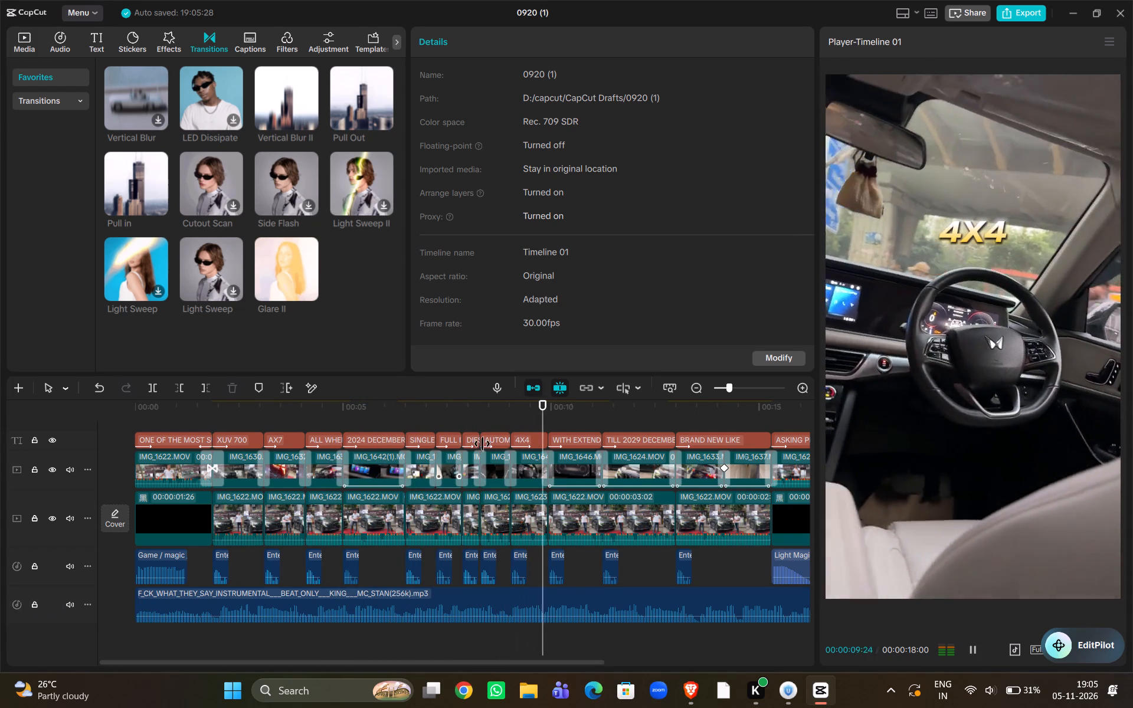
pyautogui.click(518, 424)
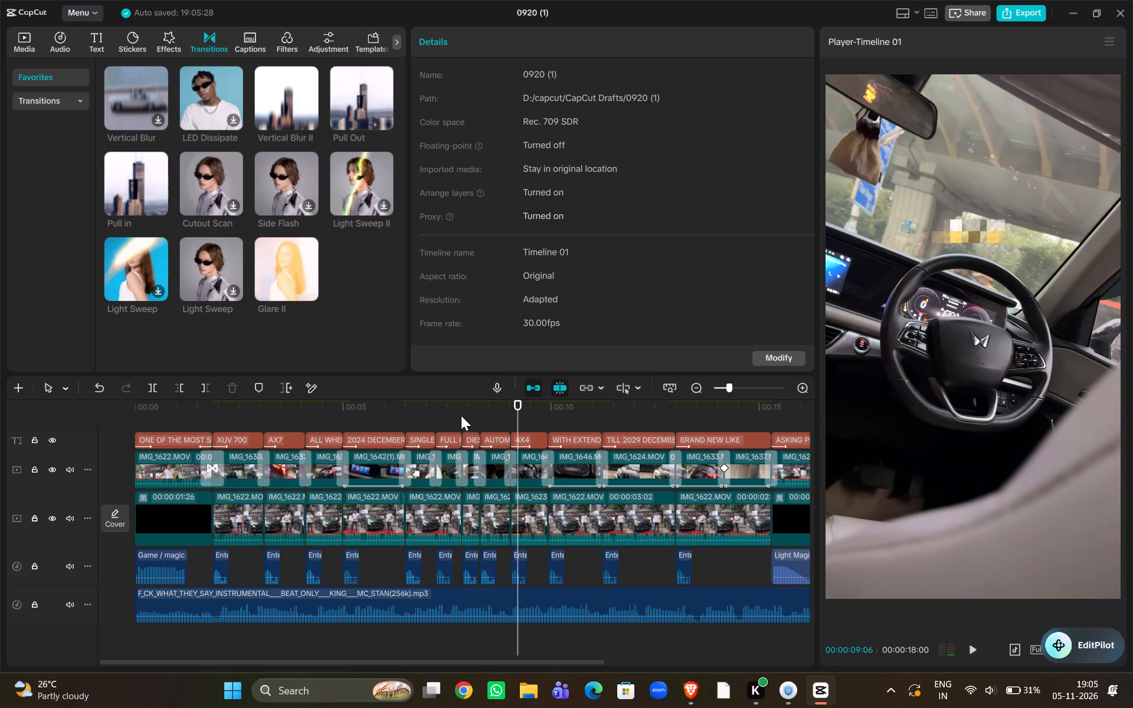
pyautogui.click(352, 417)
pyautogui.moveTo(352, 417); pyautogui.dragTo(343, 419)
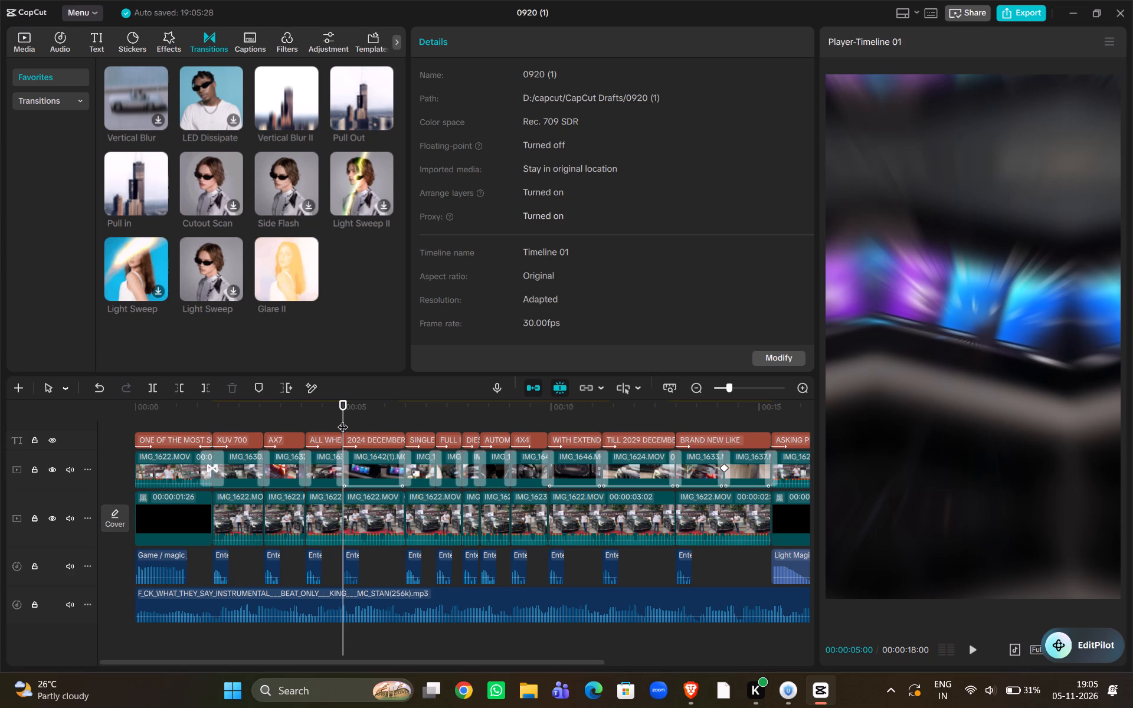
pyautogui.moveTo(343, 419); pyautogui.dragTo(392, 422)
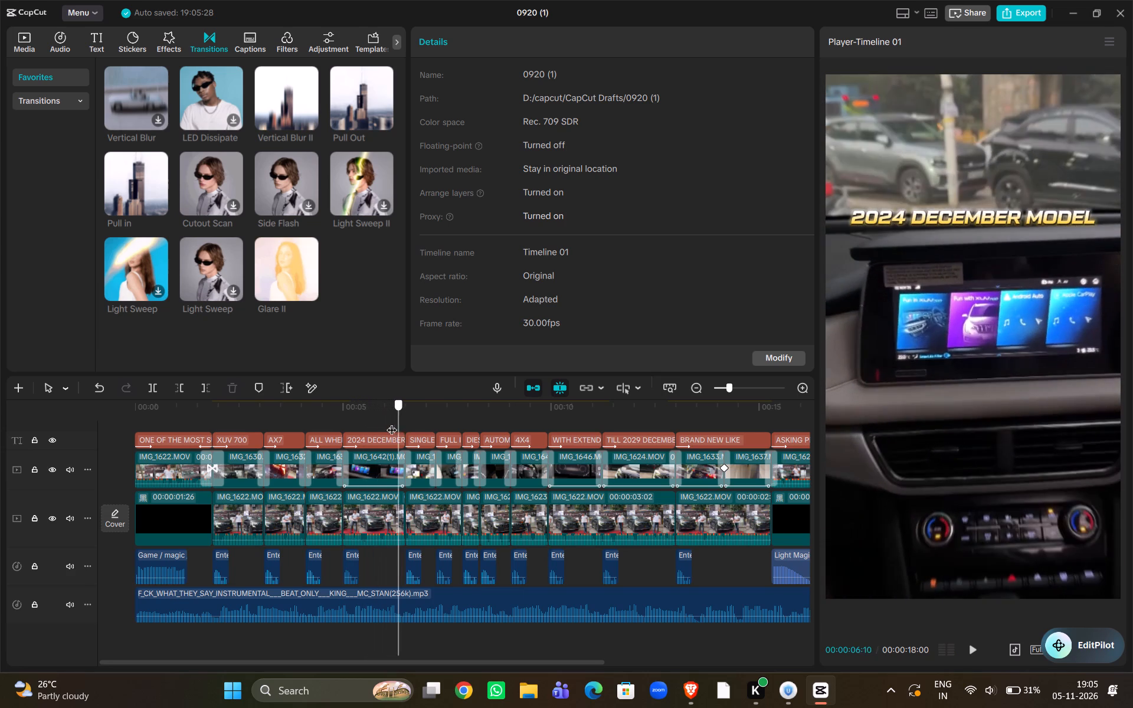
pyautogui.moveTo(392, 422); pyautogui.dragTo(417, 421)
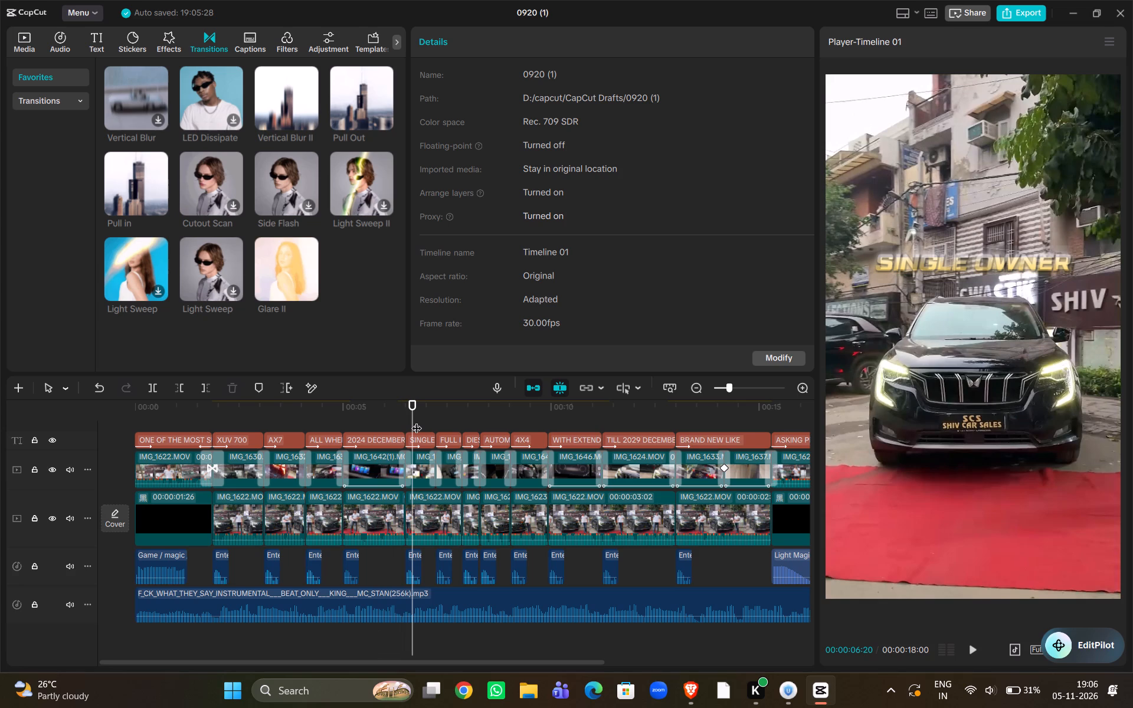
pyautogui.click(371, 438)
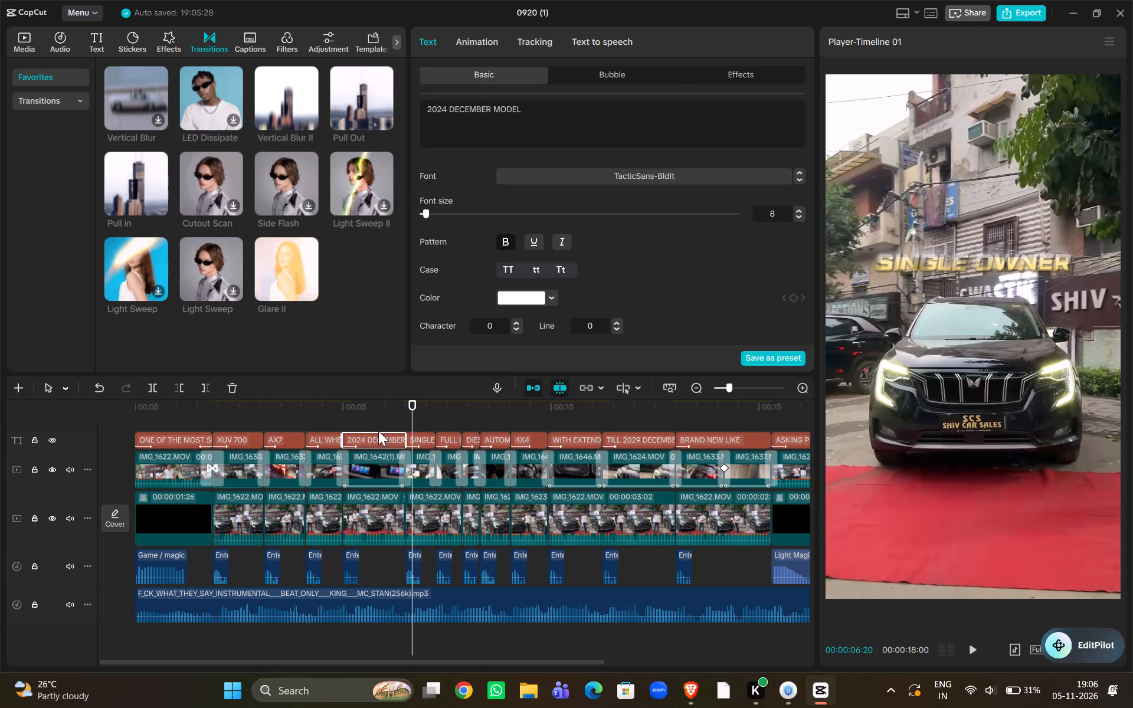
pyautogui.click(374, 419)
pyautogui.moveTo(374, 419); pyautogui.dragTo(351, 419)
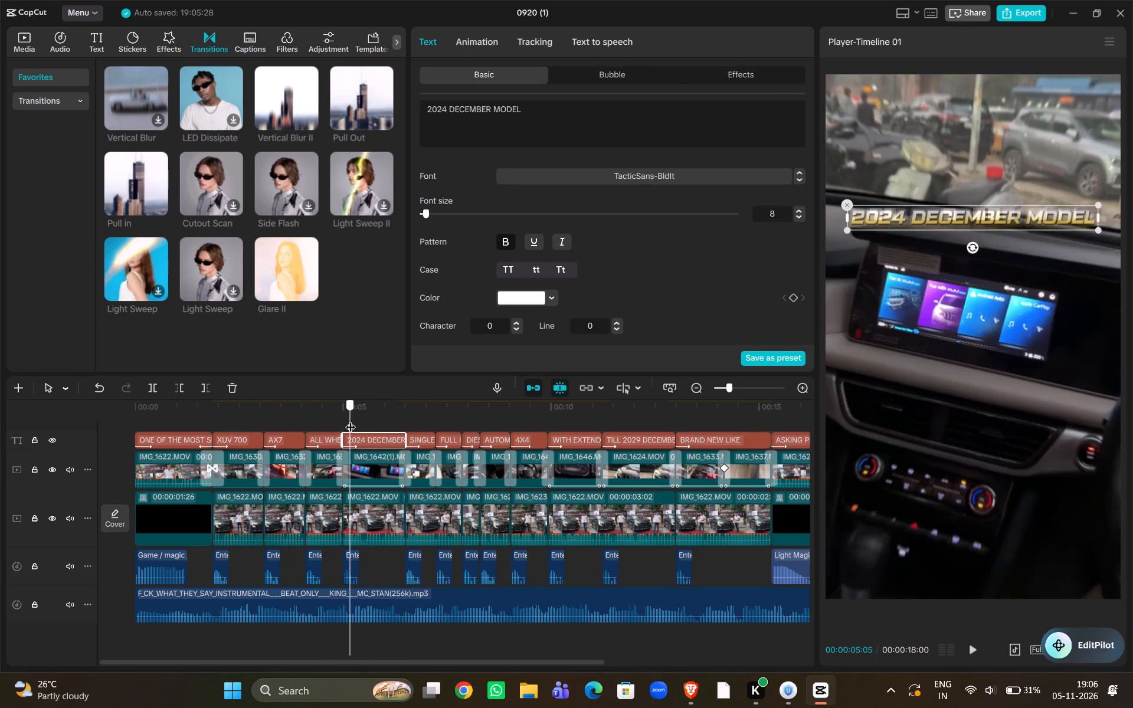
pyautogui.moveTo(351, 419); pyautogui.dragTo(350, 422)
pyautogui.moveTo(350, 422); pyautogui.dragTo(339, 426)
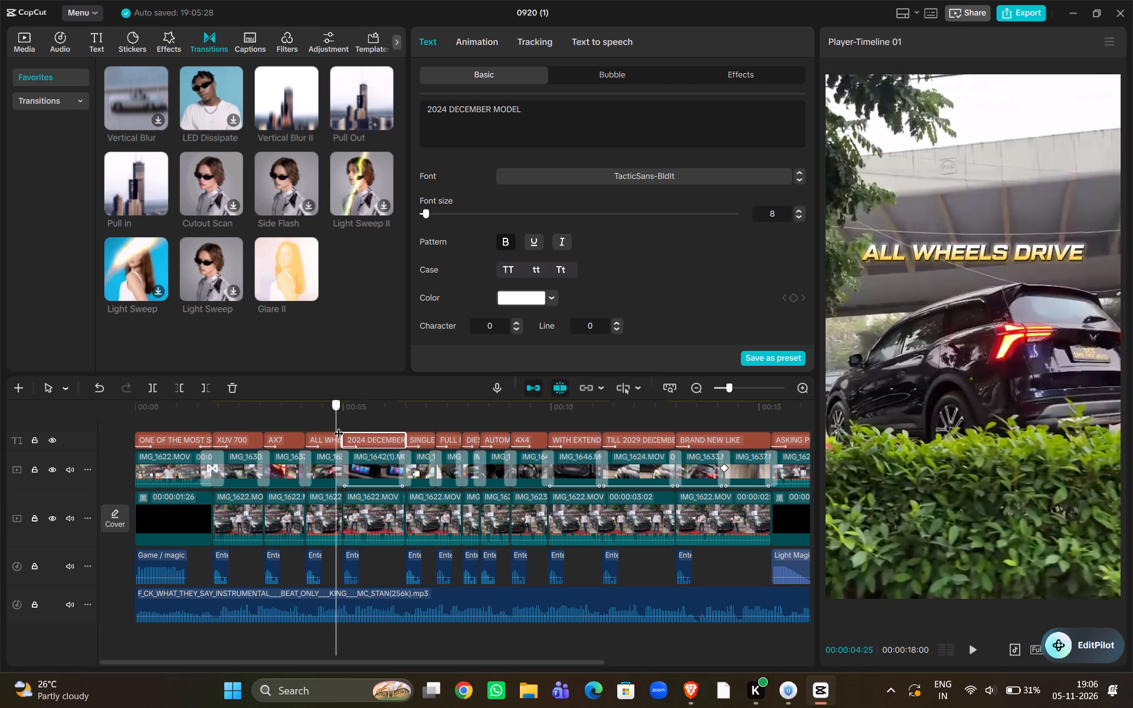
pyautogui.moveTo(339, 426); pyautogui.dragTo(376, 428)
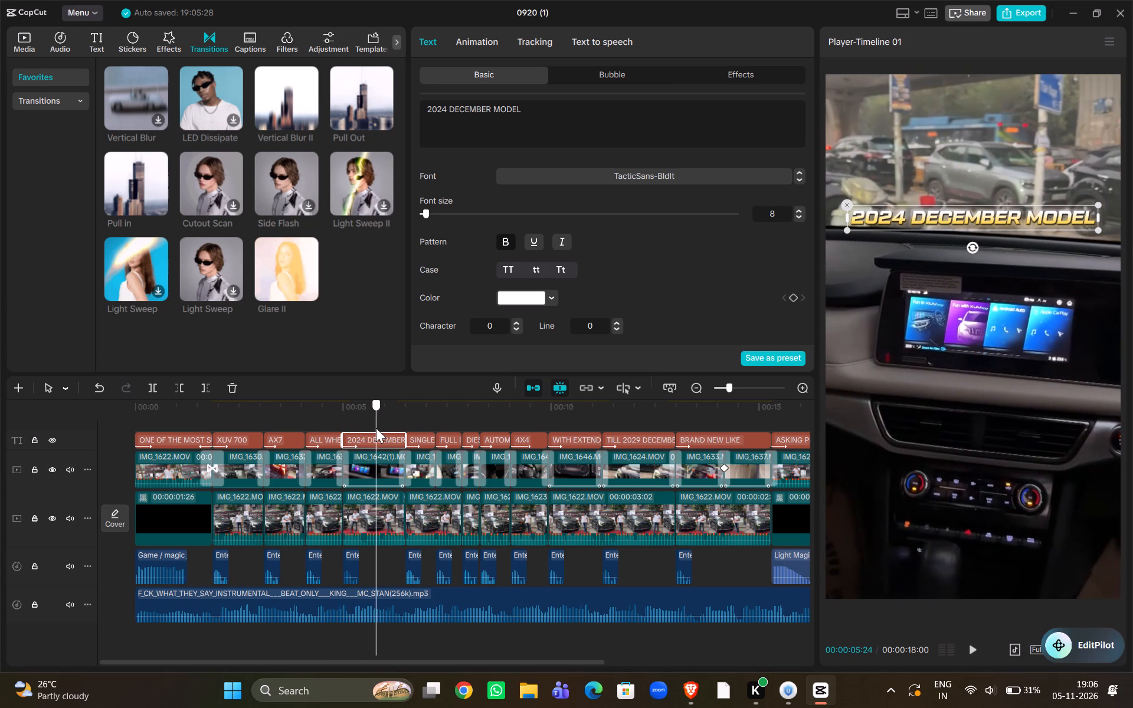
pyautogui.moveTo(376, 428); pyautogui.dragTo(376, 427)
# Replay the video from near the start and lower the background music's volume to -9.4 dB.
pyautogui.click(343, 415)
pyautogui.moveTo(343, 415); pyautogui.dragTo(151, 431)
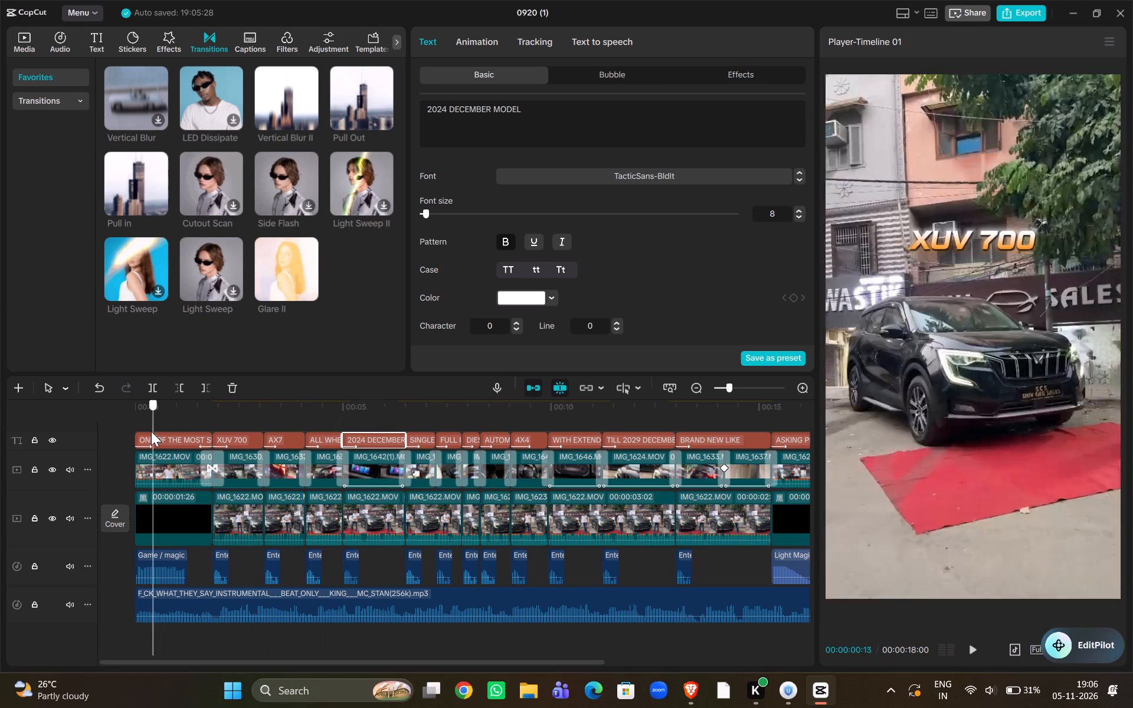
pyautogui.press('space')
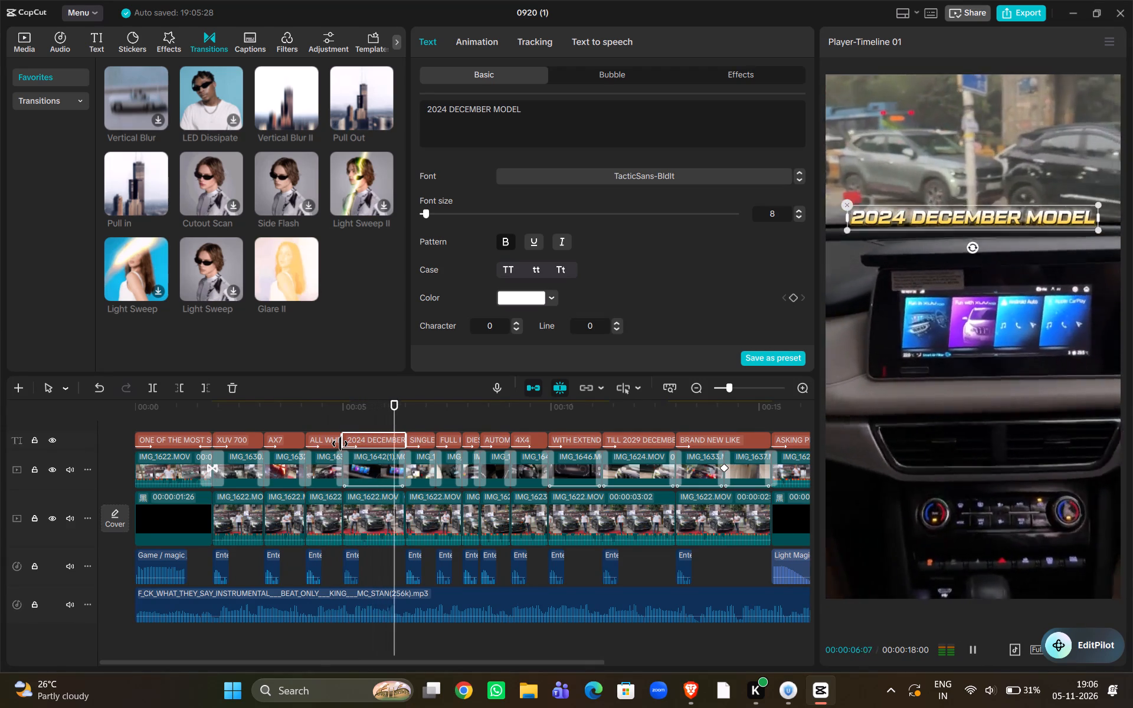
pyautogui.click(559, 598)
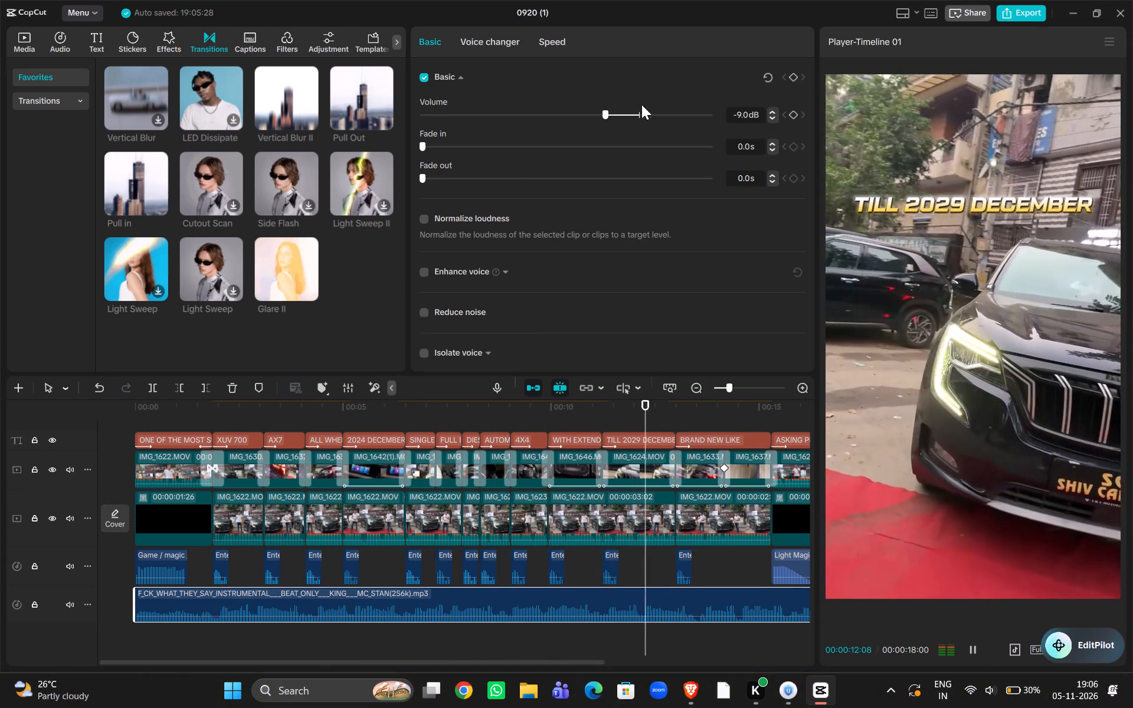
pyautogui.click(772, 121)
pyautogui.tripleClick(773, 116)
pyautogui.tripleClick(773, 116)
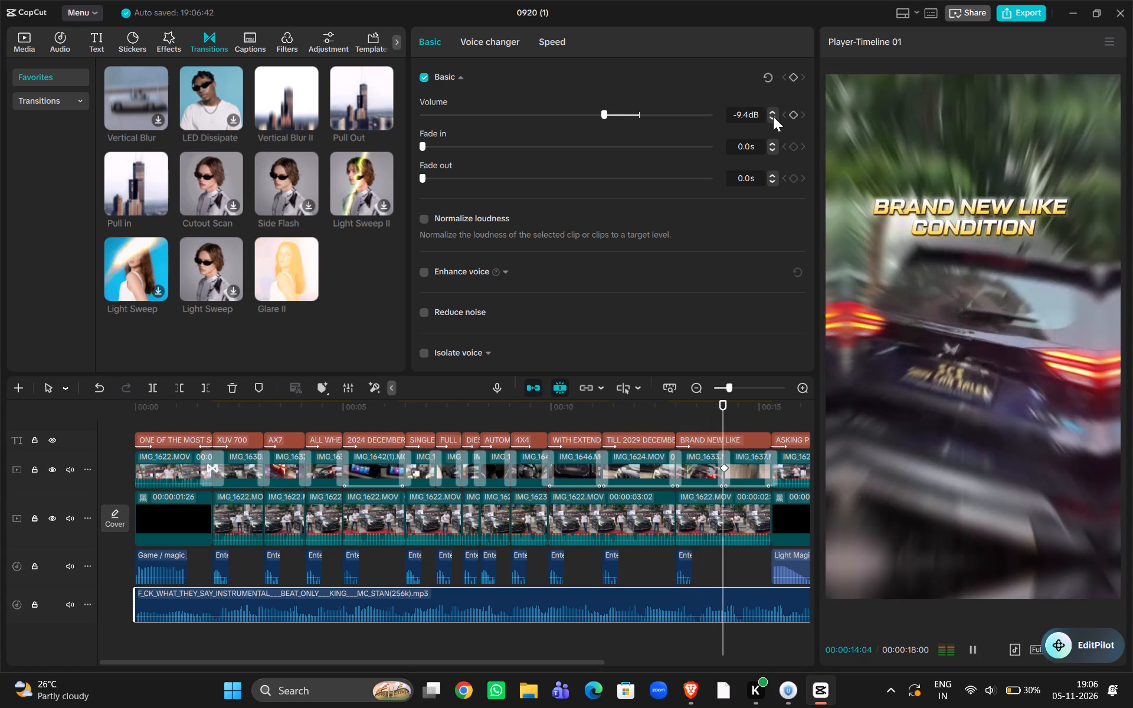
# Lower the background music track's volume to -10.0 dB.
pyautogui.tripleClick(773, 116)
pyautogui.click(773, 116)
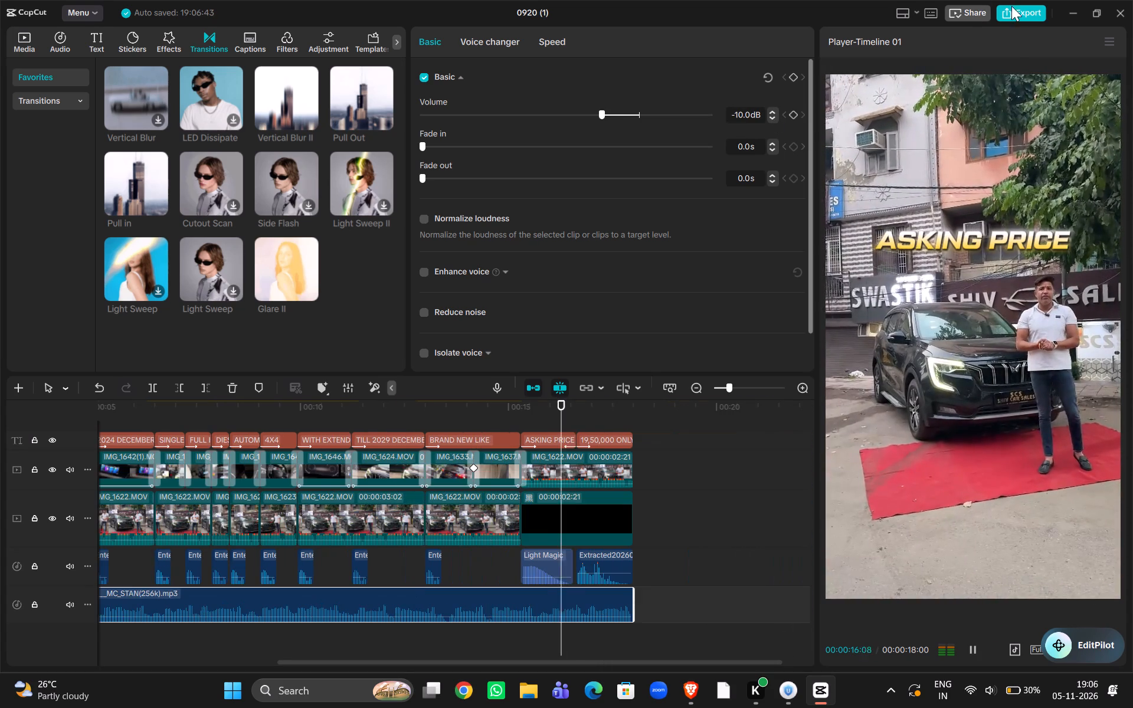
# Export the video under the name "xuv 3" with the frame rate set to 60fps.
pyautogui.click(1024, 11)
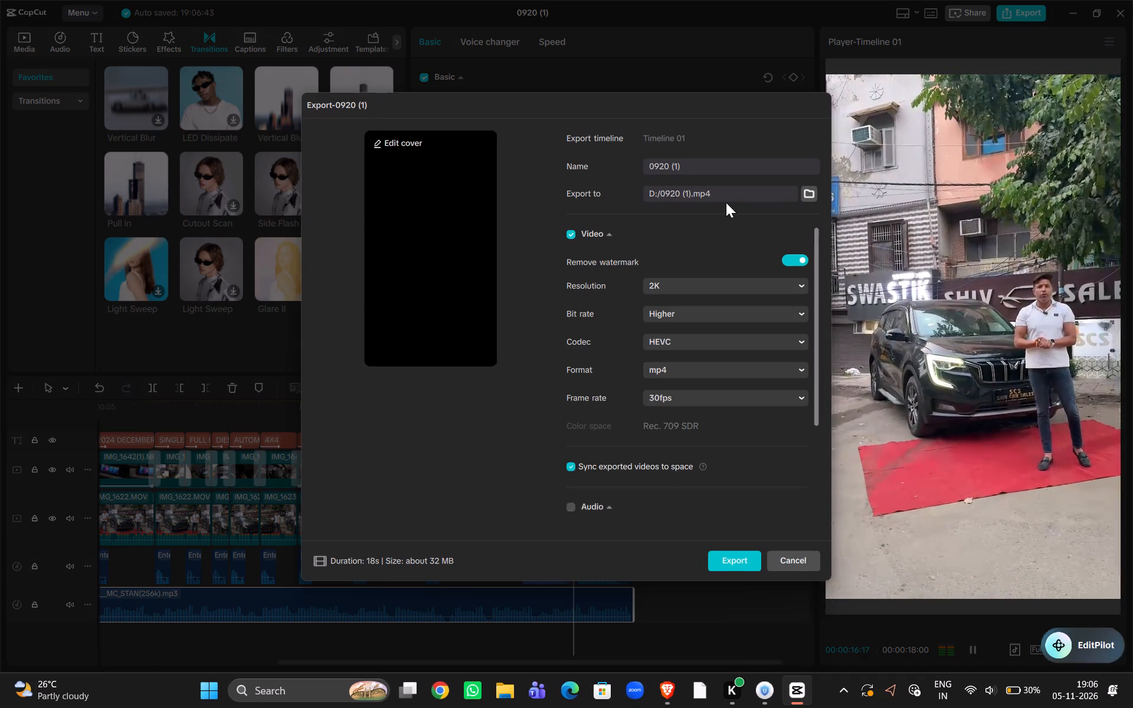
pyautogui.moveTo(690, 170); pyautogui.dragTo(604, 162)
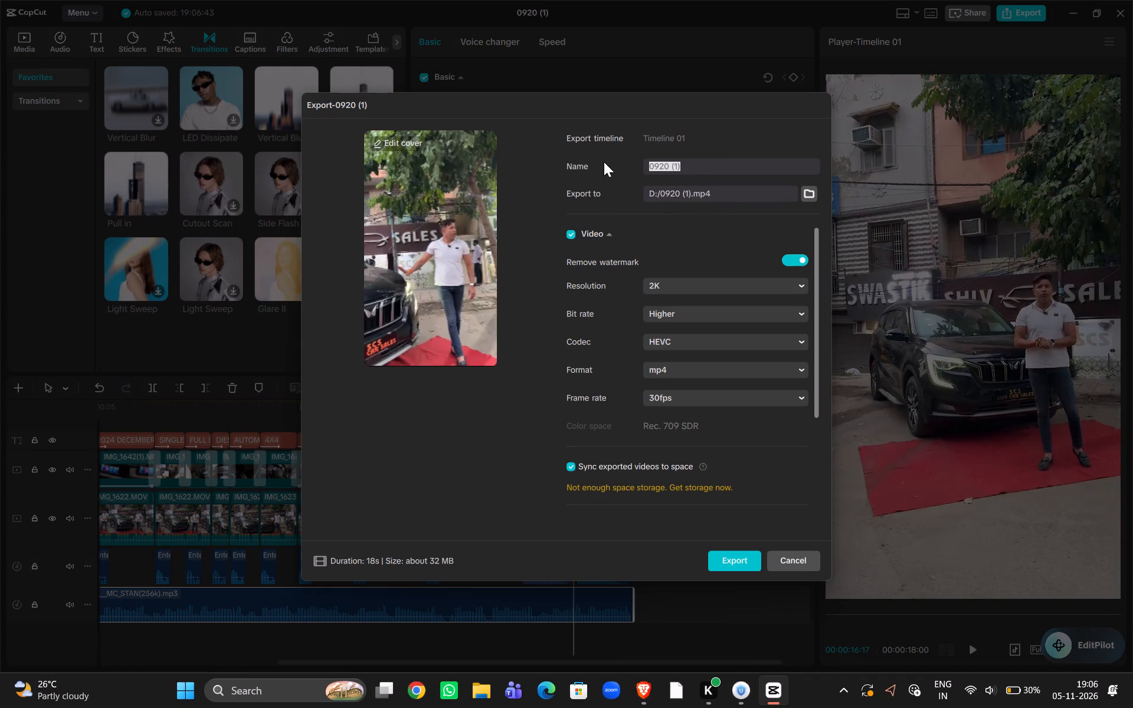
pyautogui.write('xuv')
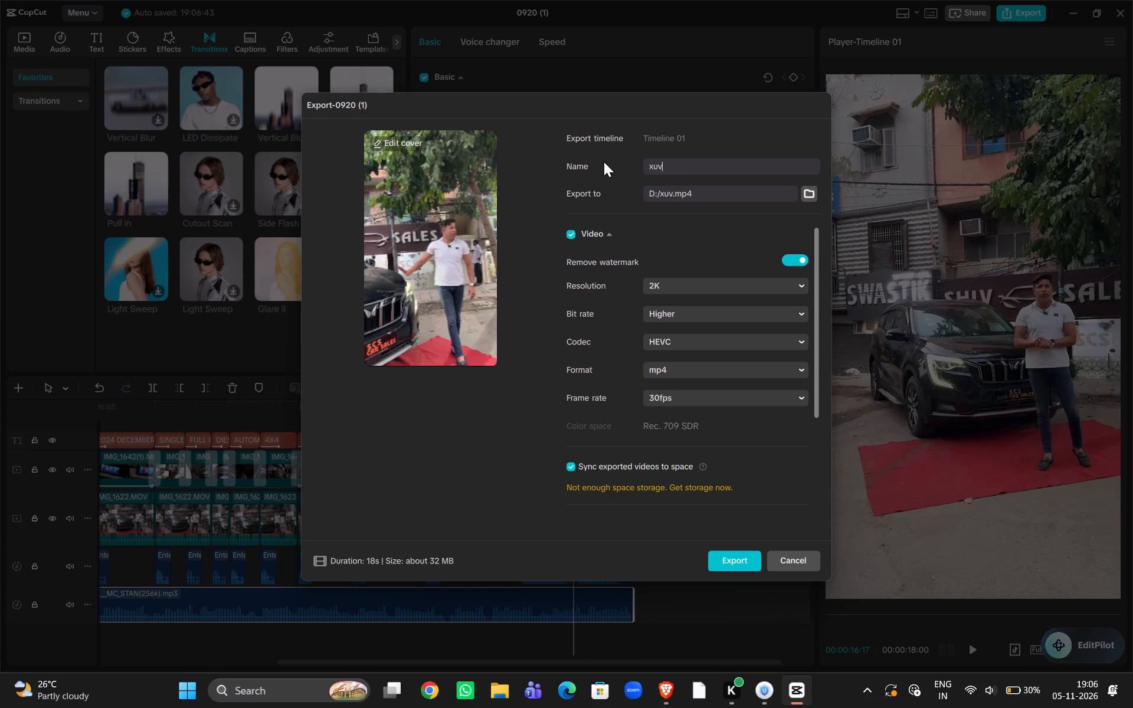
pyautogui.press('space')
pyautogui.write('3')
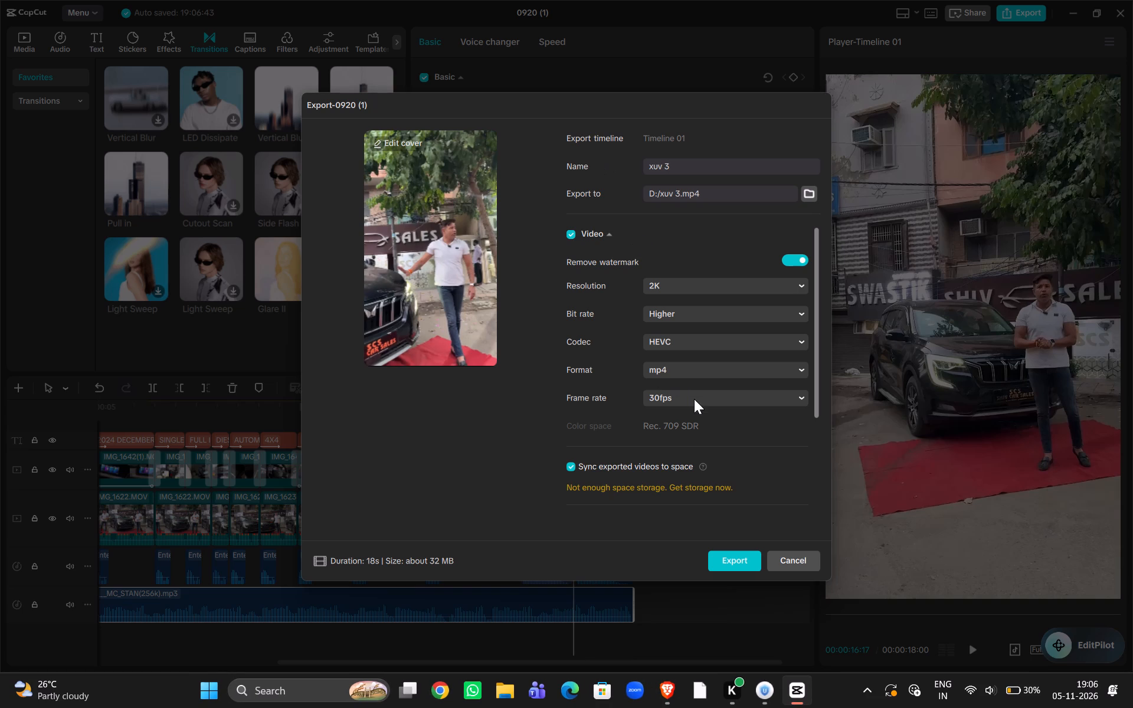
pyautogui.click(694, 399)
pyautogui.click(704, 564)
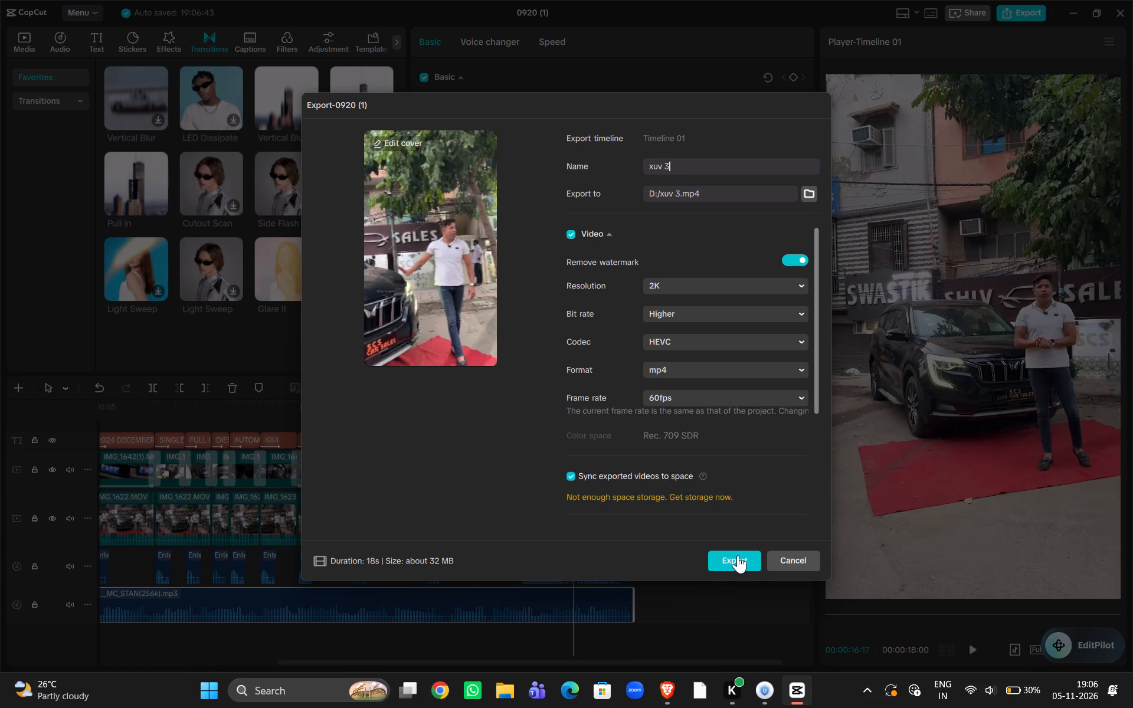
pyautogui.click(738, 555)
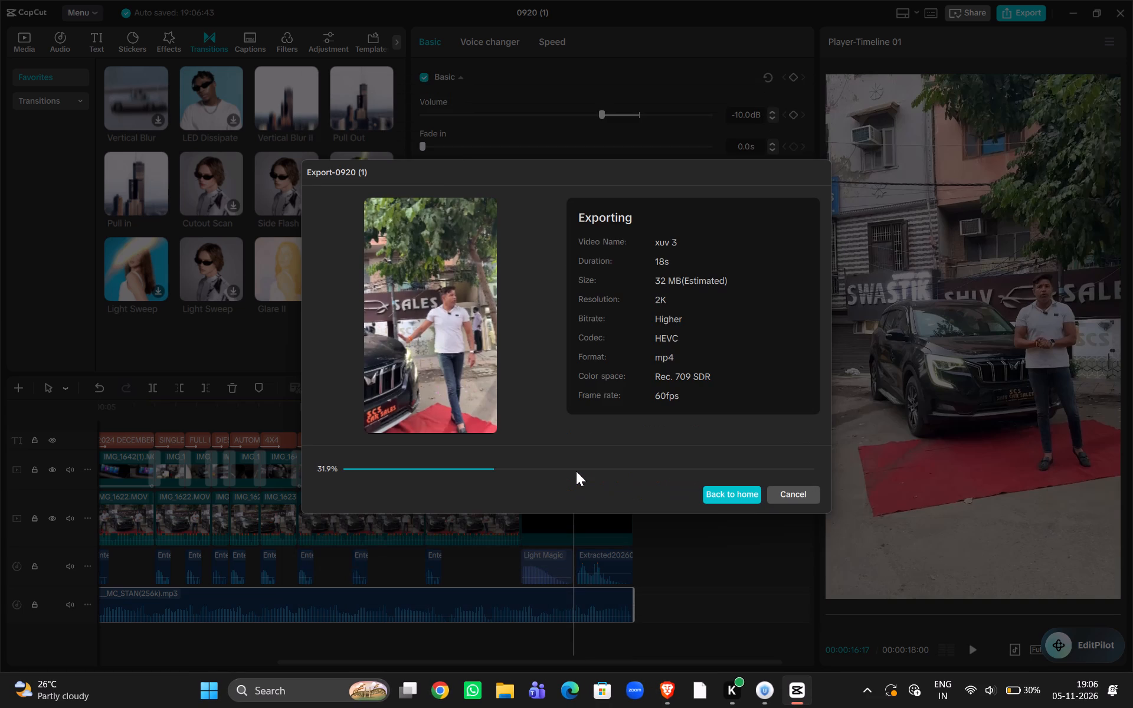
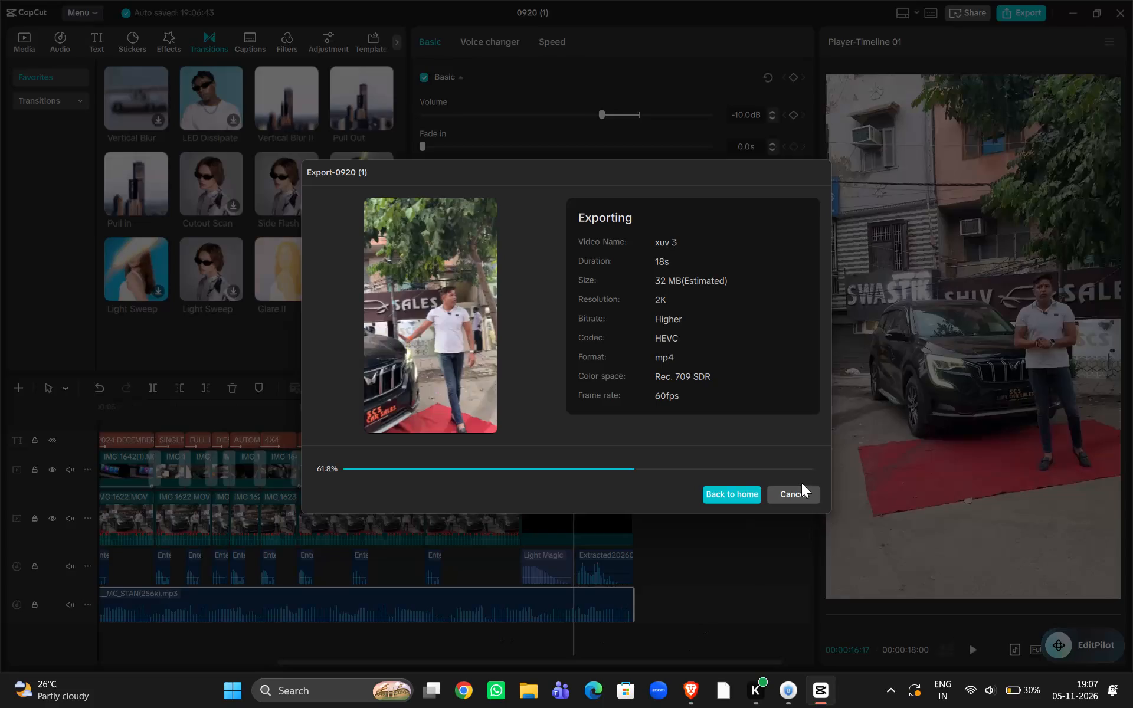
# Stop the running export and close the export settings to return to editing.
pyautogui.click(802, 496)
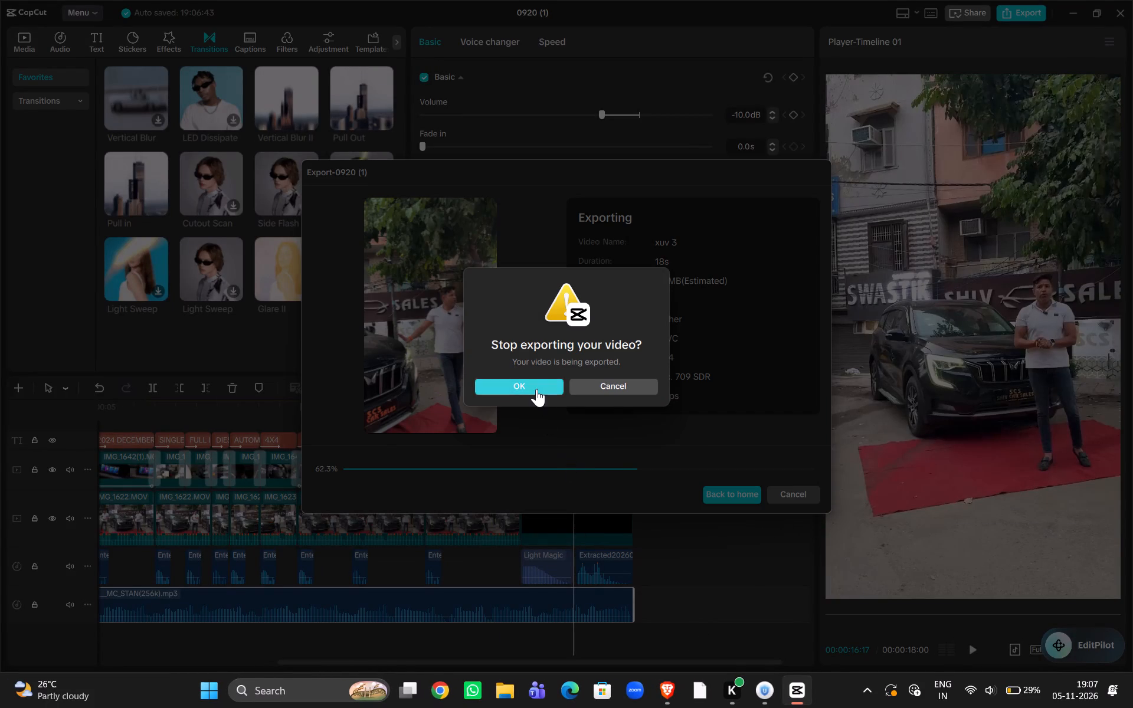
pyautogui.click(536, 389)
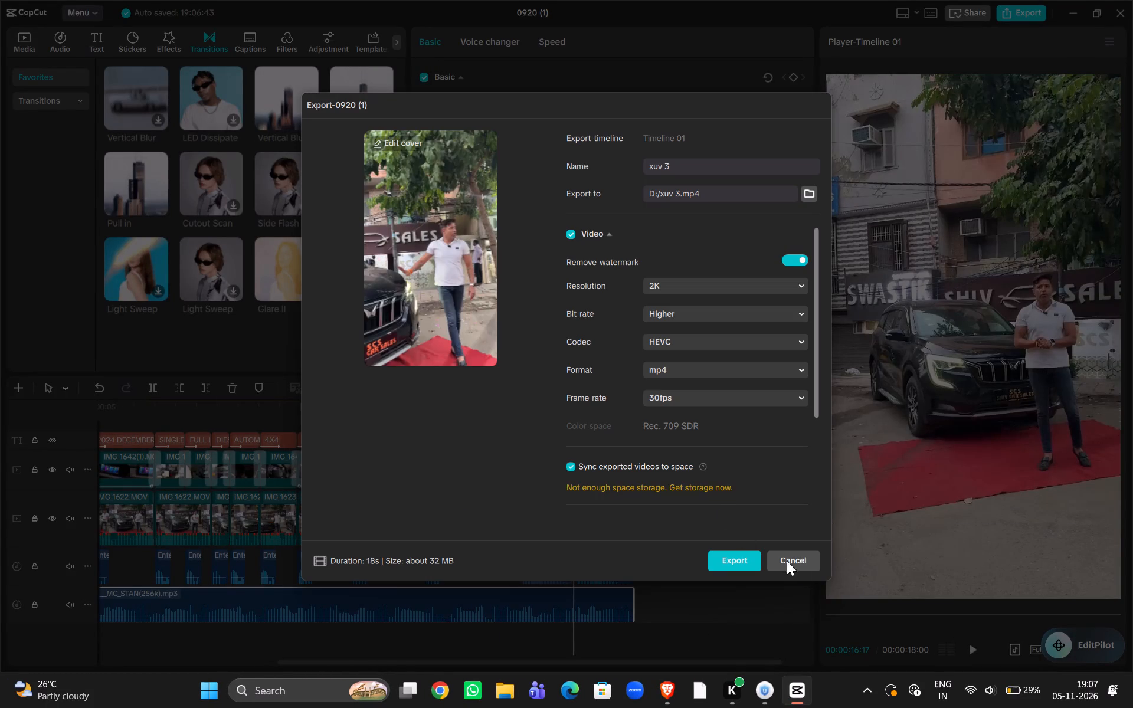
pyautogui.click(800, 563)
# Remove the word MODEL from the 2024 DECEMBER MODEL caption so it reads "2024 DECEMBER".
pyautogui.hscroll(5, 526, 565)
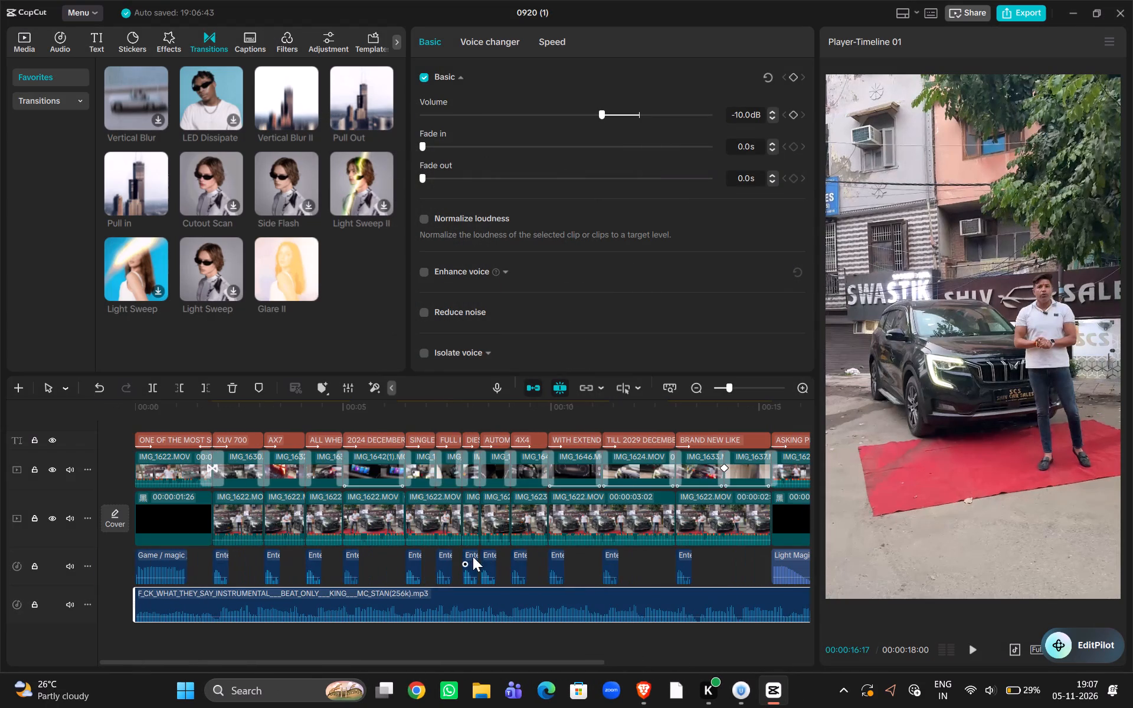
pyautogui.hscroll(2, 473, 556)
pyautogui.click(363, 416)
pyautogui.click(371, 434)
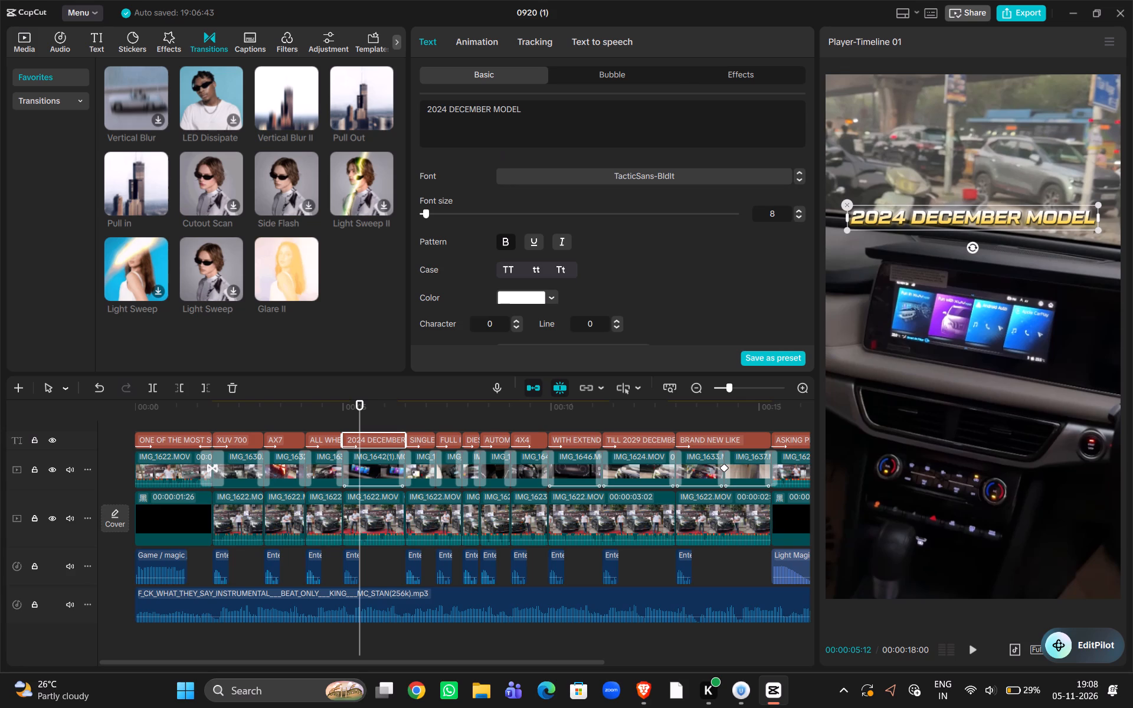
pyautogui.moveTo(490, 109); pyautogui.dragTo(575, 110)
pyautogui.press('BackSpace')
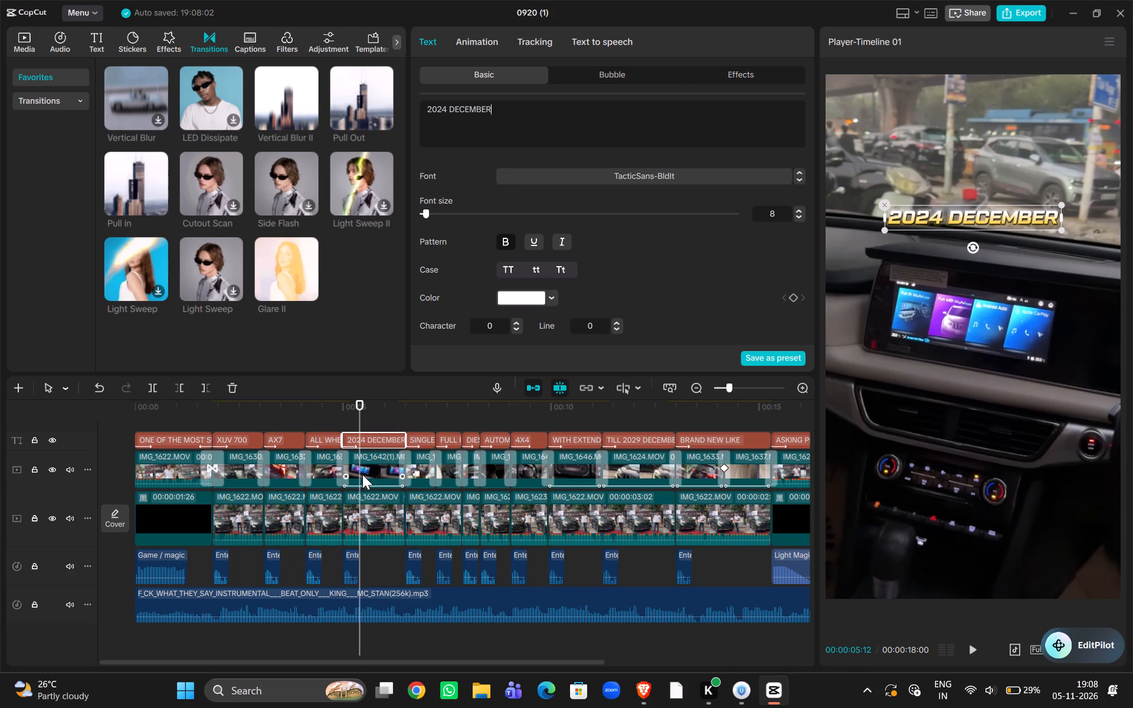
pyautogui.click(362, 419)
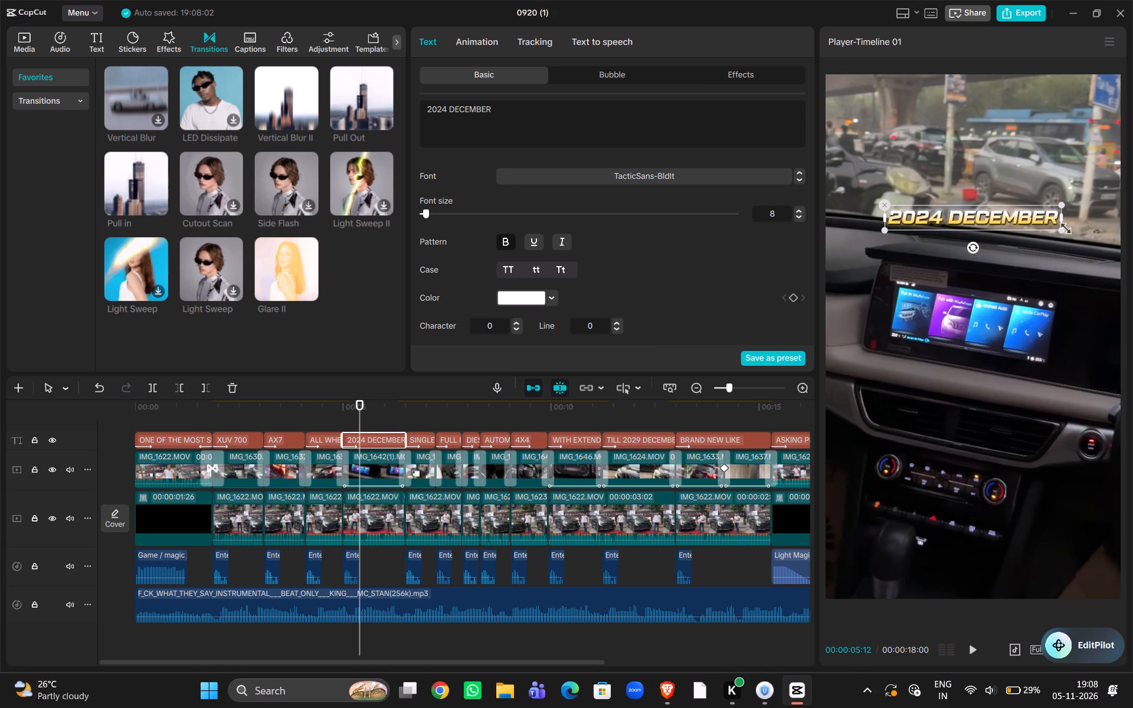
# Enlarge the 2024 DECEMBER caption slightly in the preview and replay the section from ALL WHEELS DRIVE to check it.
pyautogui.moveTo(1062, 231); pyautogui.dragTo(1095, 247)
pyautogui.click(1040, 224)
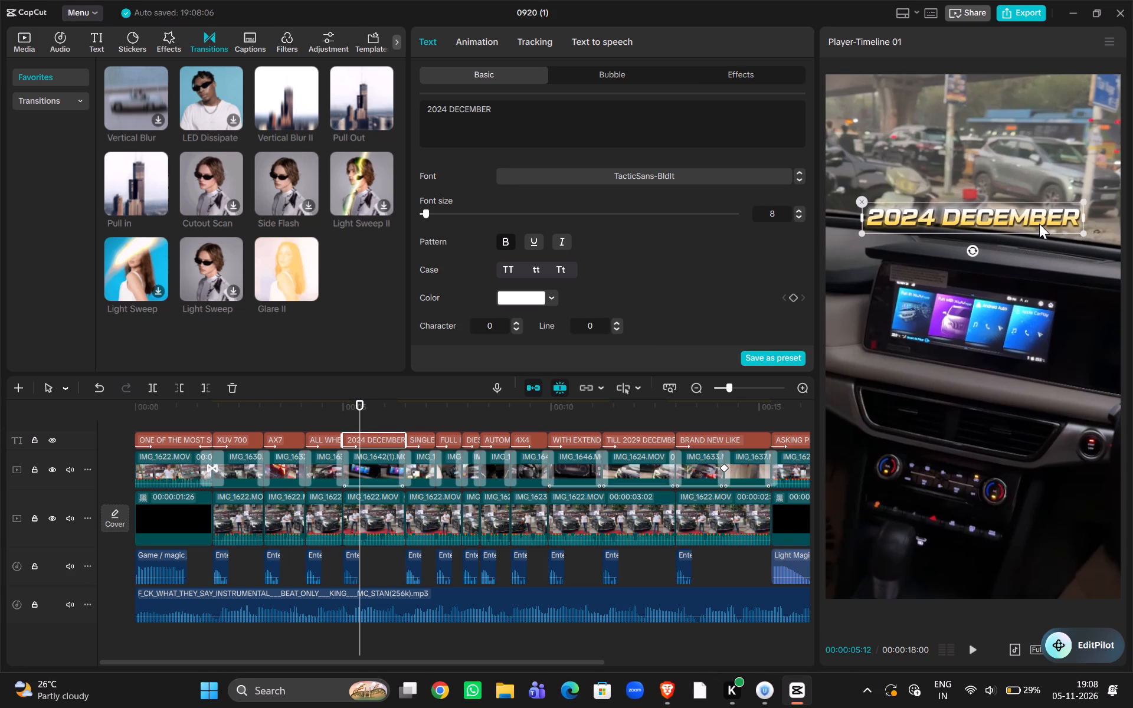
pyautogui.moveTo(1085, 234); pyautogui.dragTo(1082, 234)
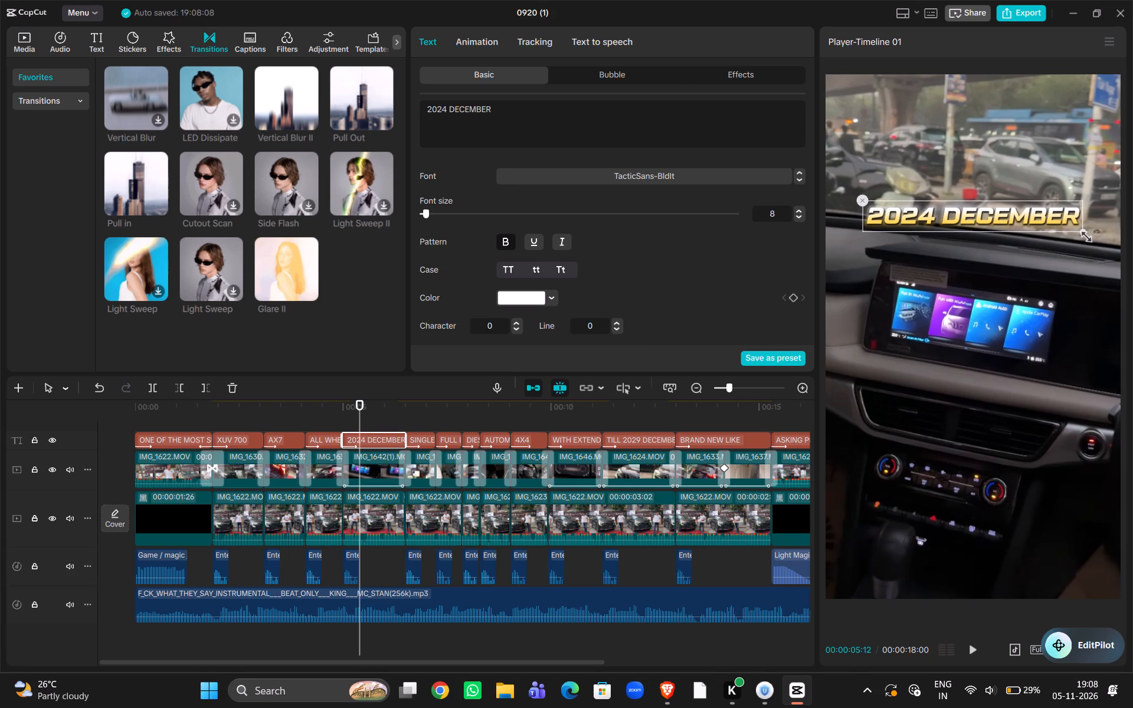
pyautogui.moveTo(1082, 234); pyautogui.dragTo(1075, 233)
pyautogui.click(314, 428)
pyautogui.press('space')
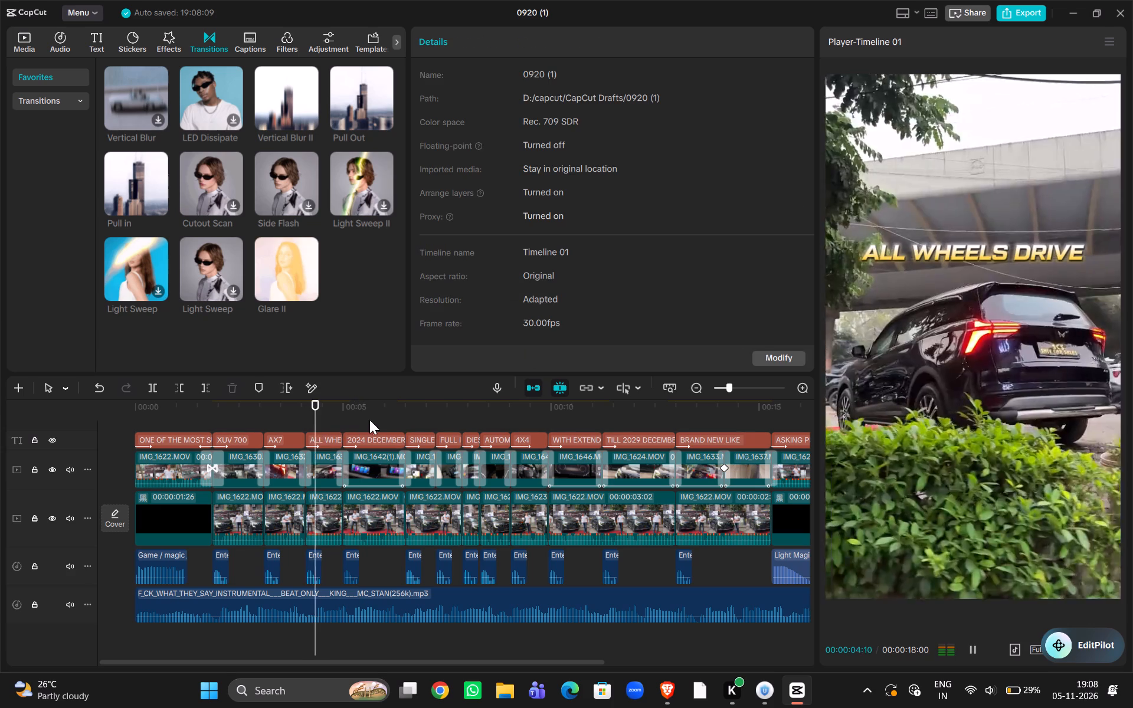
pyautogui.press('space')
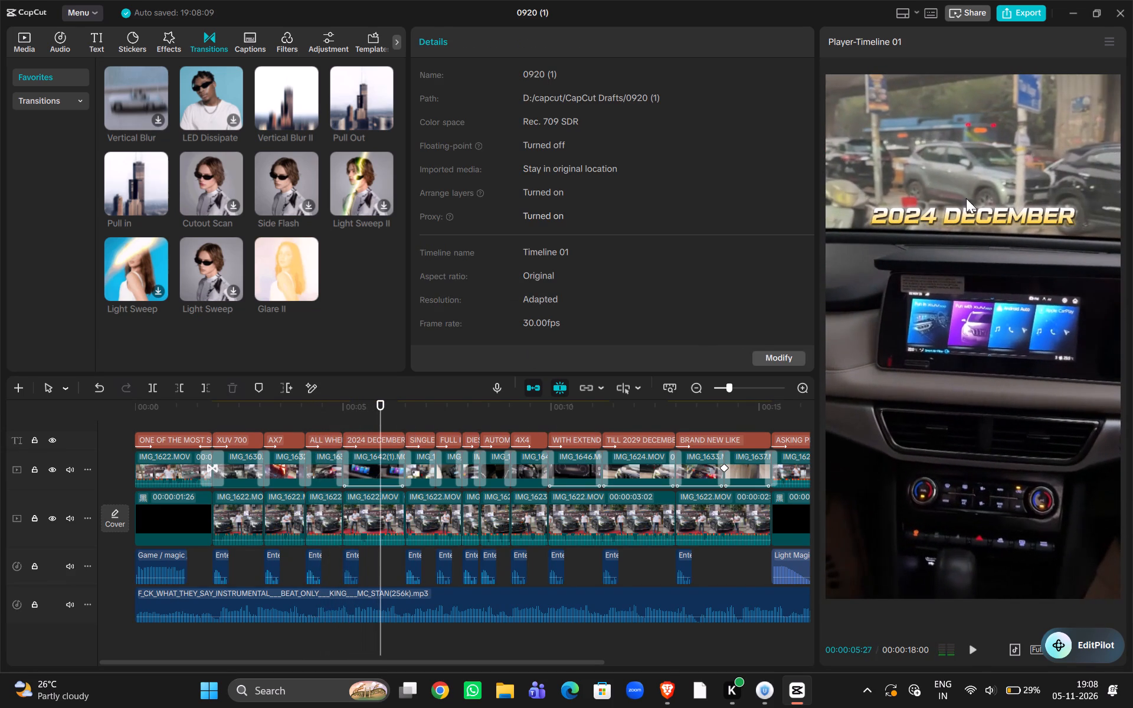
pyautogui.click(970, 210)
pyautogui.click(1077, 230)
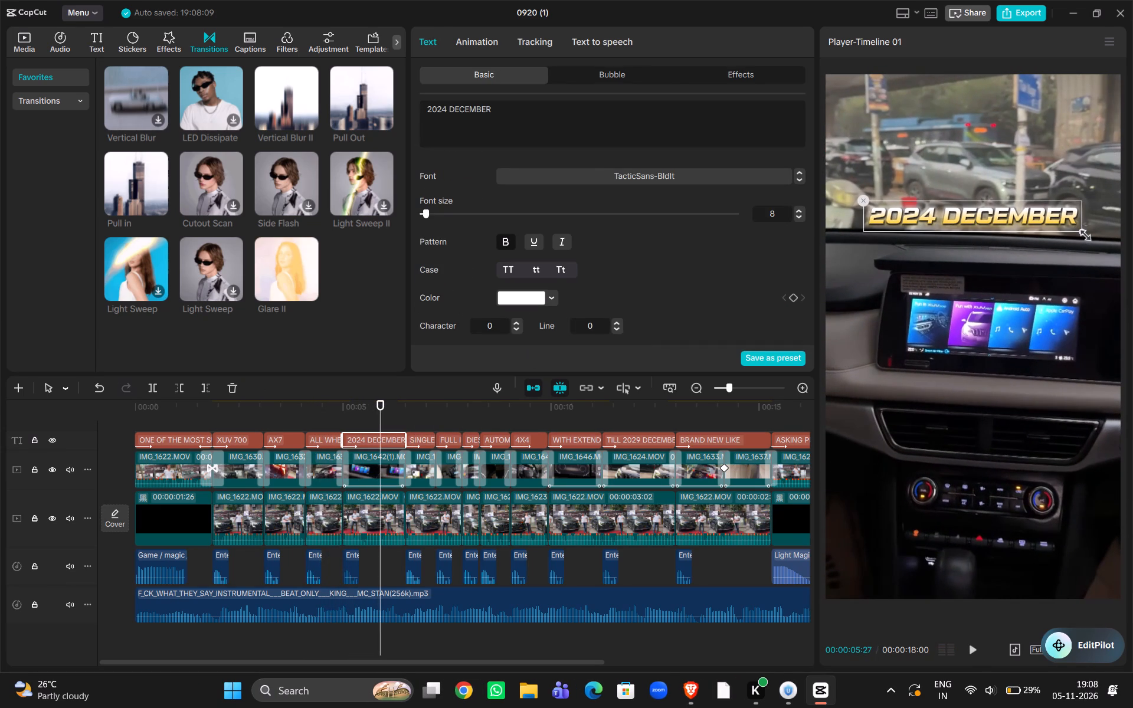
# Export the video under the name "xuv 3" with the frame rate set to 60fps.
pyautogui.click(1019, 17)
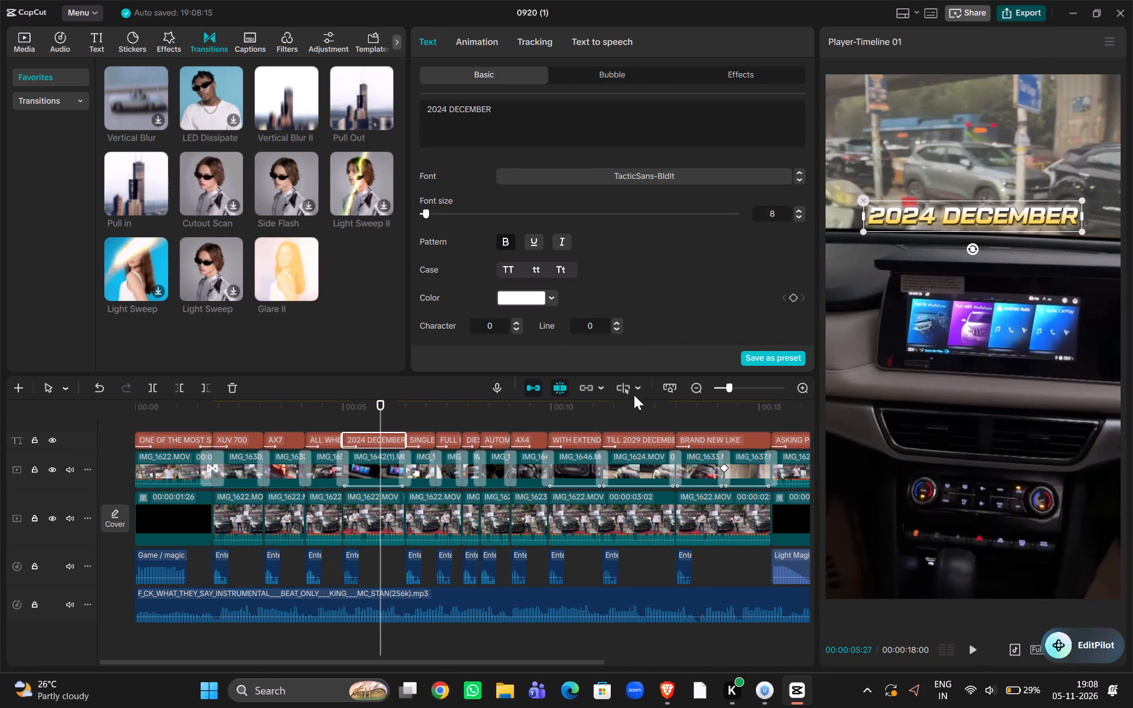
pyautogui.moveTo(684, 163); pyautogui.dragTo(598, 172)
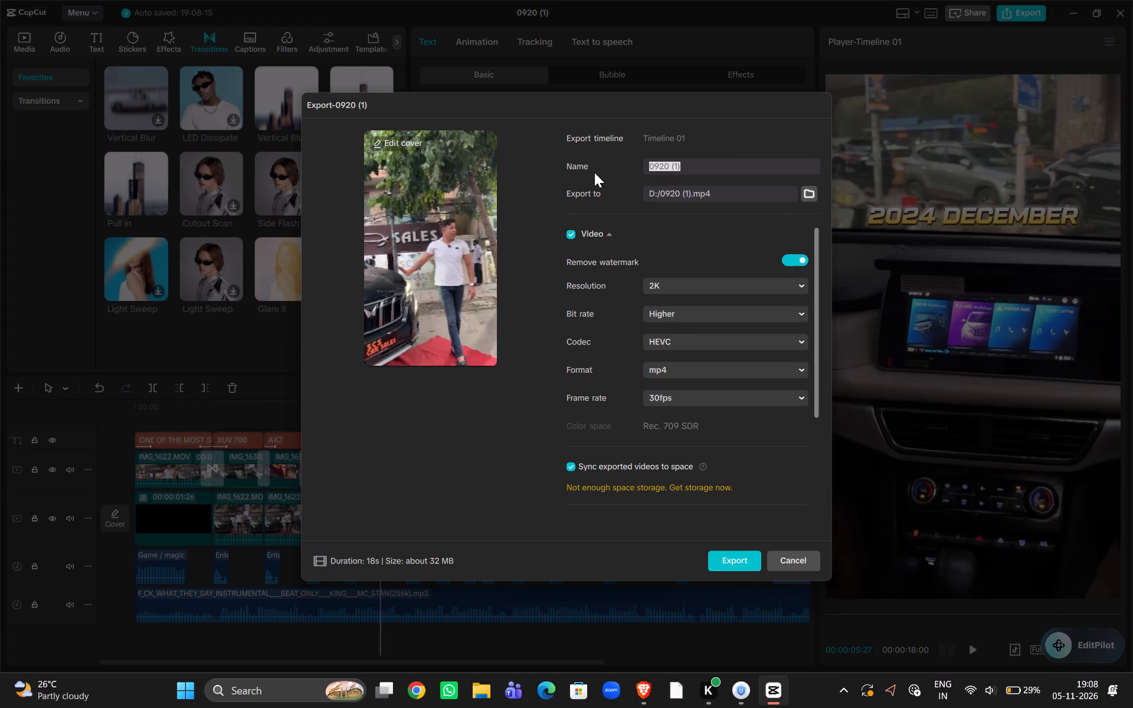
pyautogui.write('xuv 3')
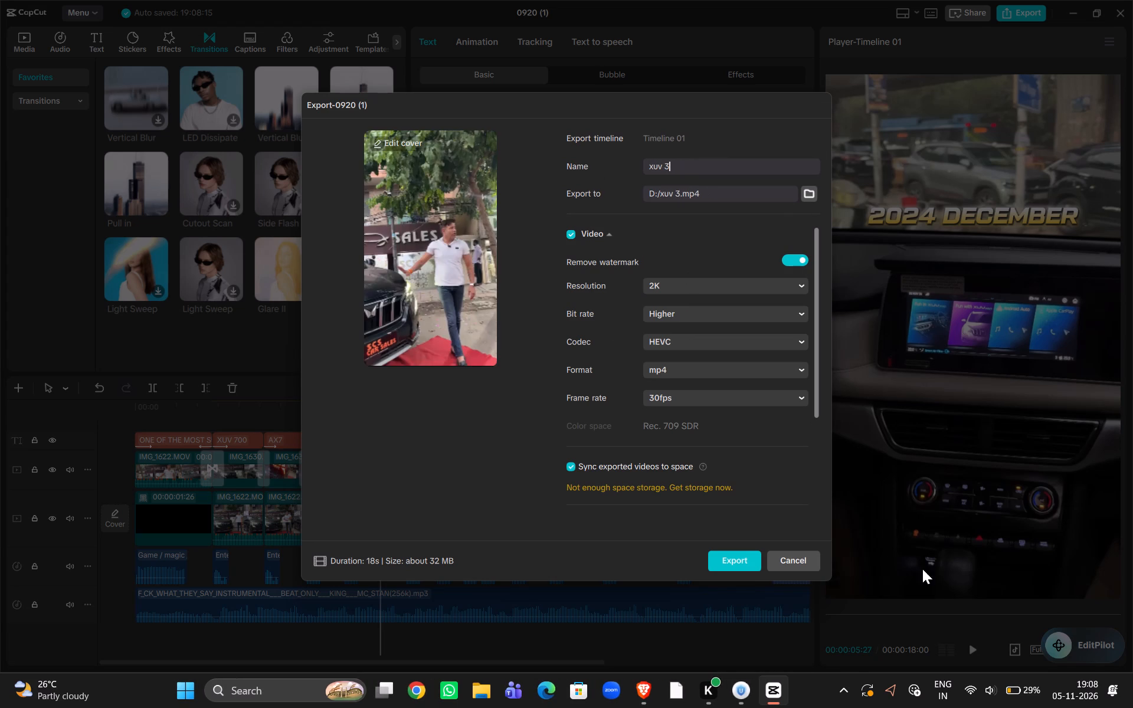
pyautogui.click(732, 408)
pyautogui.click(732, 398)
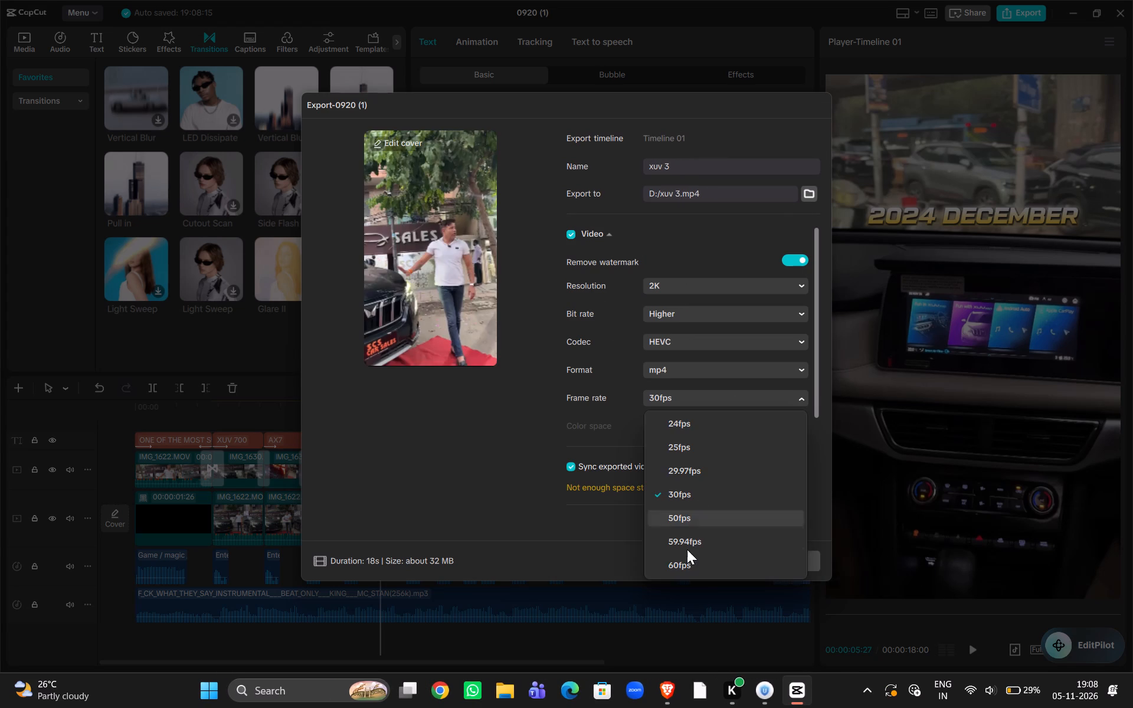
pyautogui.click(686, 562)
pyautogui.click(741, 552)
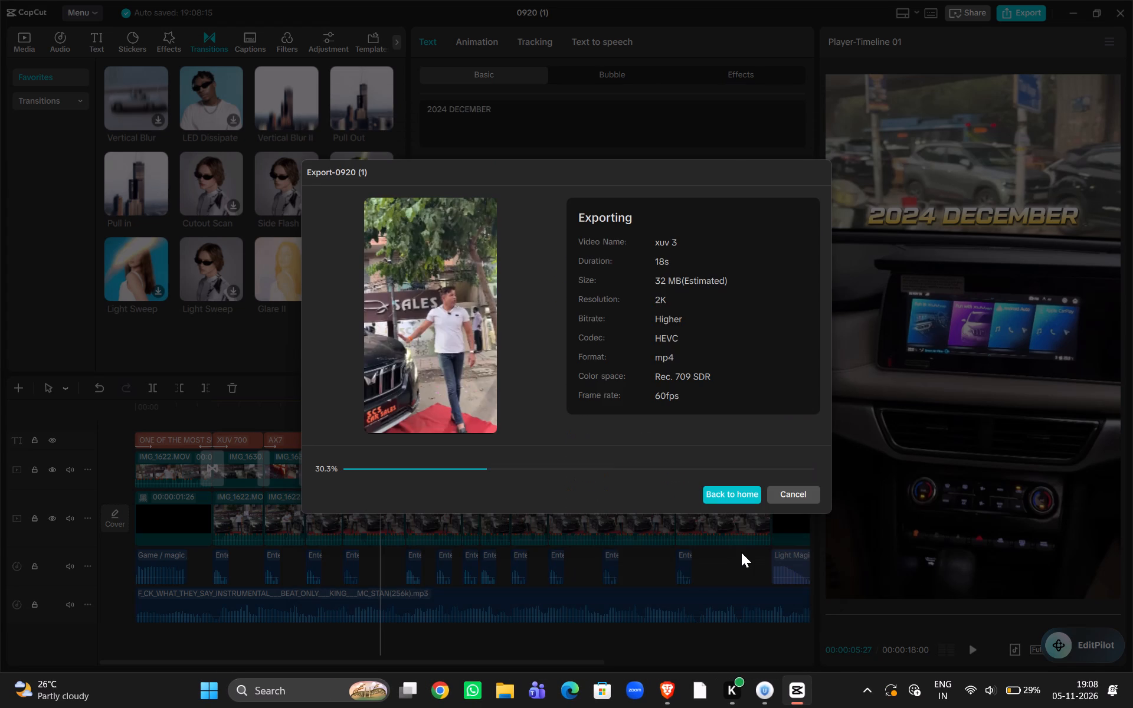
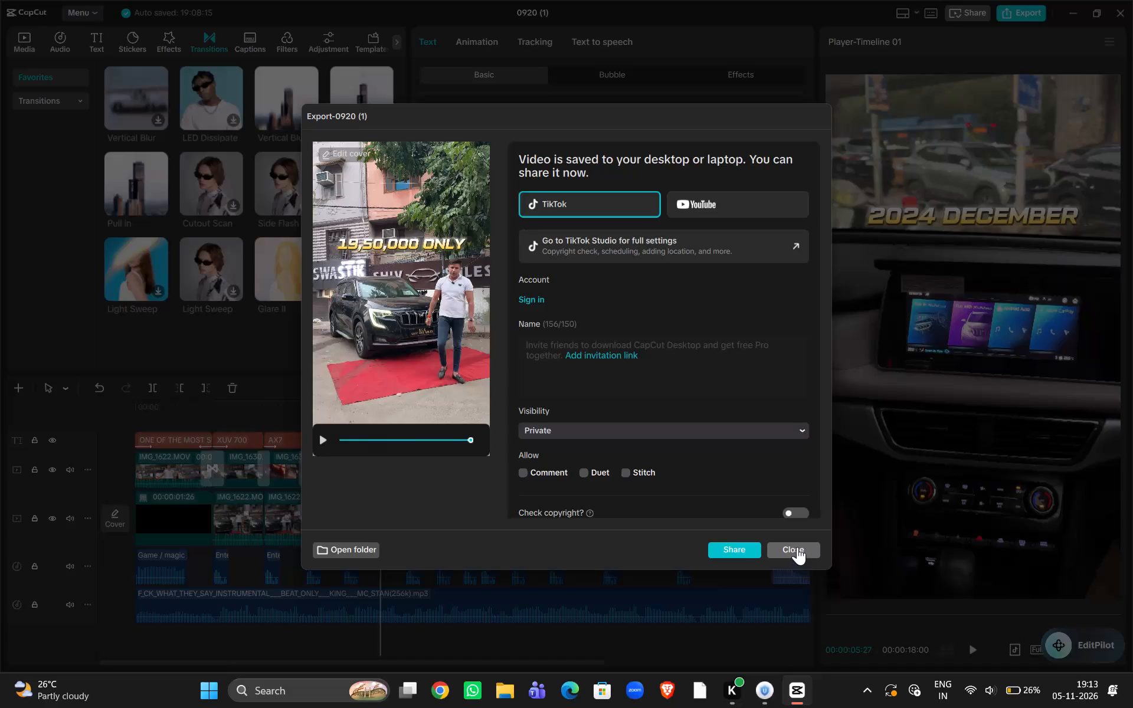
# Dismiss the finished export's sharing window and close the 0920 (1) project.
pyautogui.click(797, 549)
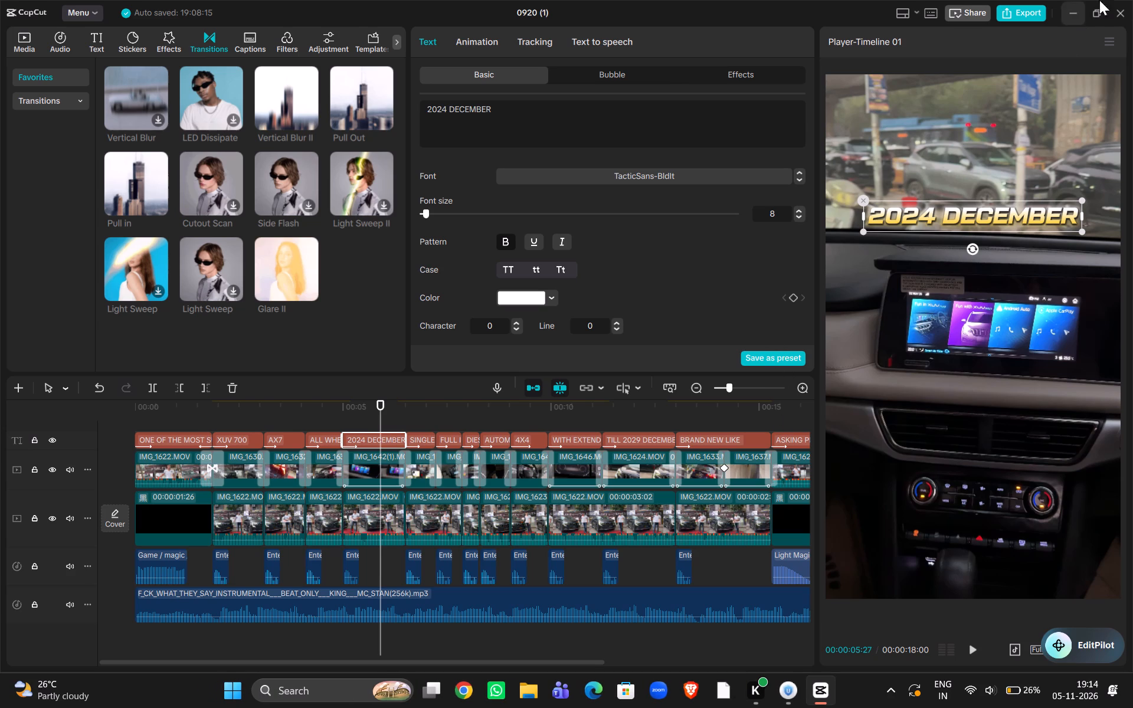
pyautogui.click(1122, 9)
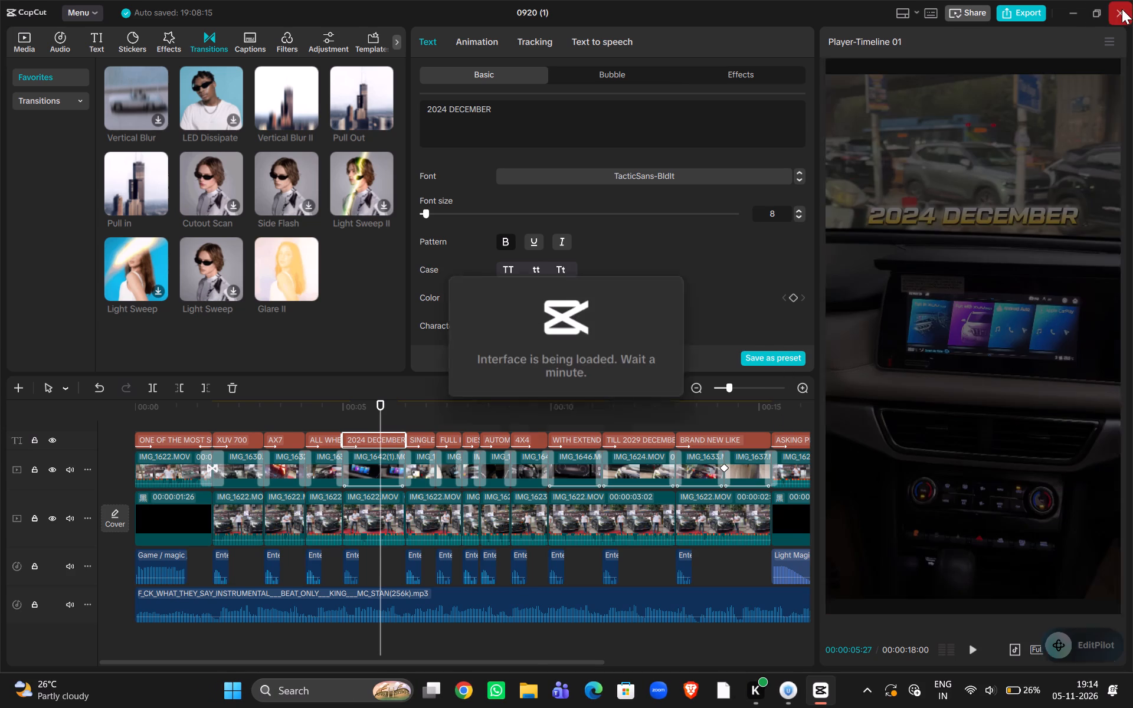